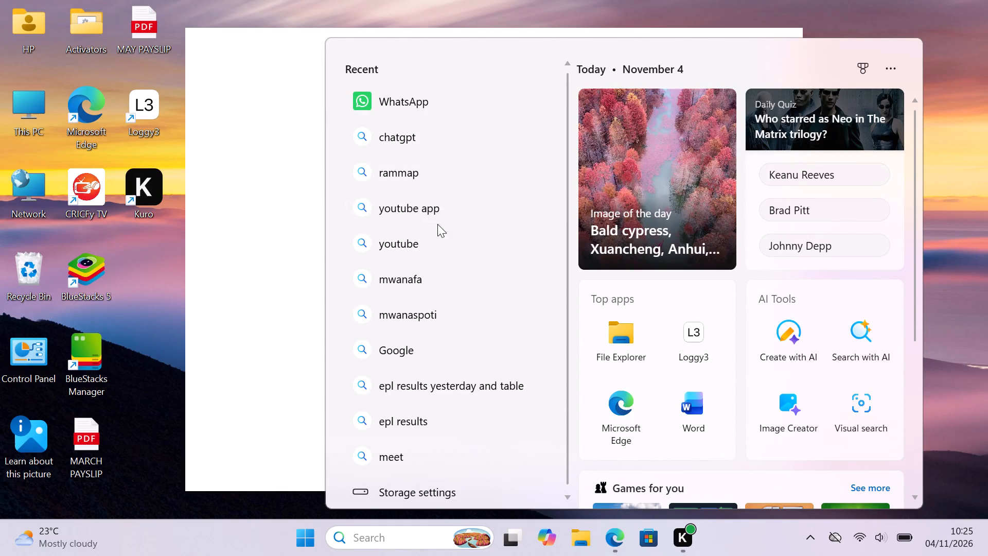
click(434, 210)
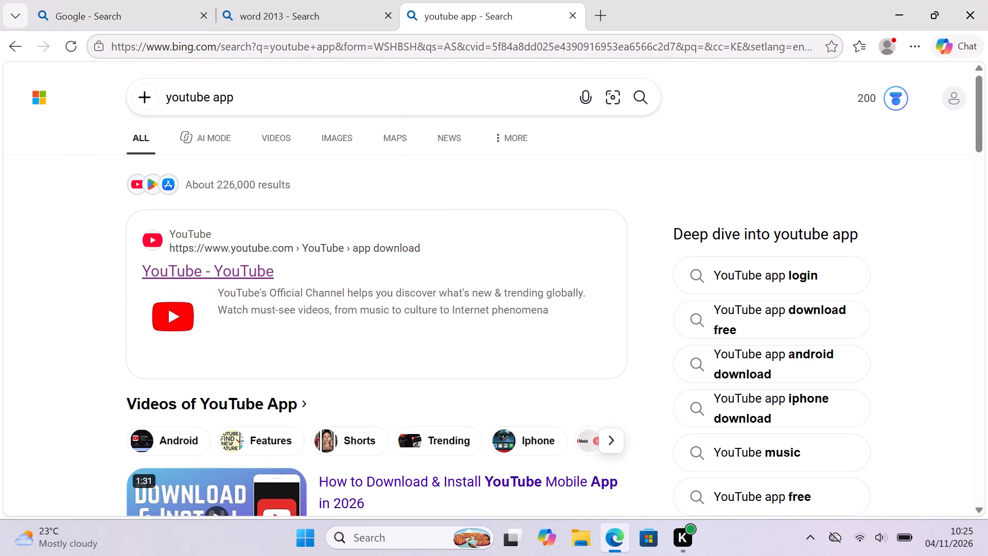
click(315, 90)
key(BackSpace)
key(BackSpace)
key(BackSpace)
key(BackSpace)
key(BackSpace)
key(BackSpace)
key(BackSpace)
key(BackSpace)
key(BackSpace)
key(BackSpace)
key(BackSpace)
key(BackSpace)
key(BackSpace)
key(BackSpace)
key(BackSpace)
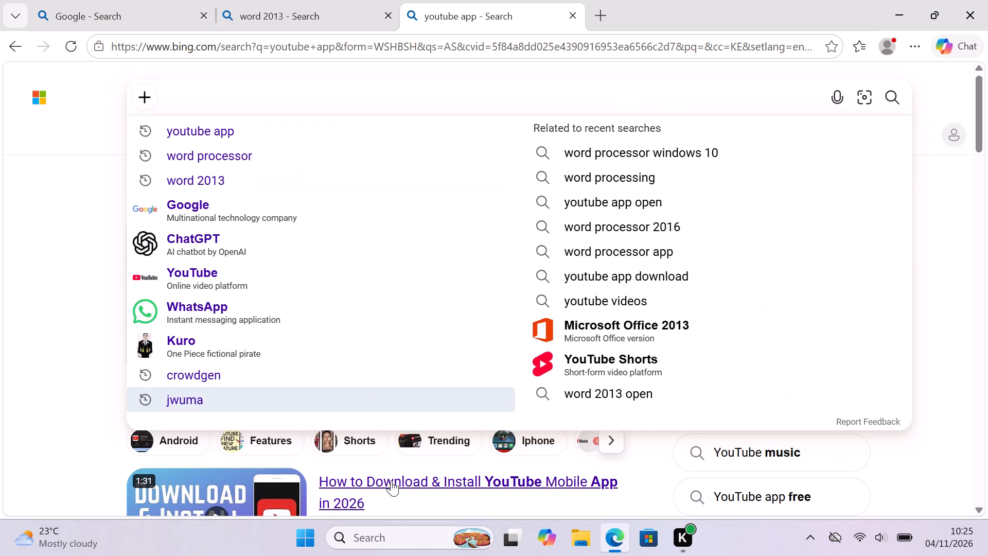
Search the computer for EXCEL, launch the Excel app and maximize its window, dismissing the OneDrive backup reminder.
click(352, 537)
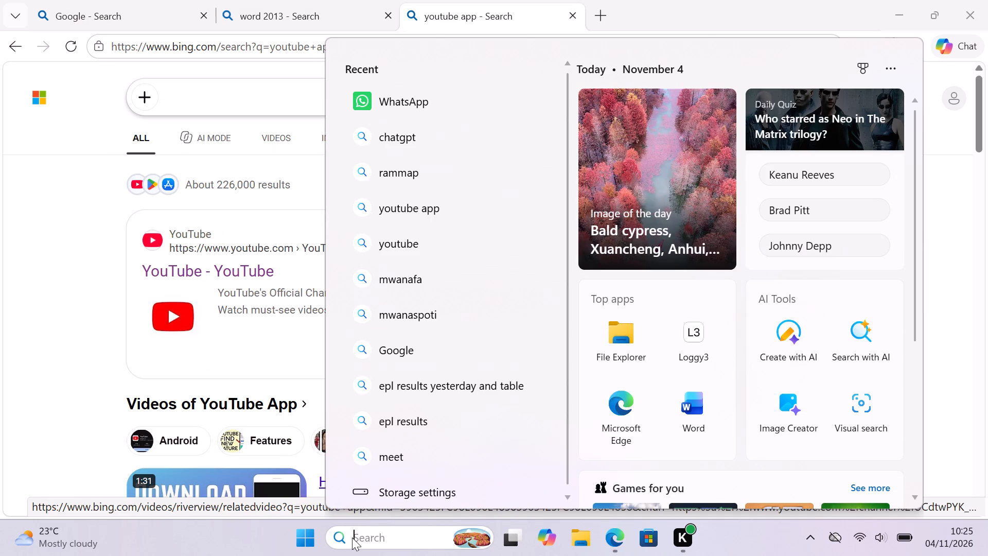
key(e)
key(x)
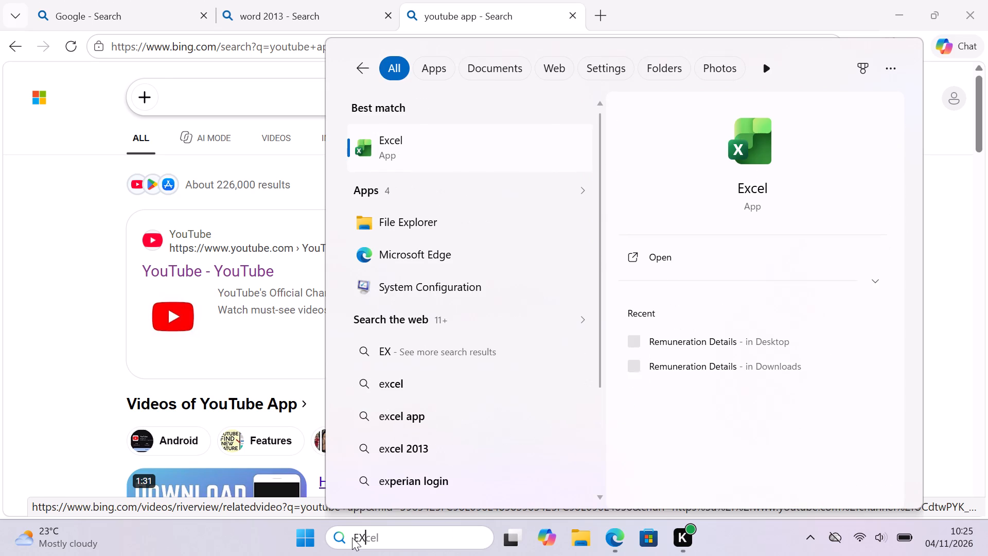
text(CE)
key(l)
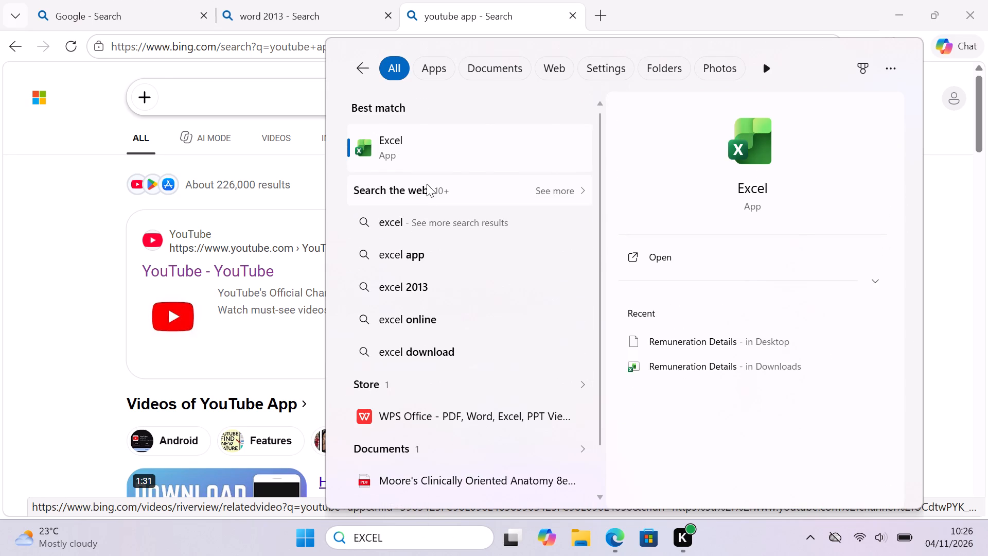
click(440, 147)
click(440, 147)
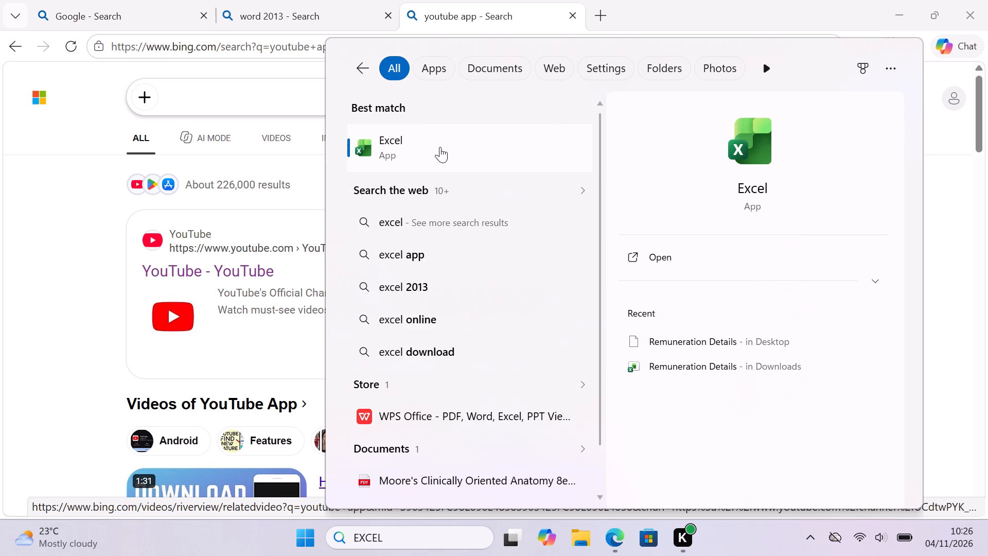
click(440, 147)
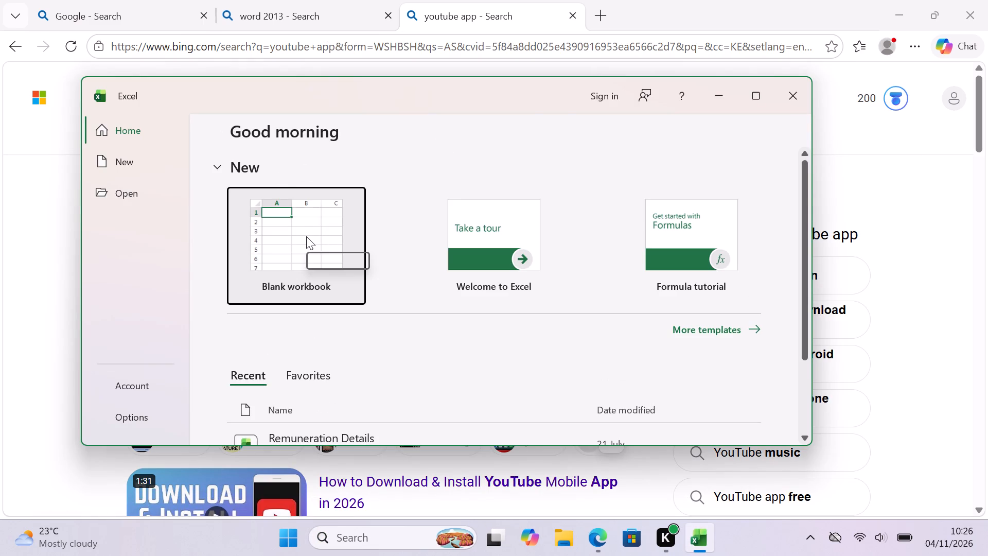
click(751, 94)
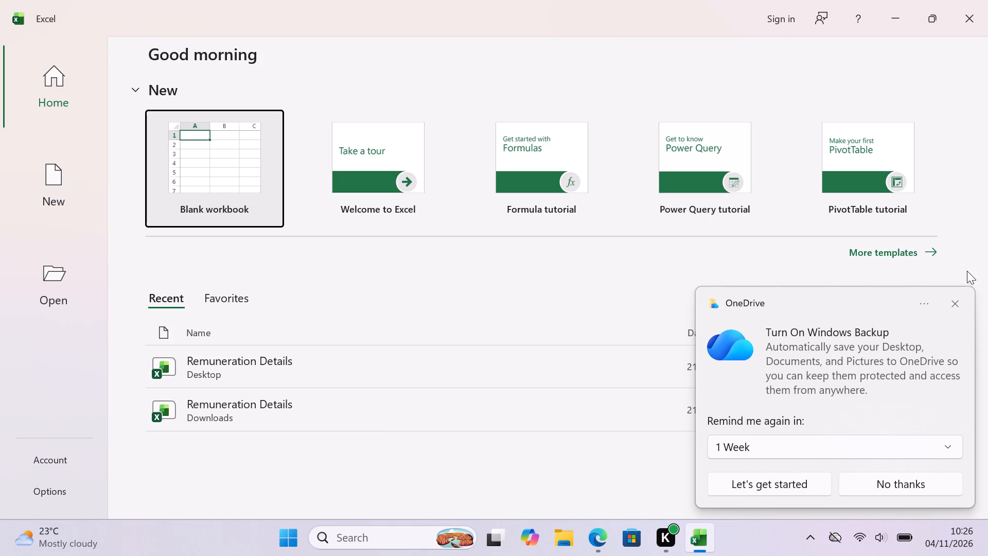
click(951, 298)
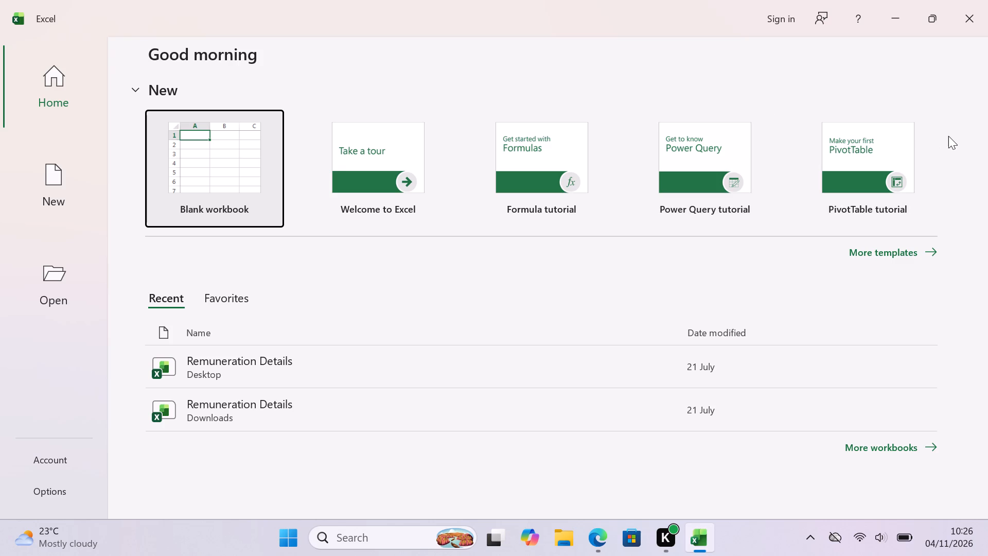
Create a blank workbook, and a second blank workbook from the start page.
click(204, 177)
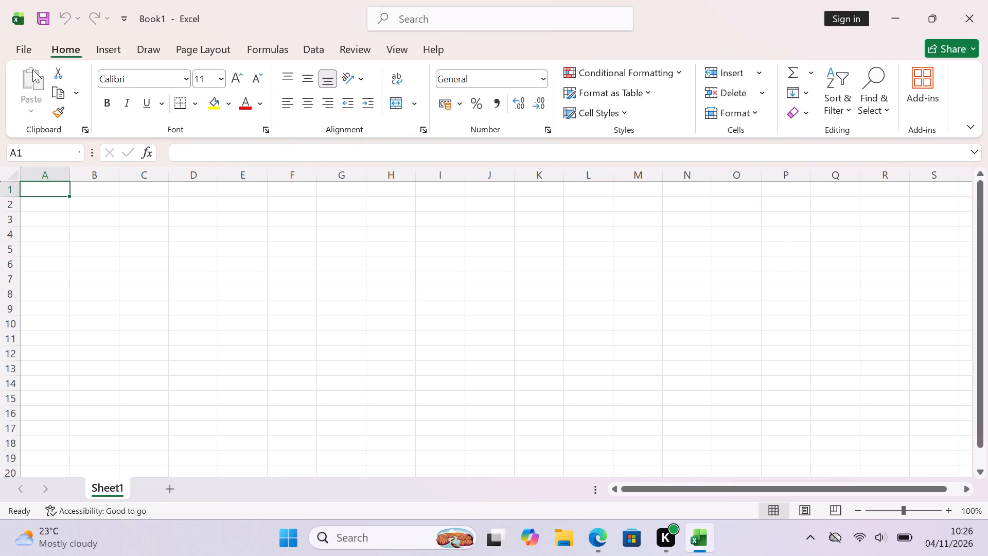
click(25, 56)
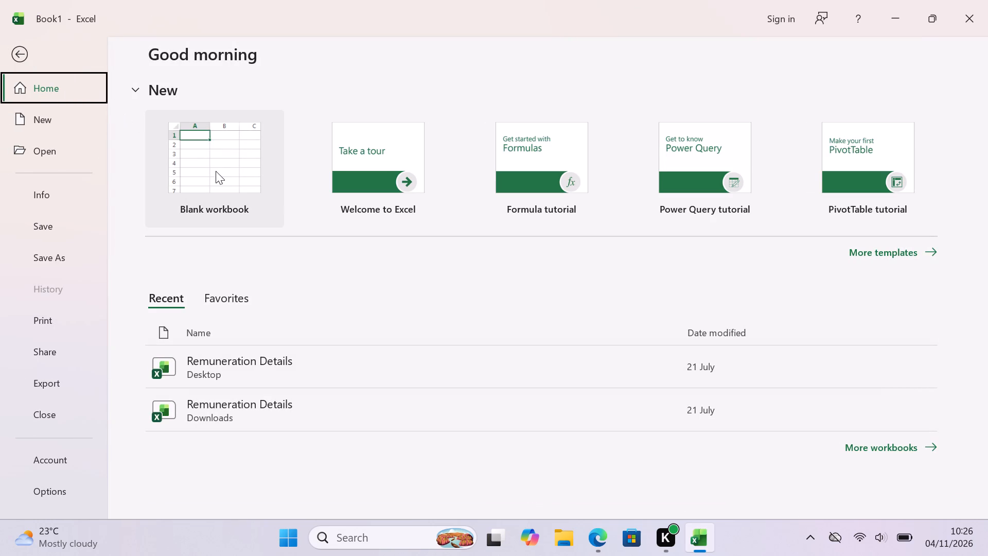
click(216, 171)
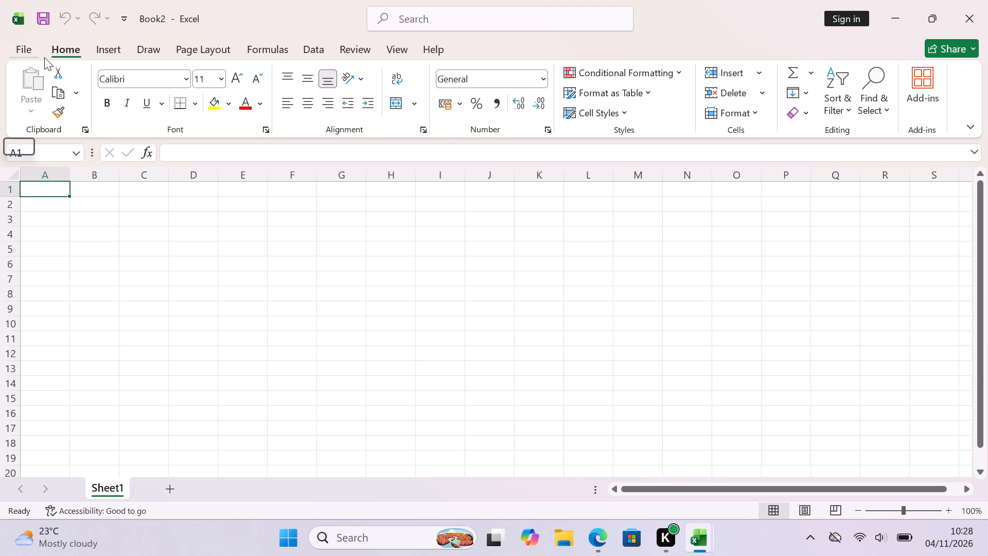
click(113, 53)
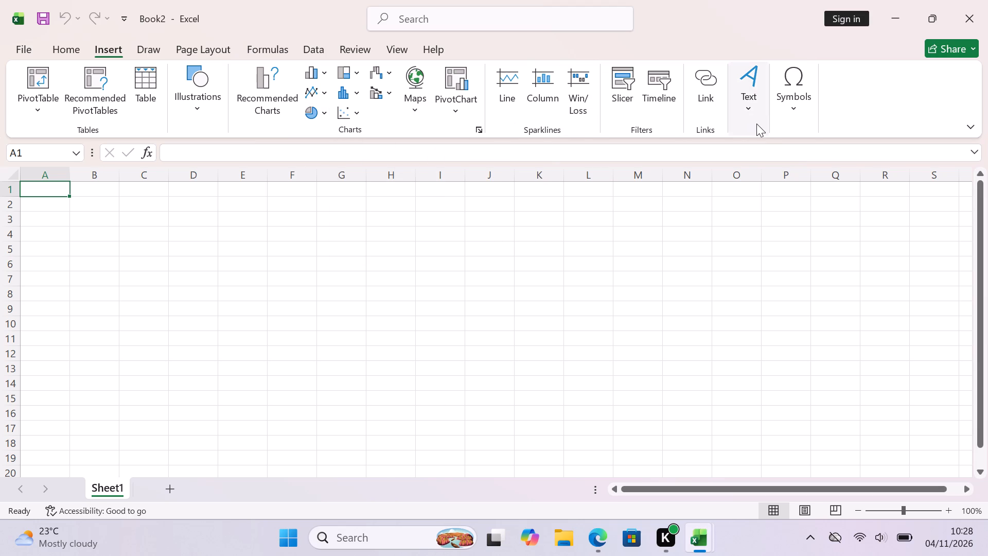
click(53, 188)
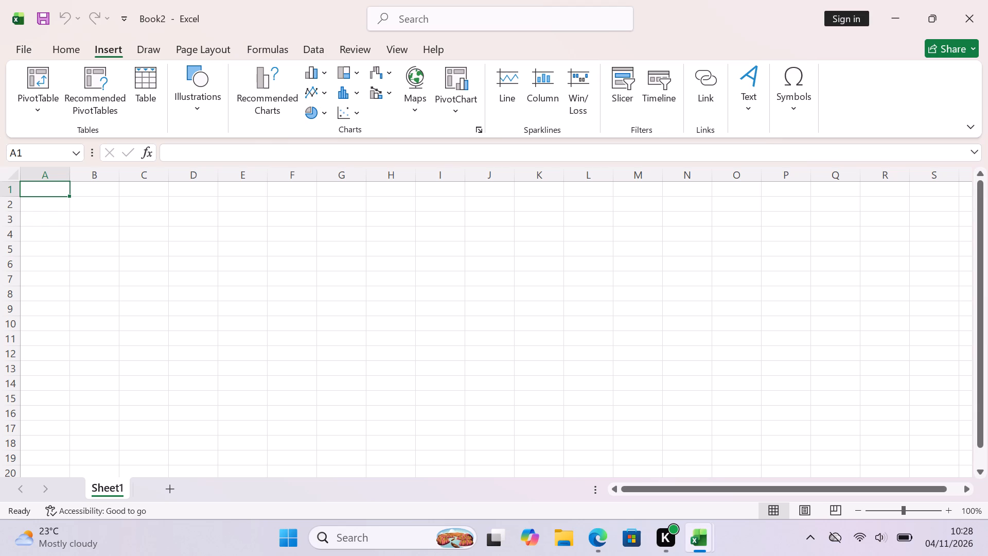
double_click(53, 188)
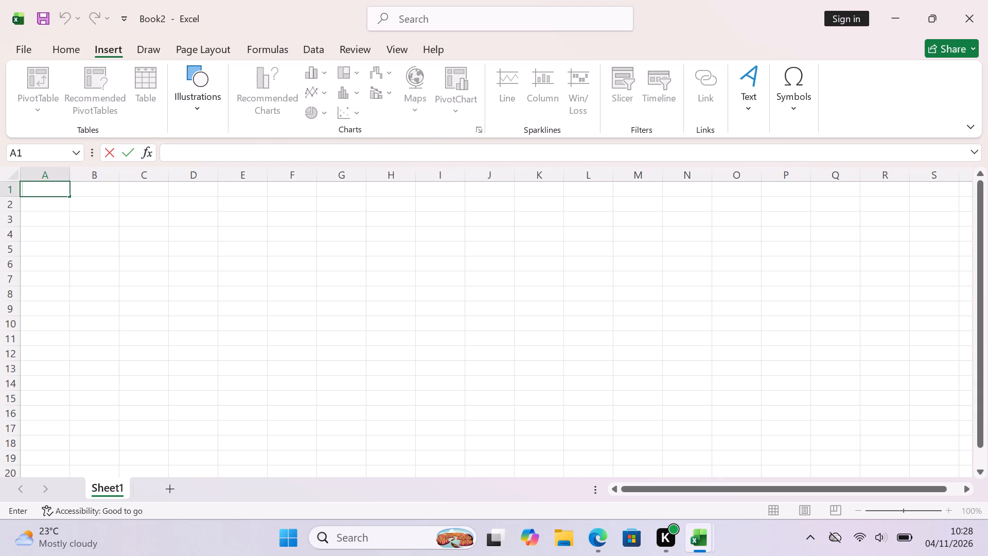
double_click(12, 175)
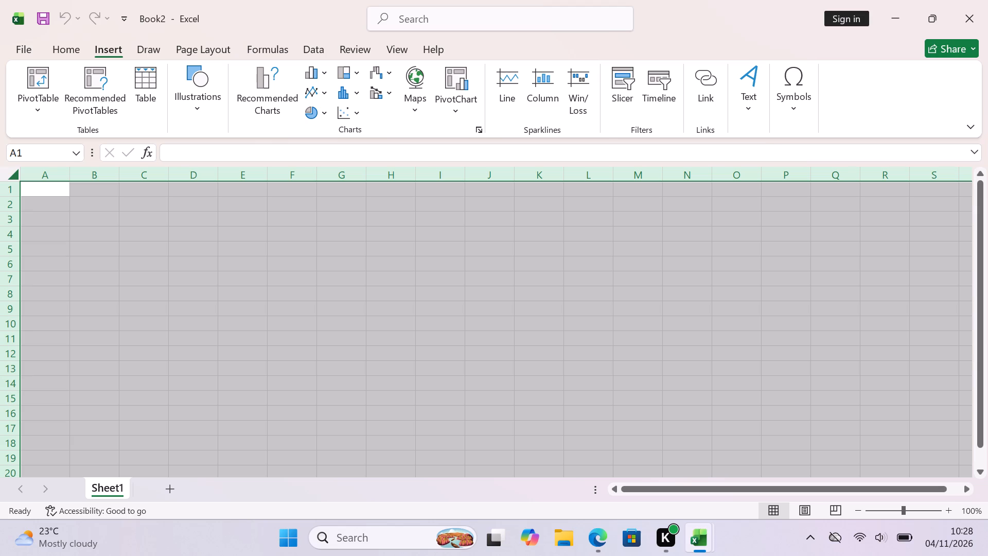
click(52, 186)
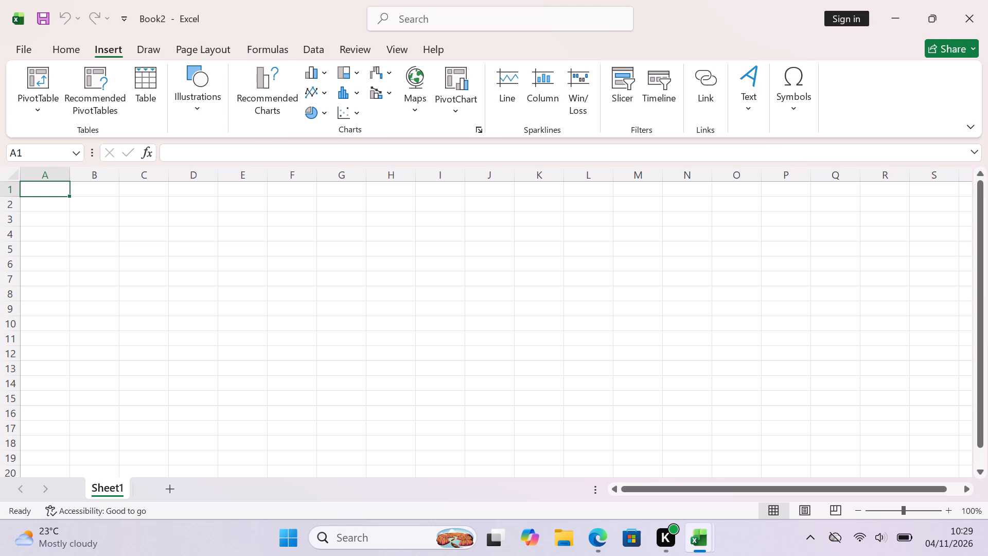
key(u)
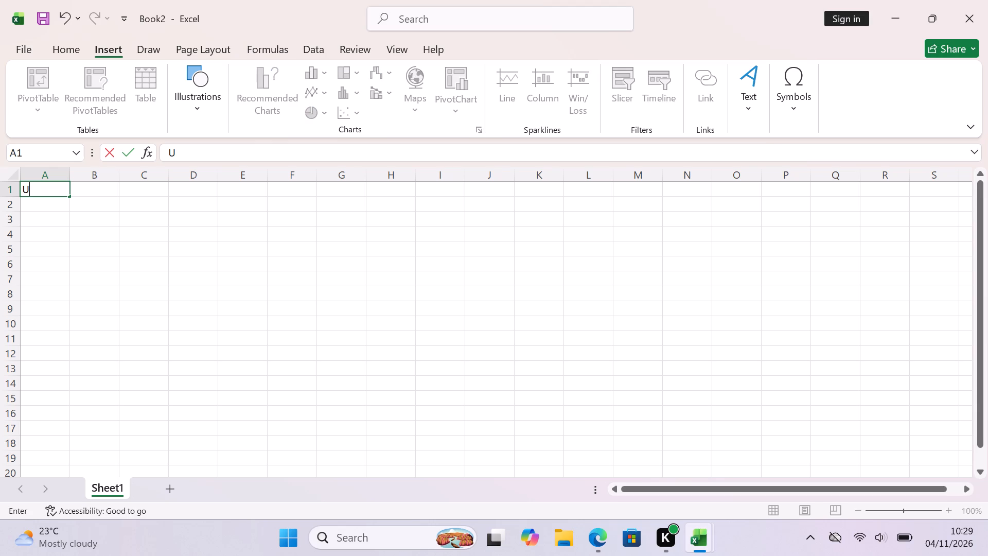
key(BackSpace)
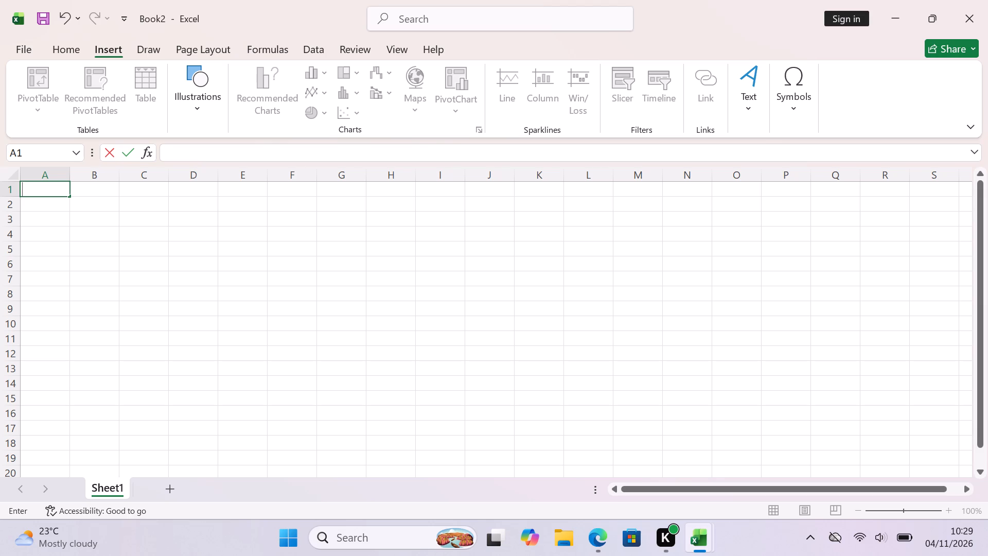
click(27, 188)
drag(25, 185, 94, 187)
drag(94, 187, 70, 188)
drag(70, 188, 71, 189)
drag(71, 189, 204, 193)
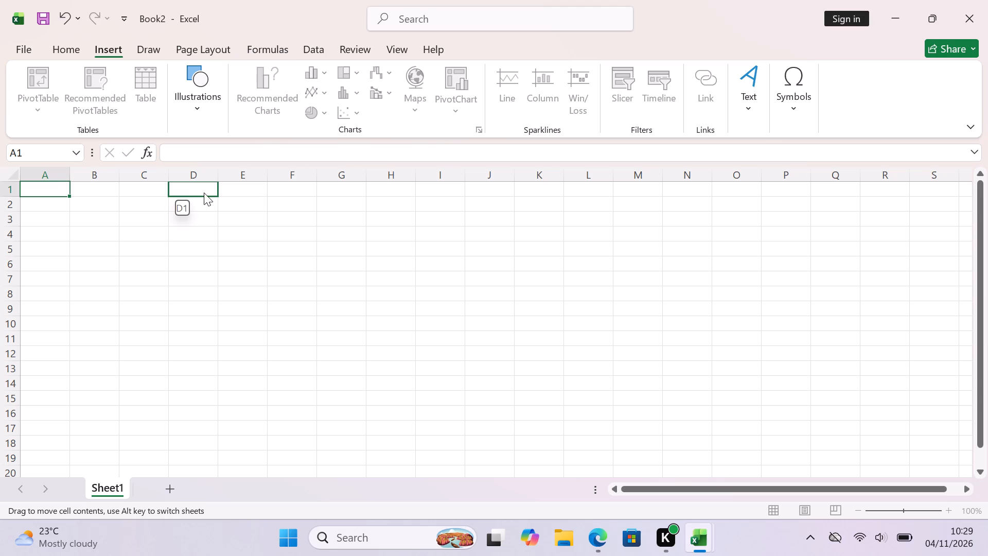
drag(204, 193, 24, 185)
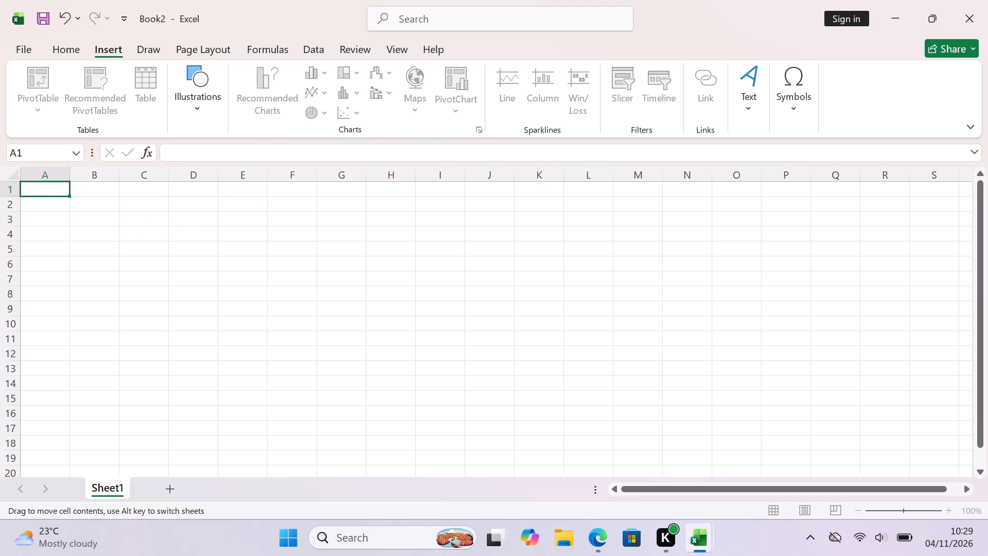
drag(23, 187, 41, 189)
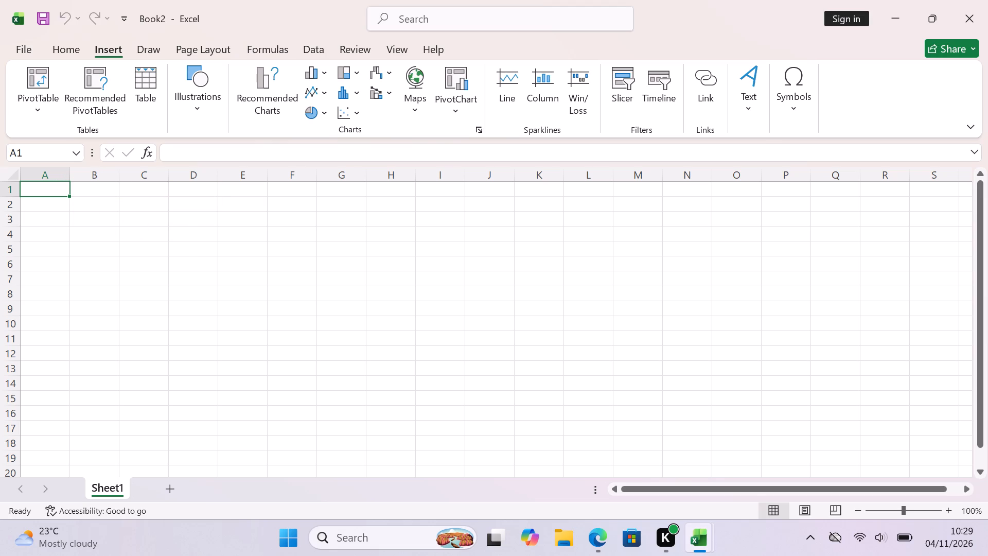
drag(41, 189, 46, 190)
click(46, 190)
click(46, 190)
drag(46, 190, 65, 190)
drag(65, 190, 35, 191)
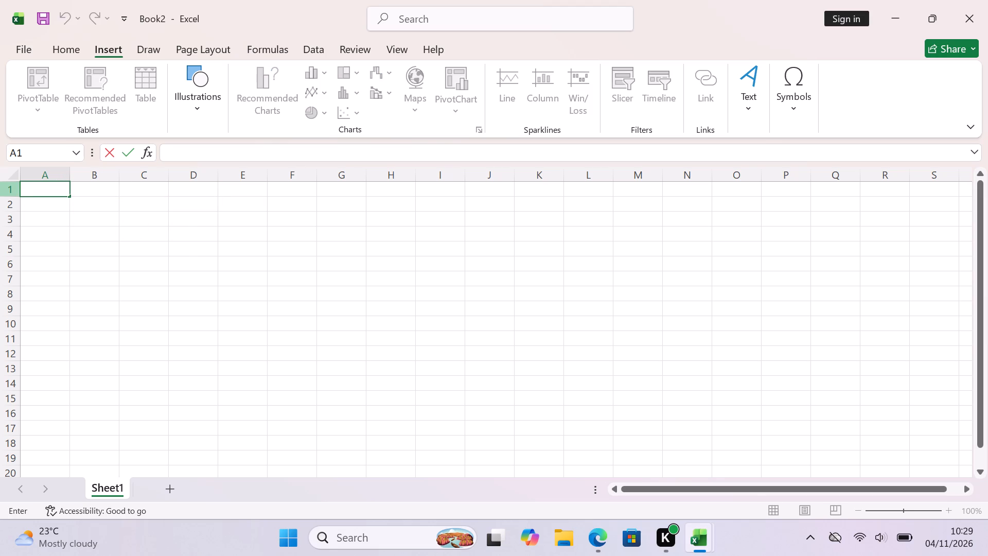
Select the whole of row 1 and apply Merge Cells, finding it by searching the commands for "MERGE CELLS".
drag(20, 189, 56, 192)
drag(56, 192, 138, 172)
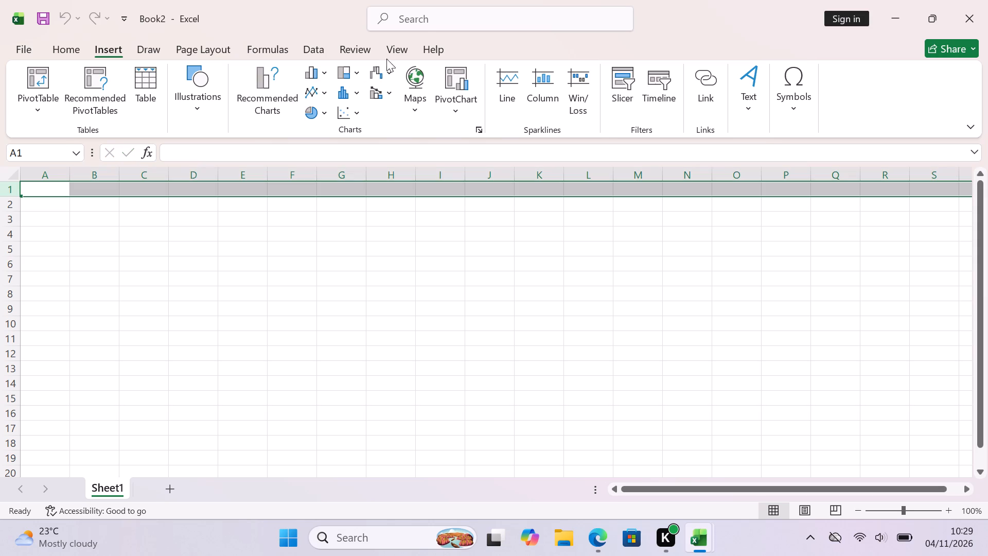
click(409, 21)
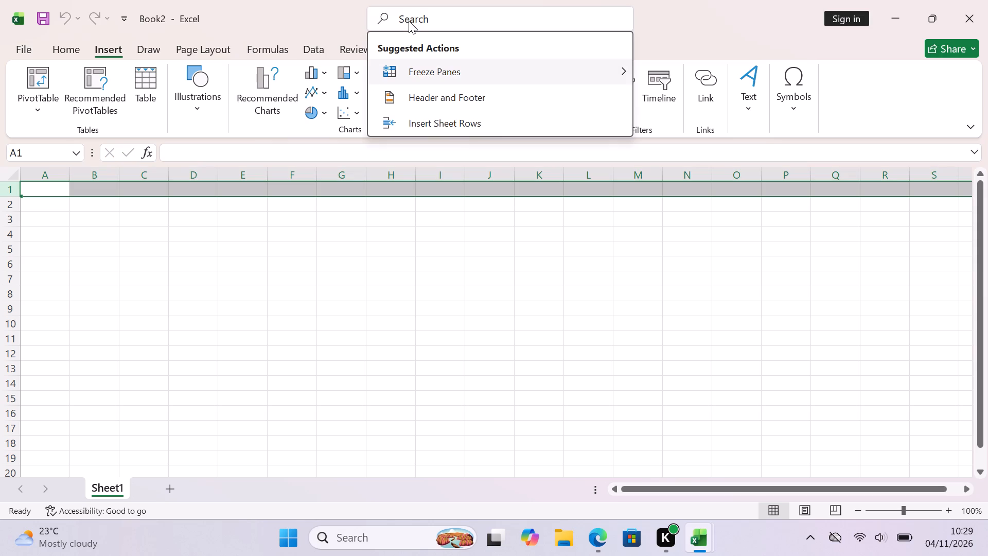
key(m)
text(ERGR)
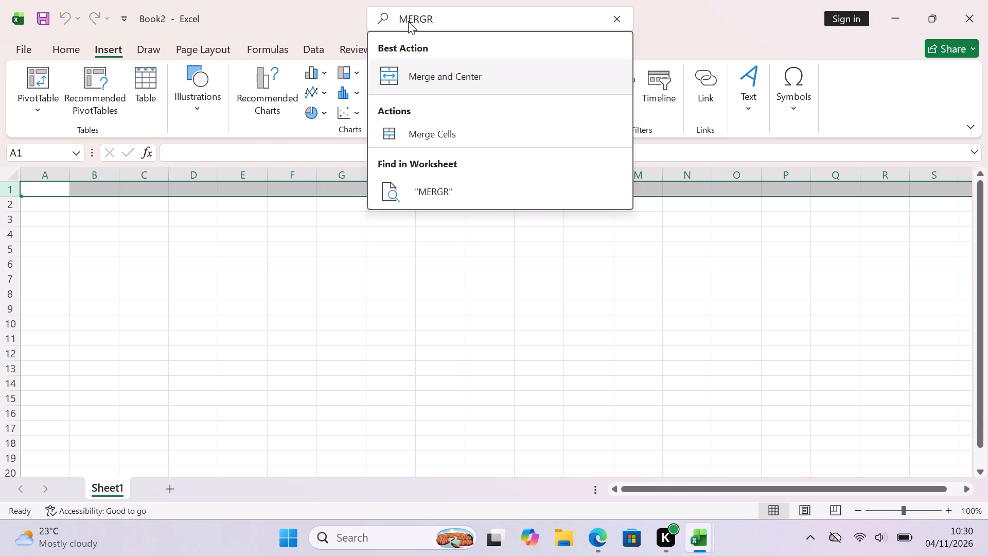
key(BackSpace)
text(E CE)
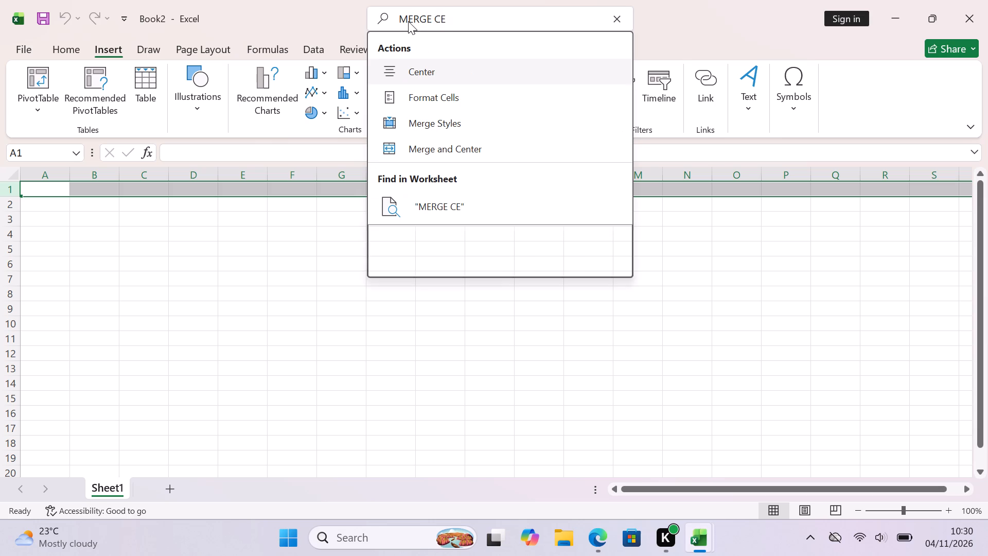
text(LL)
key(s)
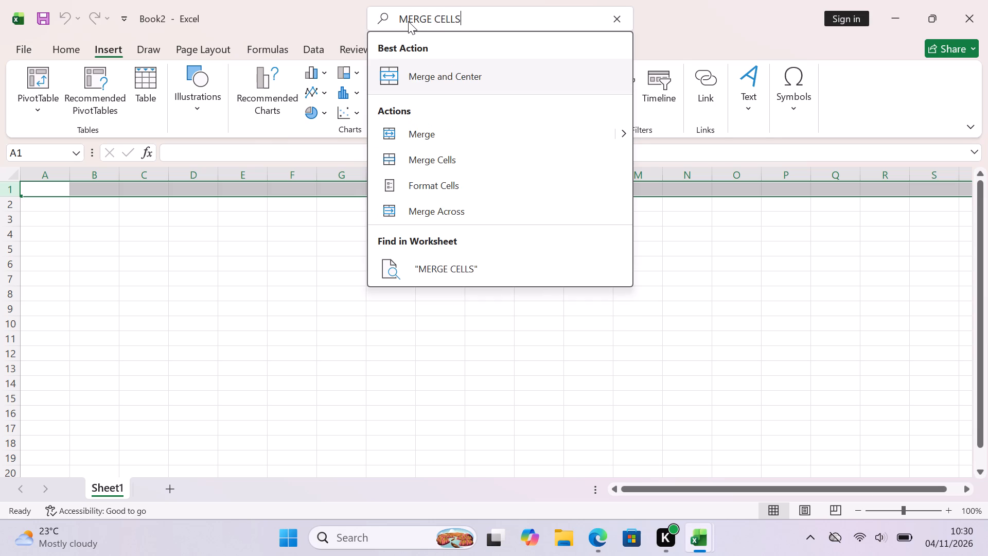
click(463, 151)
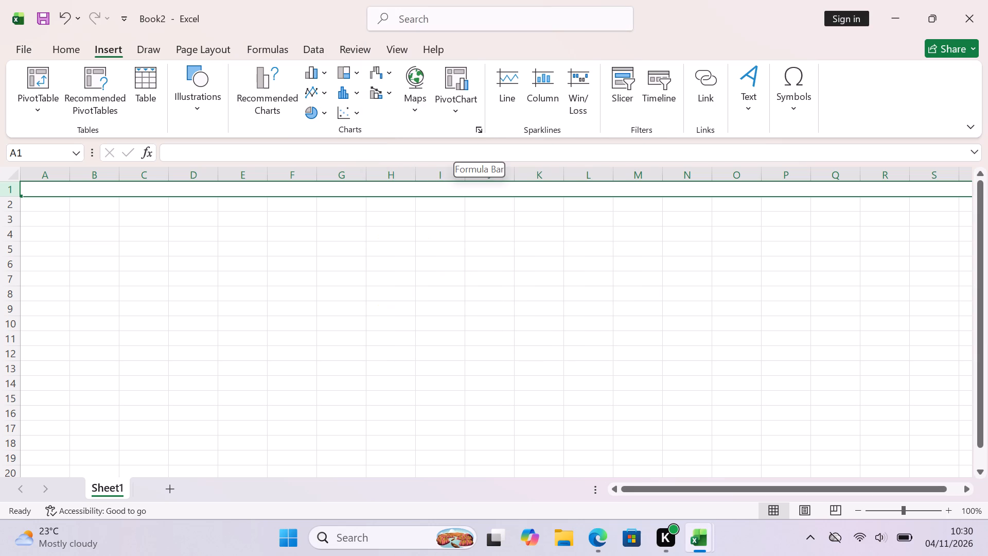
Increase the height of merged row 1 to nearly twice the default row height.
scroll(237, 304, up, 1)
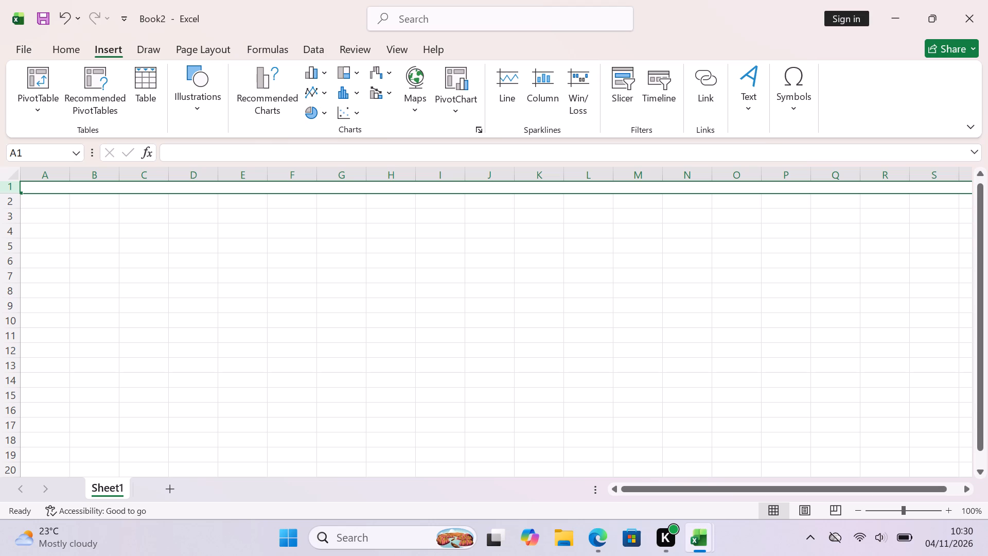
click(26, 187)
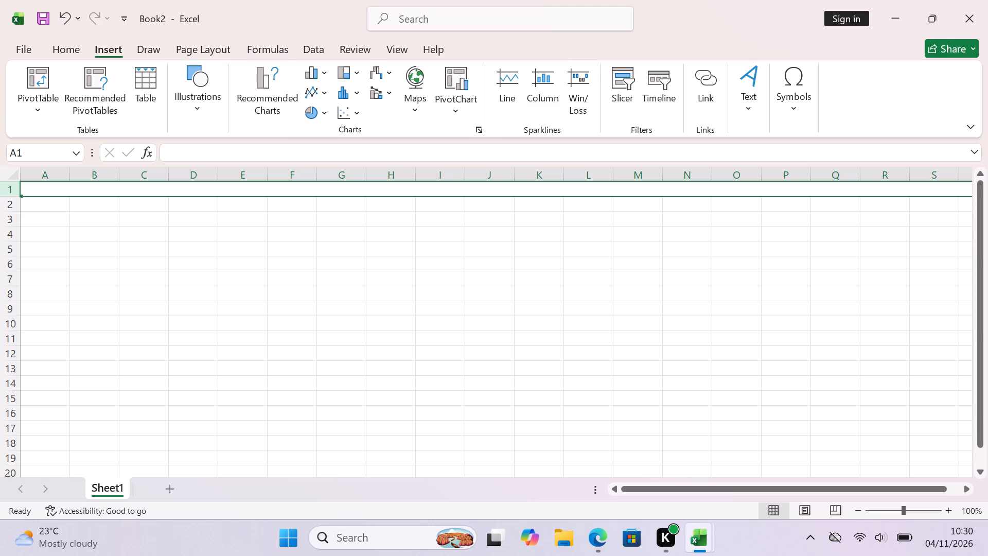
click(26, 187)
drag(20, 195, 20, 213)
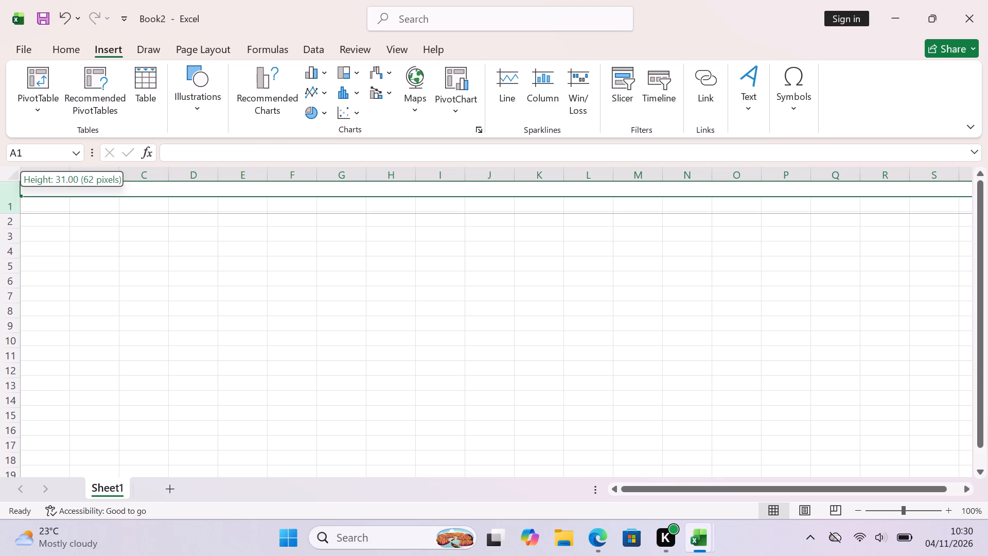
drag(20, 213, 19, 207)
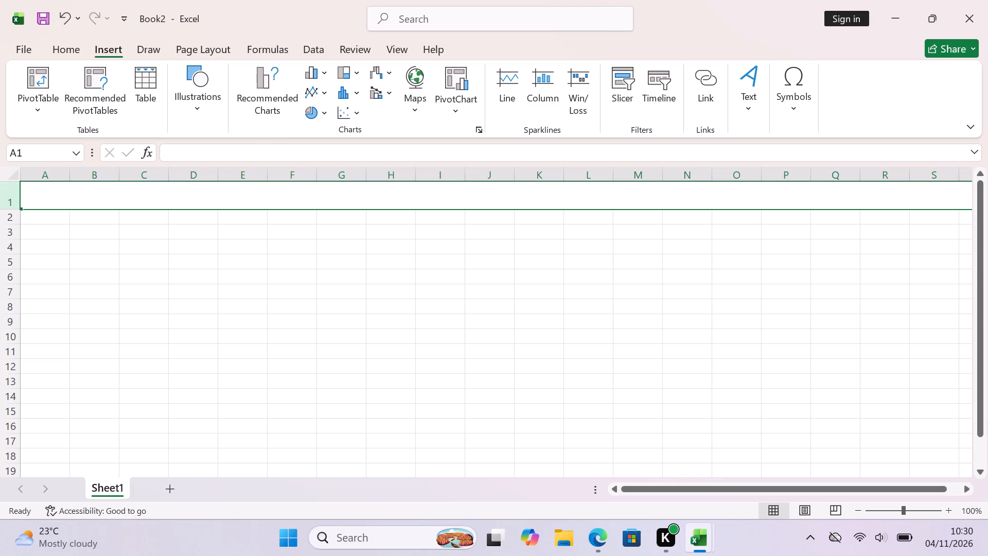
Enter the title "KISINGU SECONDARY SCHOOL END OF YEAR RESULTS FOR THE YEAR 2026" in merged cell A1.
click(45, 198)
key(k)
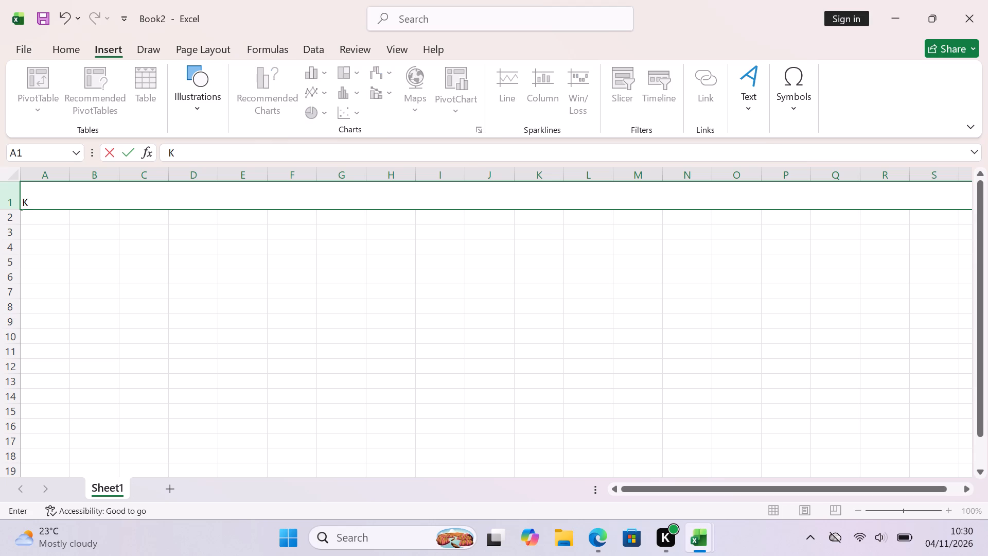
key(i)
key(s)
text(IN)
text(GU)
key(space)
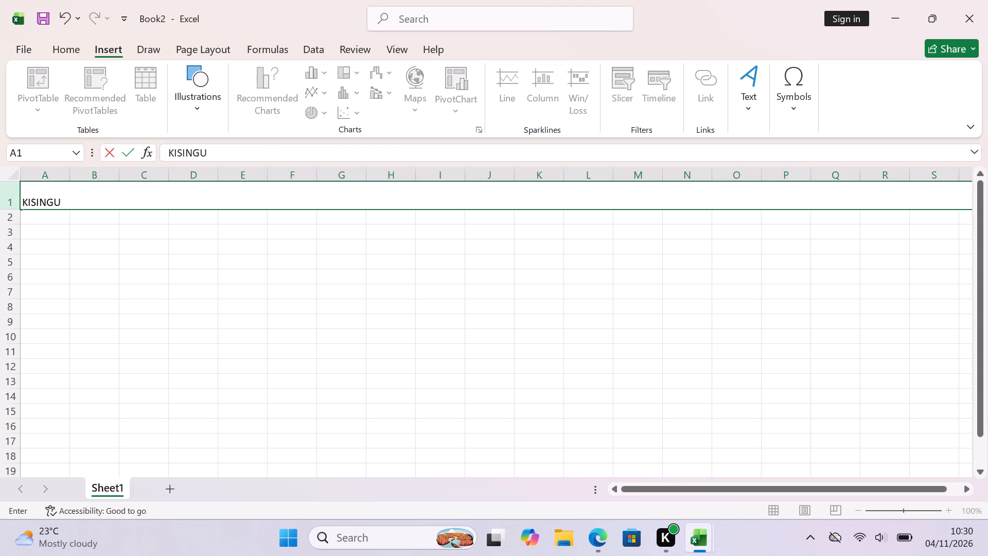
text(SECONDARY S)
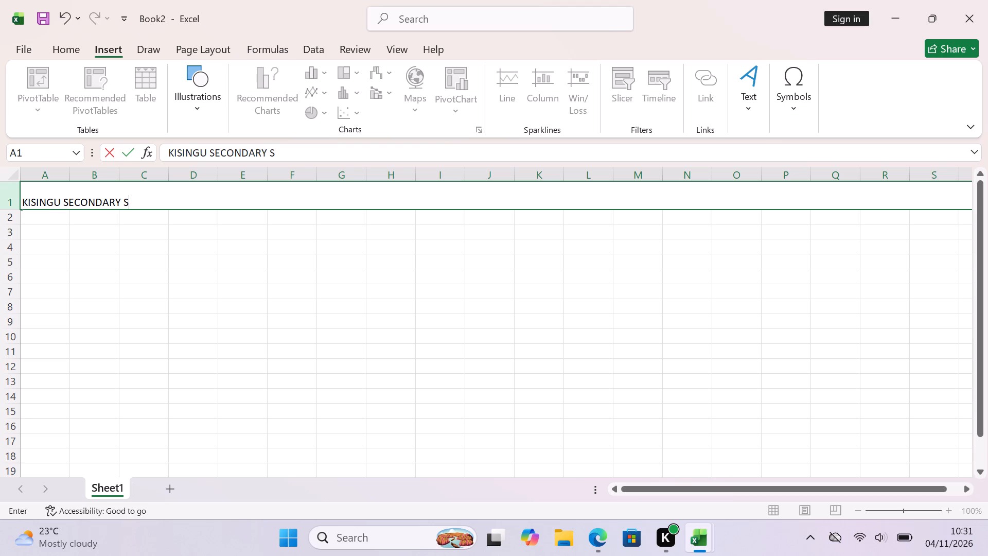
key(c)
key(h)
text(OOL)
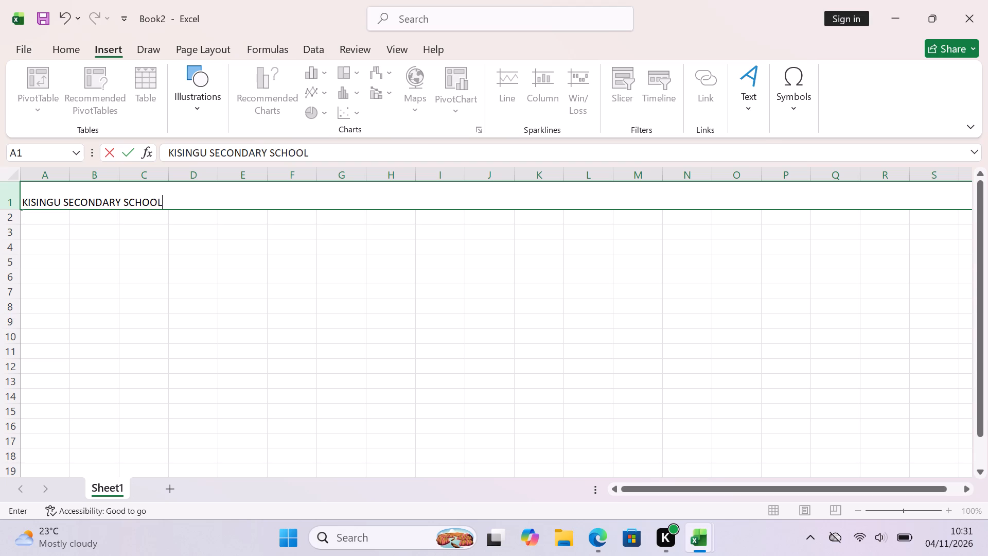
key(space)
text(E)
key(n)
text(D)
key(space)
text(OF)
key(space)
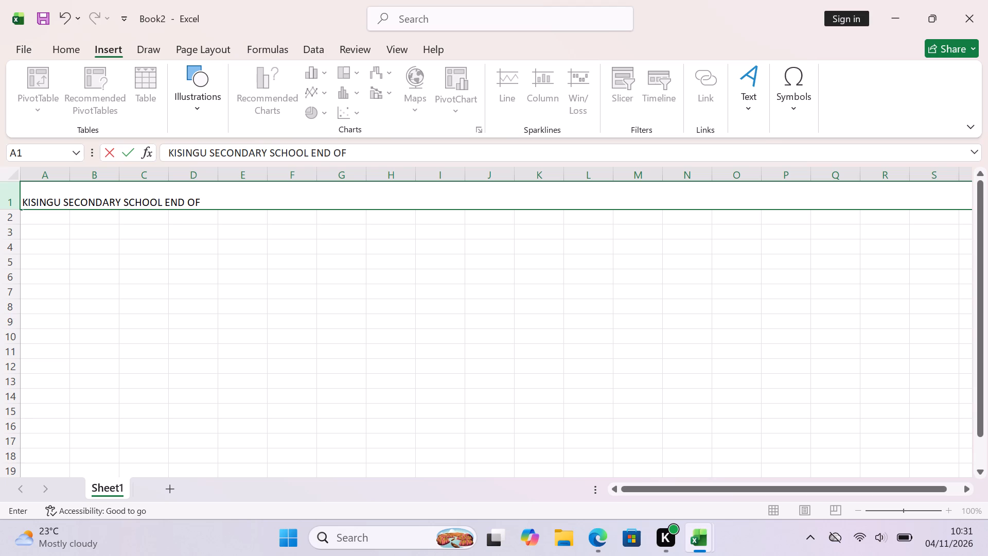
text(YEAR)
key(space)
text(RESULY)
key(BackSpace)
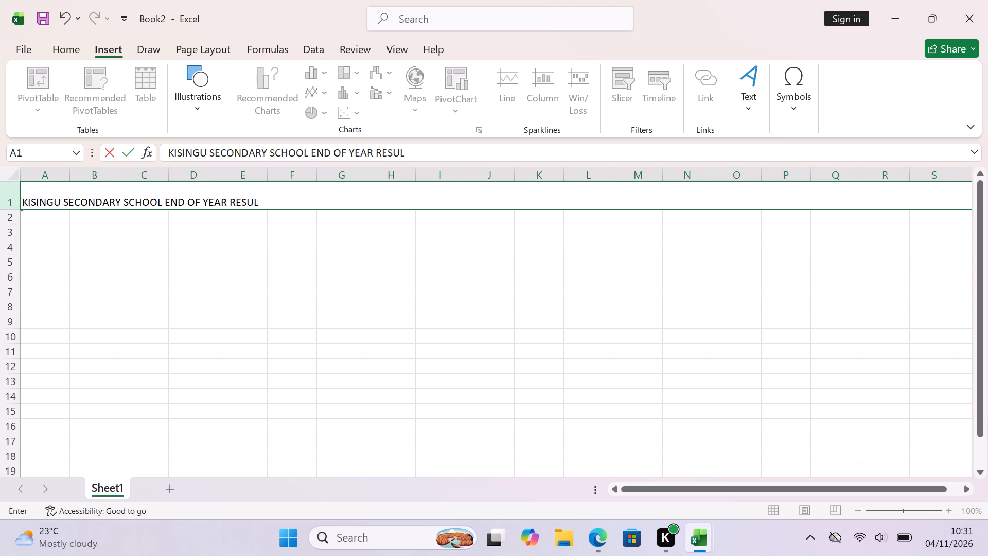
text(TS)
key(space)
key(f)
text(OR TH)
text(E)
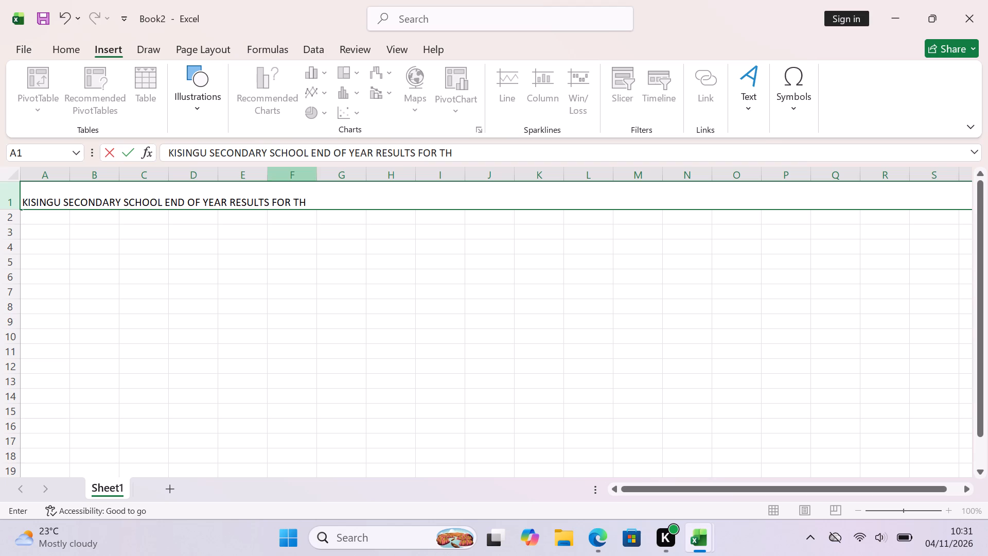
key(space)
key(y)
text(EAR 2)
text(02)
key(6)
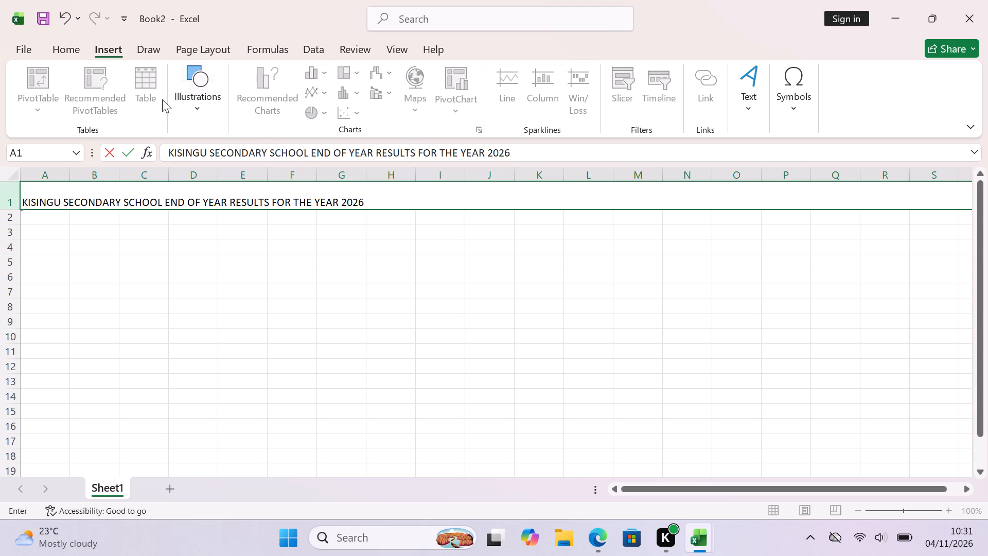
Format the entire title text in A1 as bold, italic and underlined with font size 20.
click(61, 56)
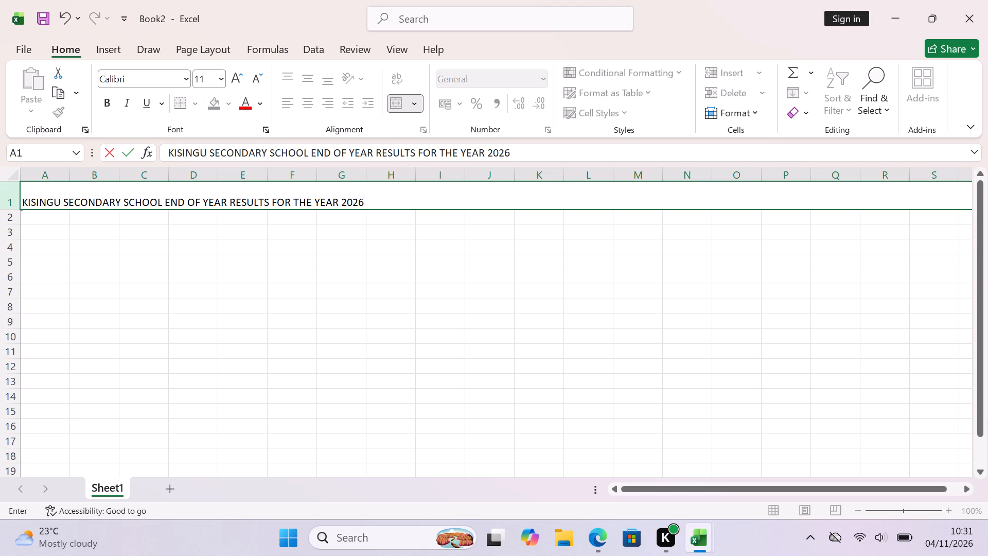
drag(25, 202, 130, 201)
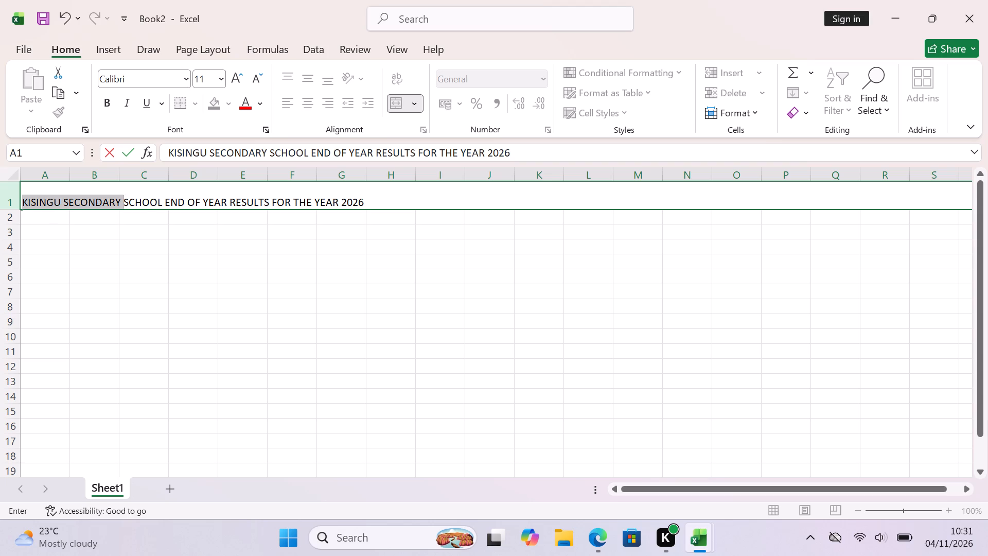
drag(130, 201, 345, 211)
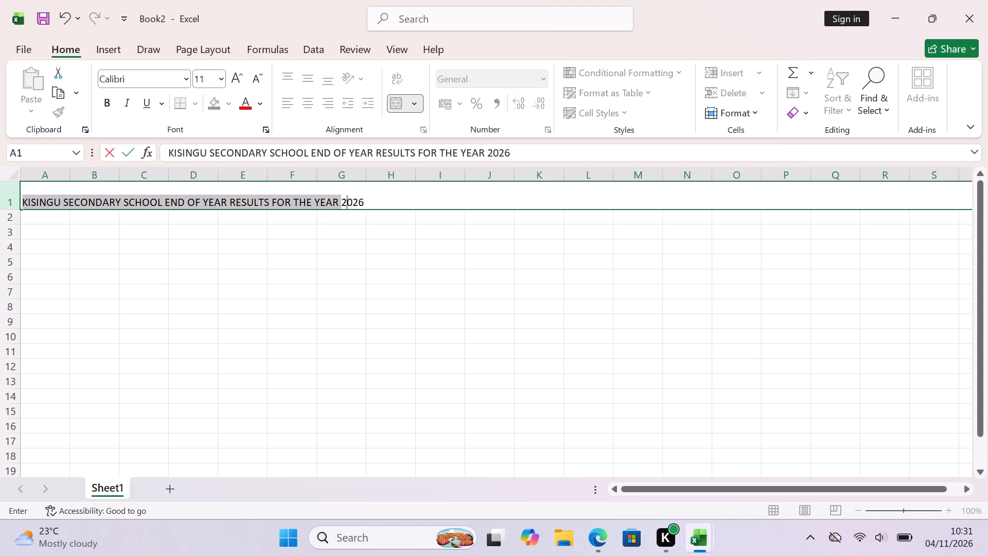
drag(345, 211, 369, 213)
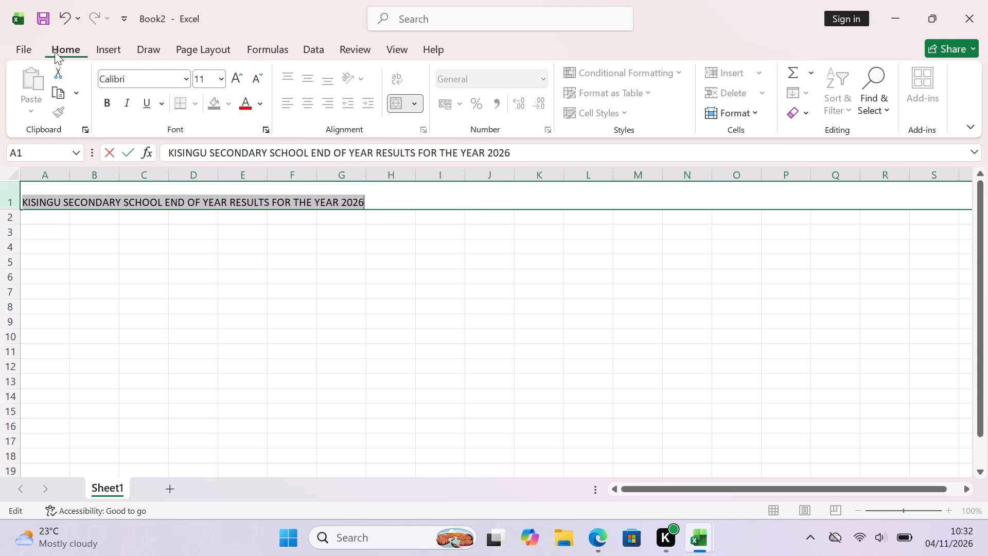
click(105, 101)
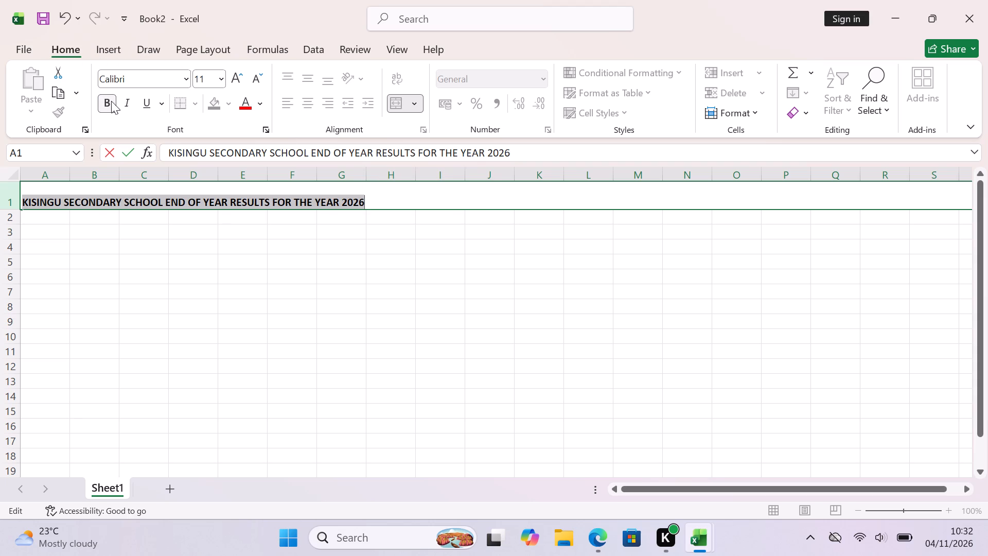
click(128, 107)
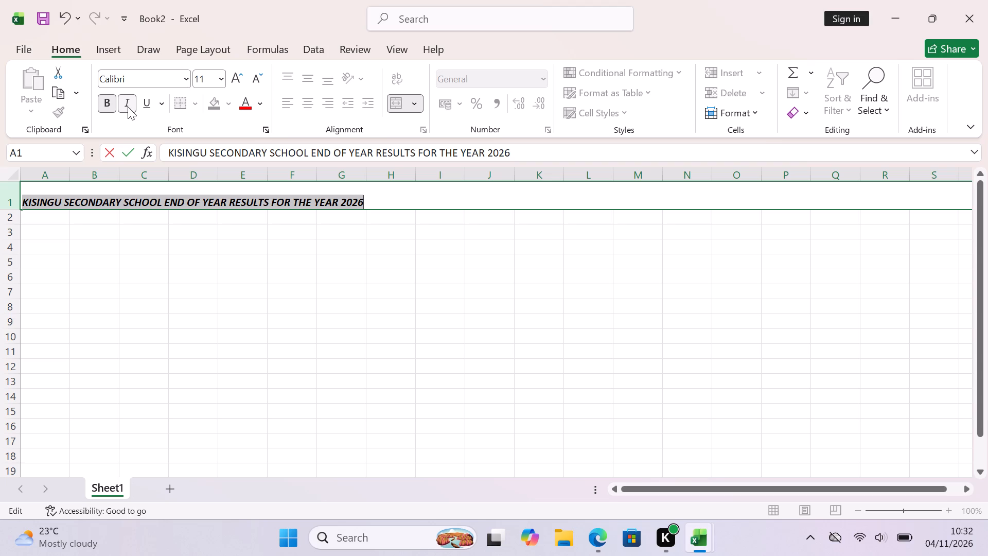
click(146, 106)
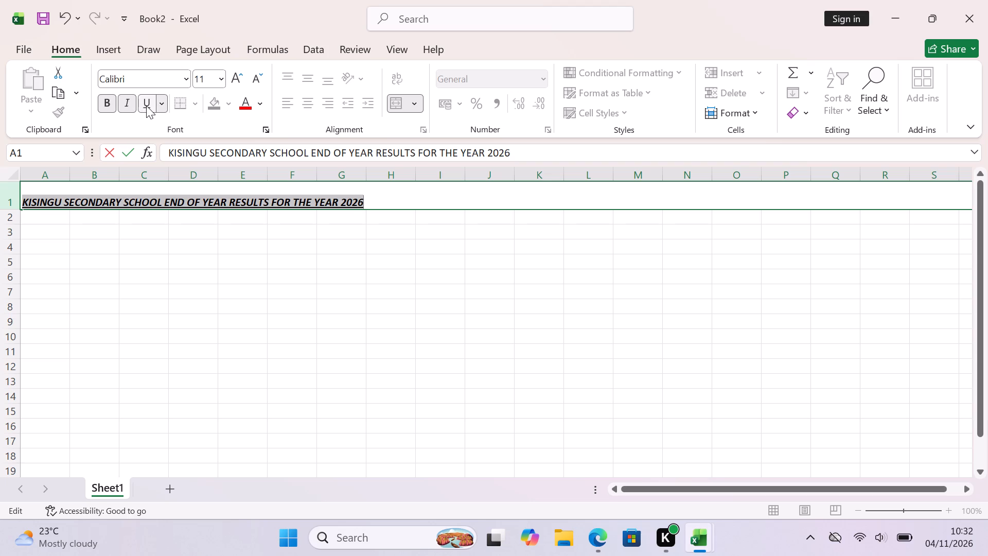
click(221, 79)
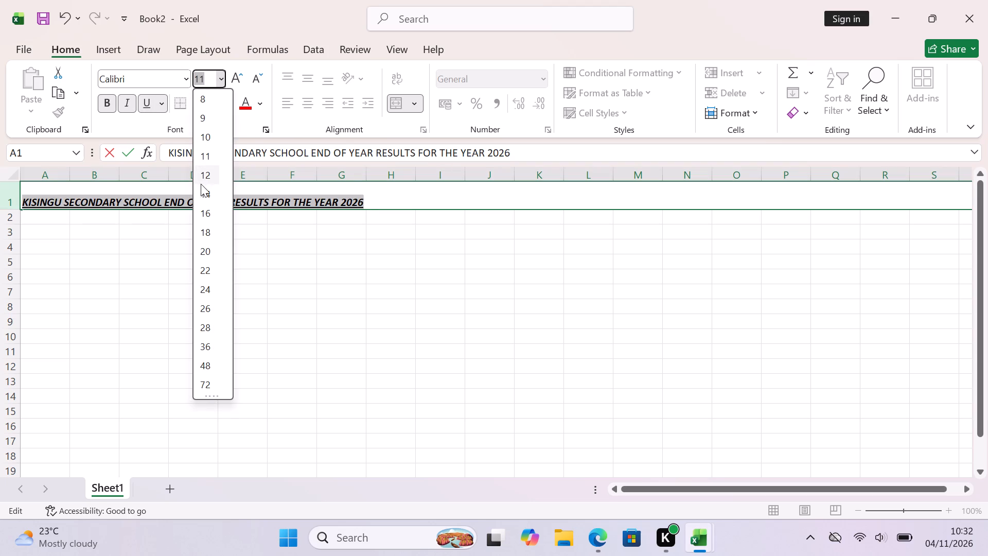
click(208, 244)
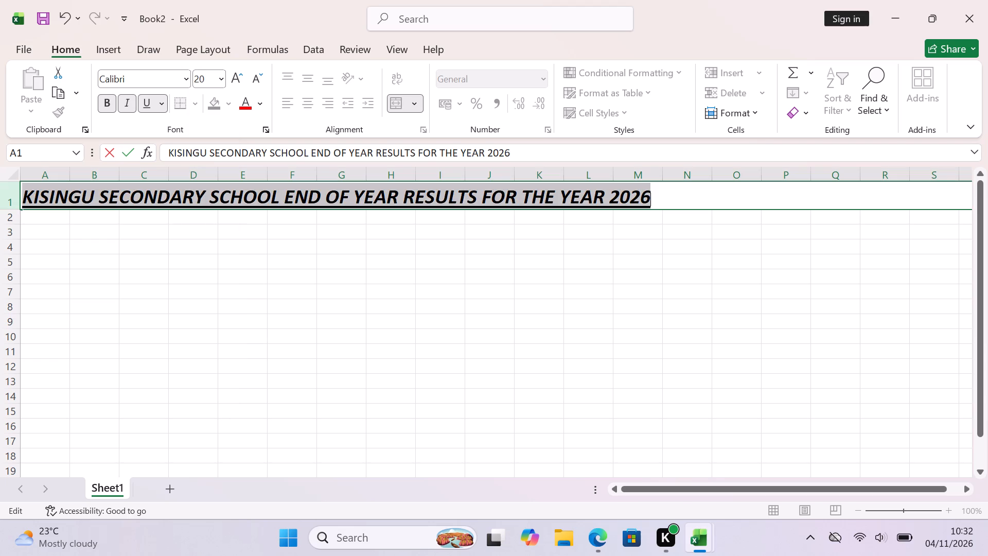
click(307, 244)
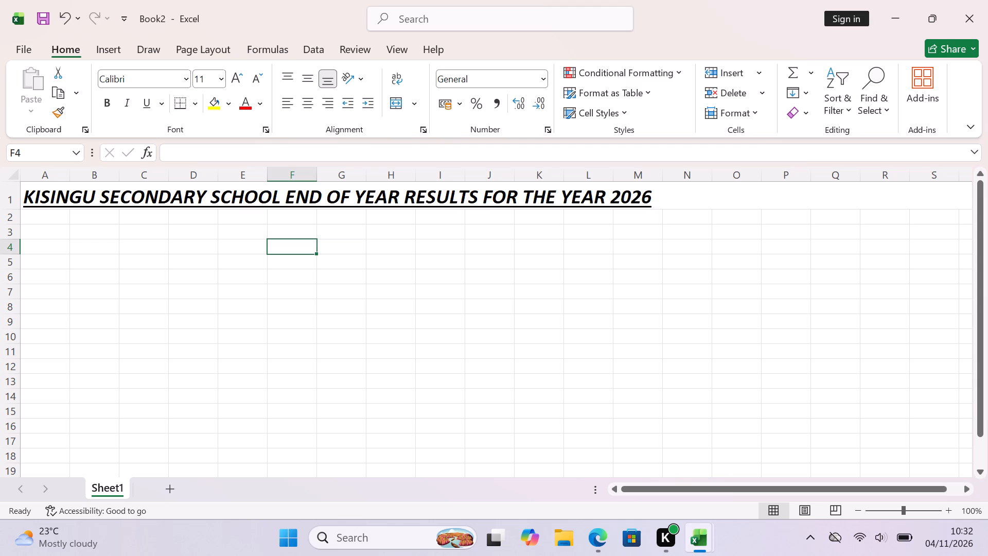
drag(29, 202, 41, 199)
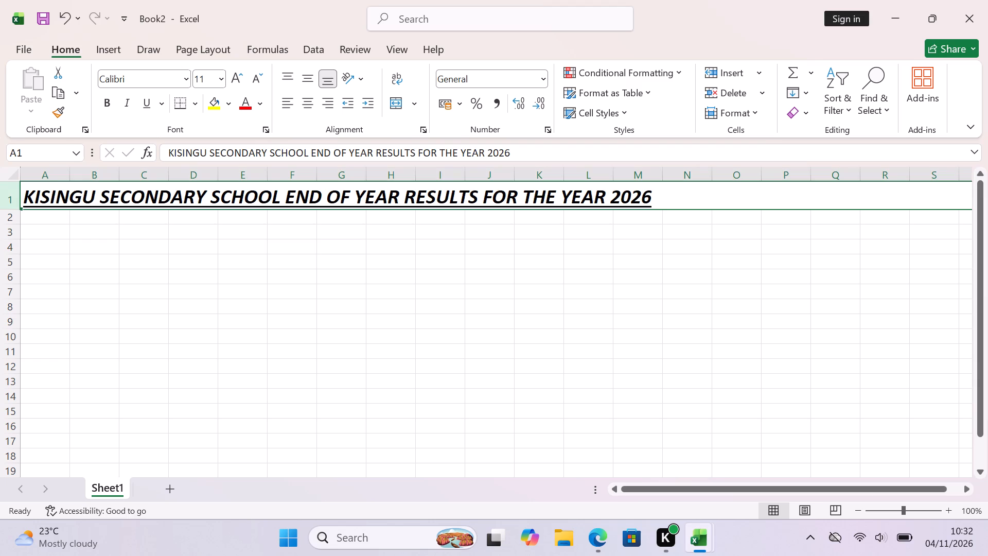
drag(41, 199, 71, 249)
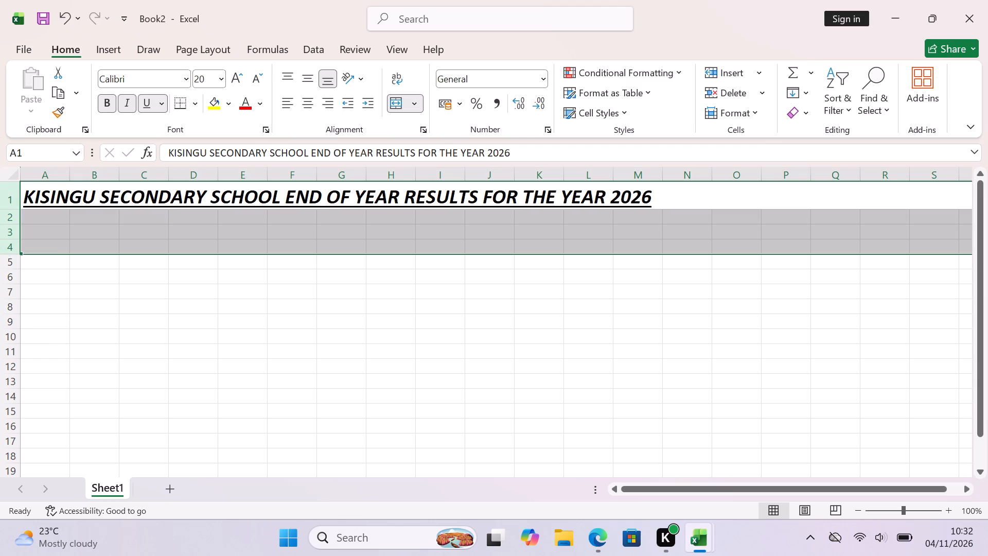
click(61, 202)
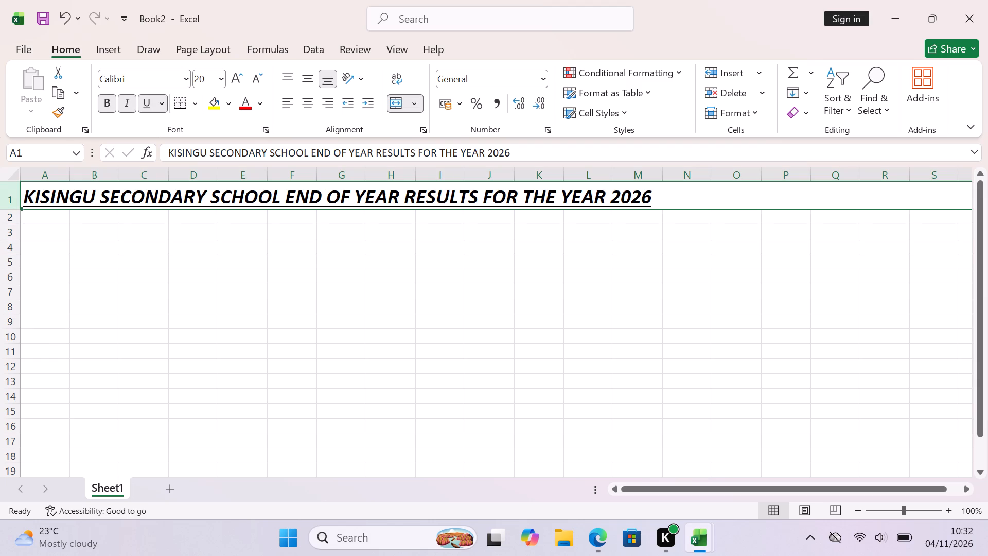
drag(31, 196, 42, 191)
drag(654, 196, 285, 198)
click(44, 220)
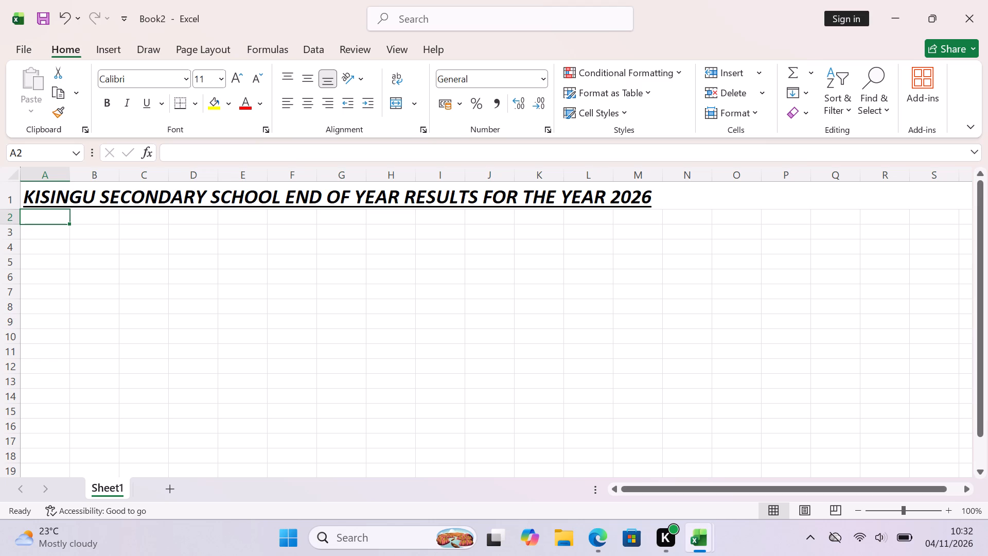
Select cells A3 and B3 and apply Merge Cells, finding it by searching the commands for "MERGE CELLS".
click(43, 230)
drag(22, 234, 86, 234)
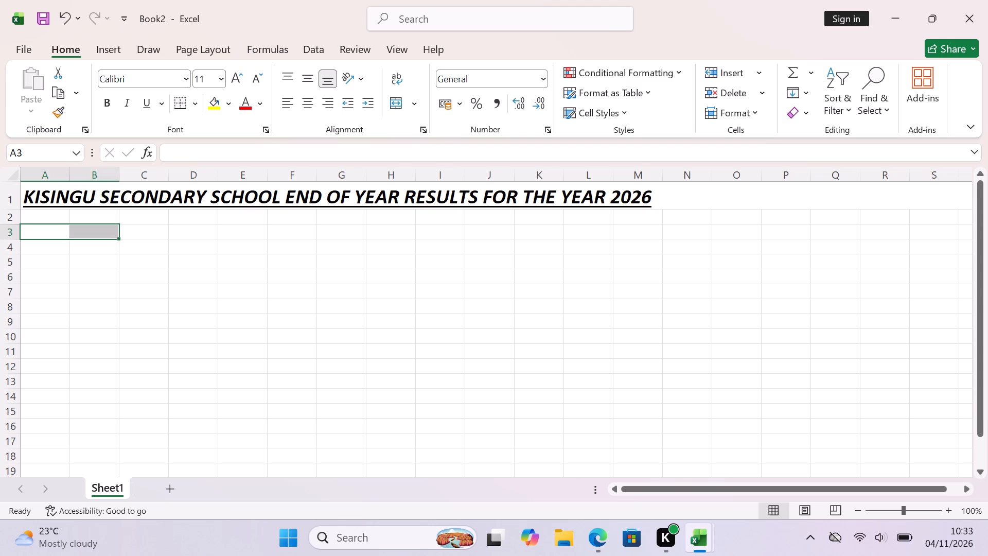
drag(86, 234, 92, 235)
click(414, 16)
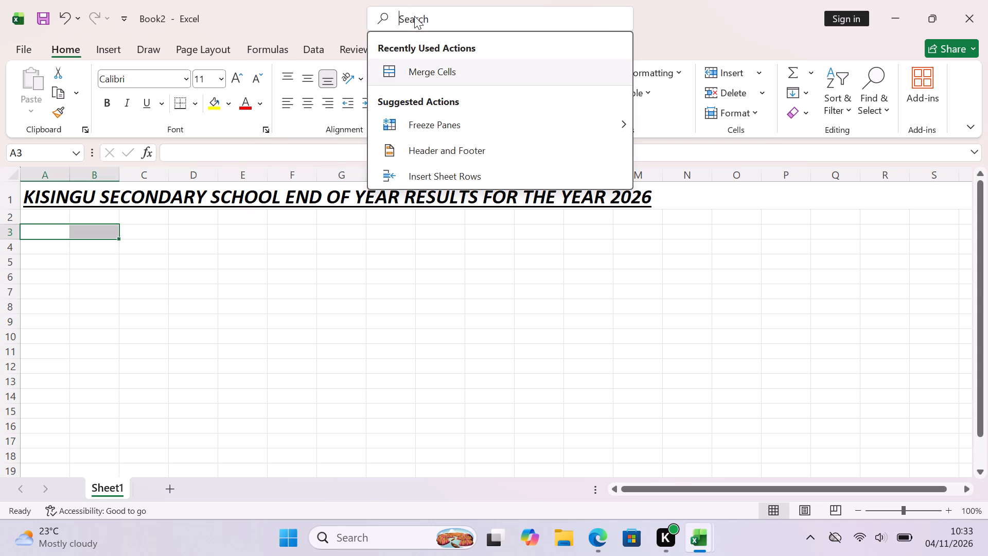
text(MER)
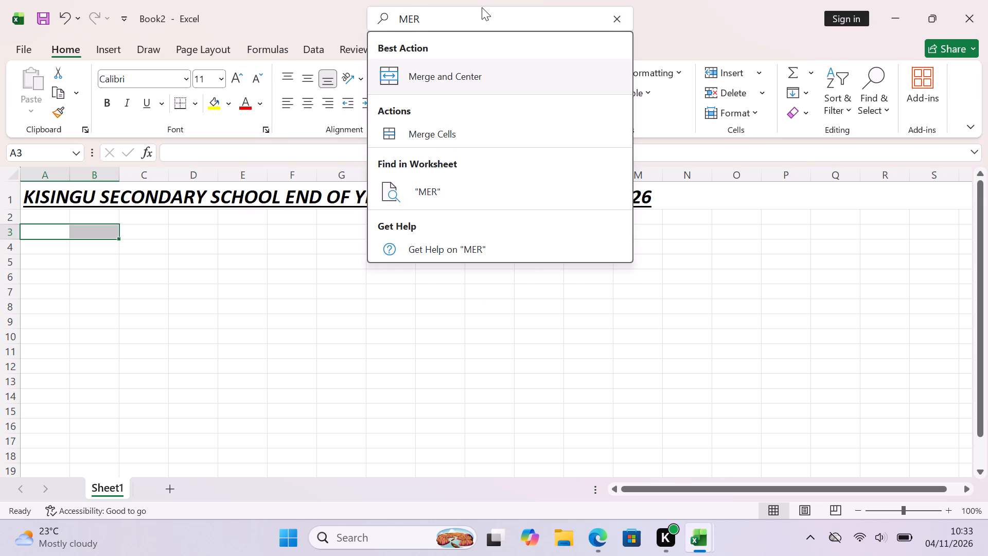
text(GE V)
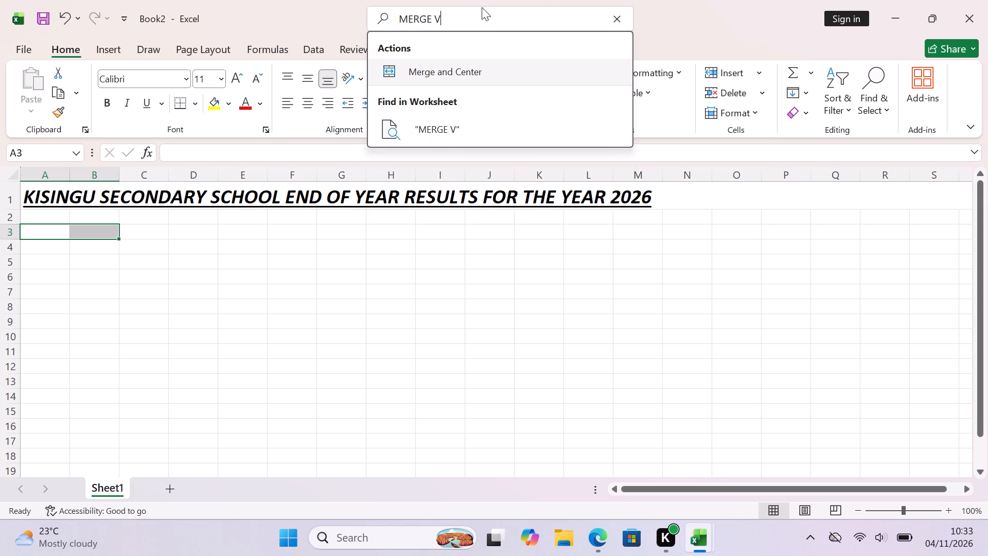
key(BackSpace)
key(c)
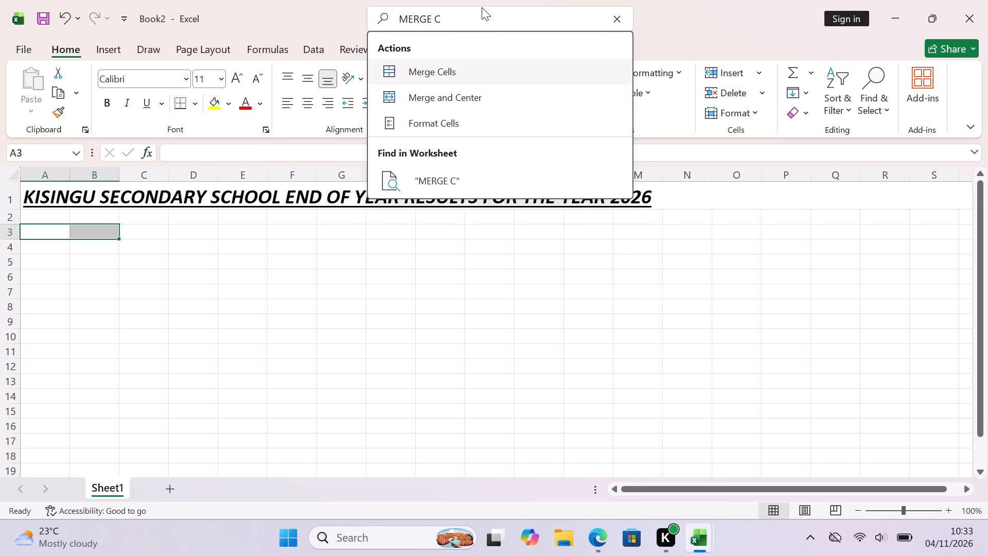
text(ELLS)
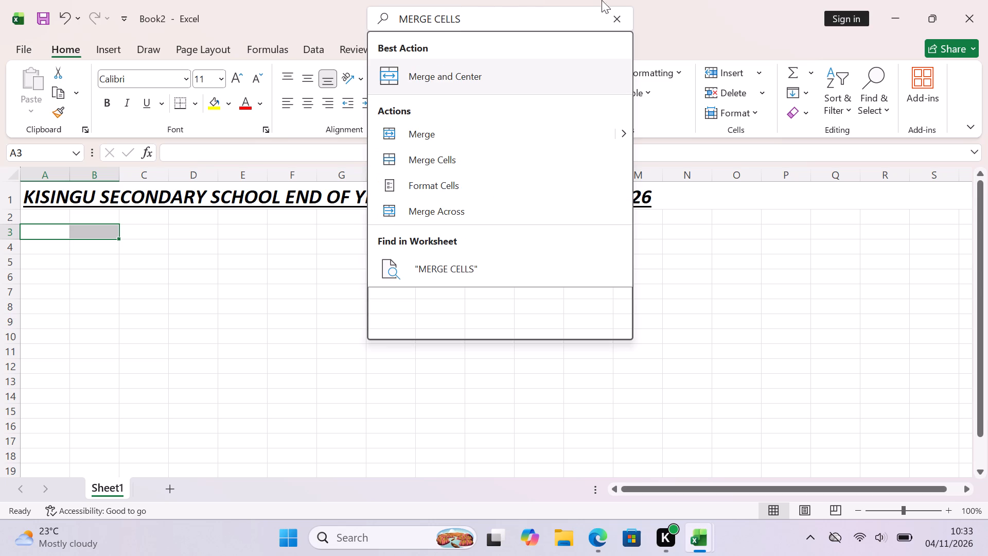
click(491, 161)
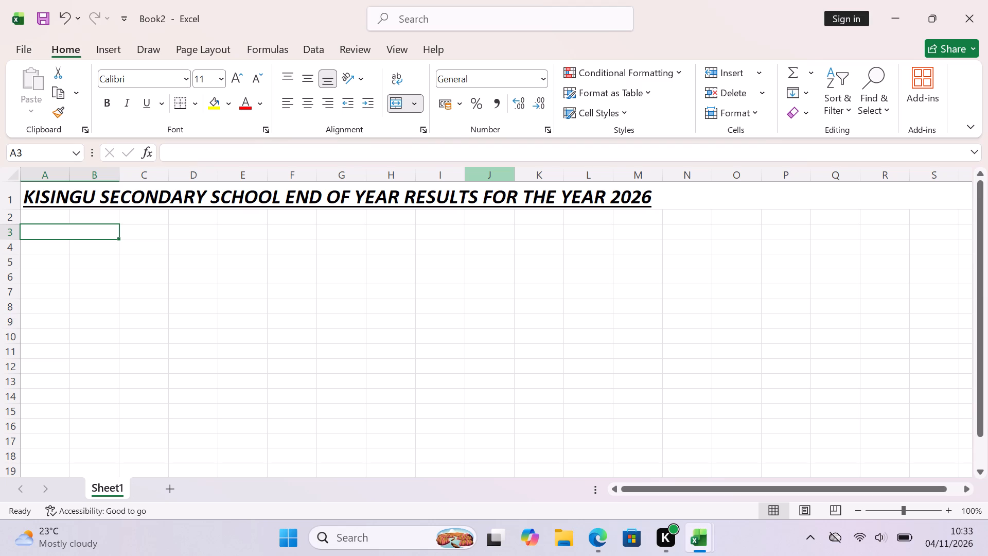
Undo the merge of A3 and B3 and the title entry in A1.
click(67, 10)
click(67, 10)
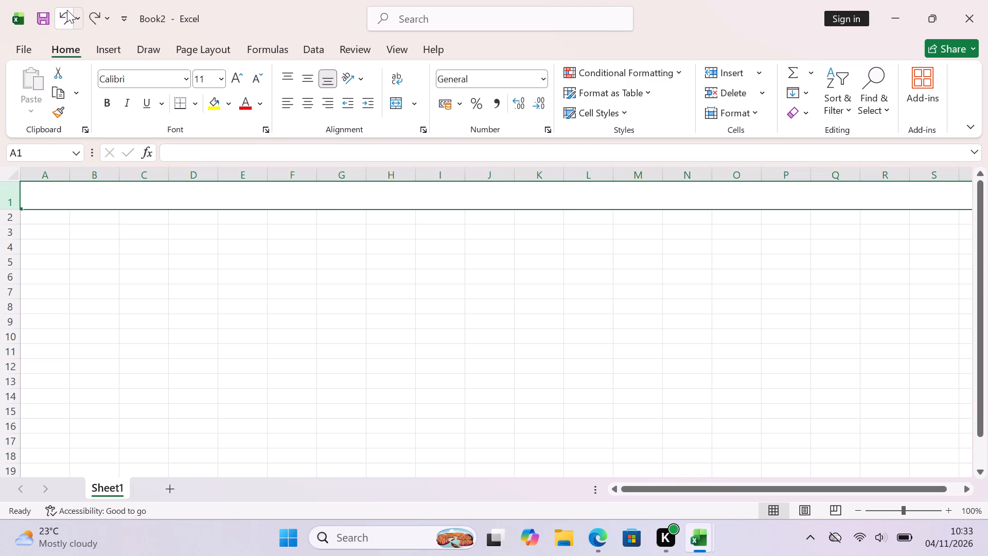
Enter the title "KISINGU SECONDARY SCHOOL END OF YEAR RESULTS FOR THE YEAR 2026" in merged cell A1.
click(42, 199)
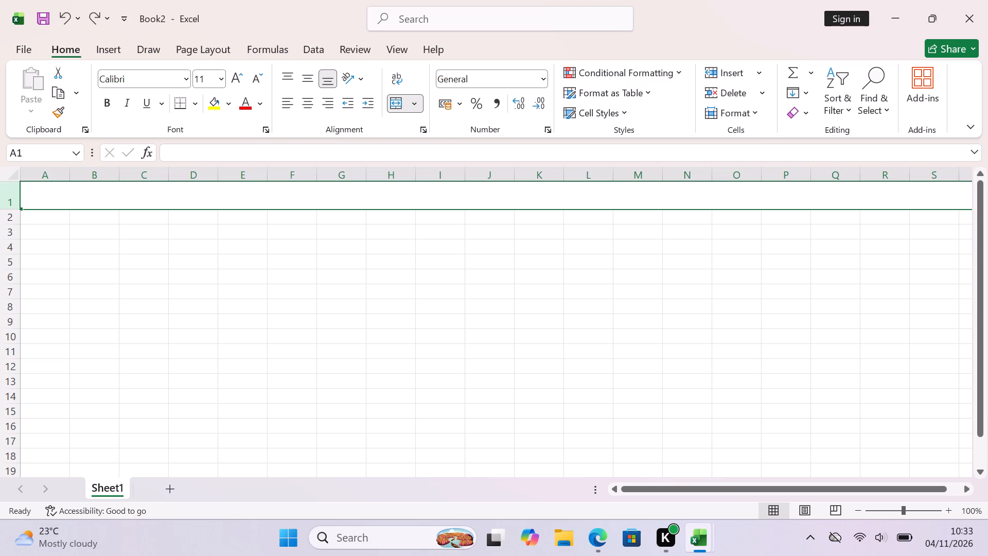
triple_click(42, 199)
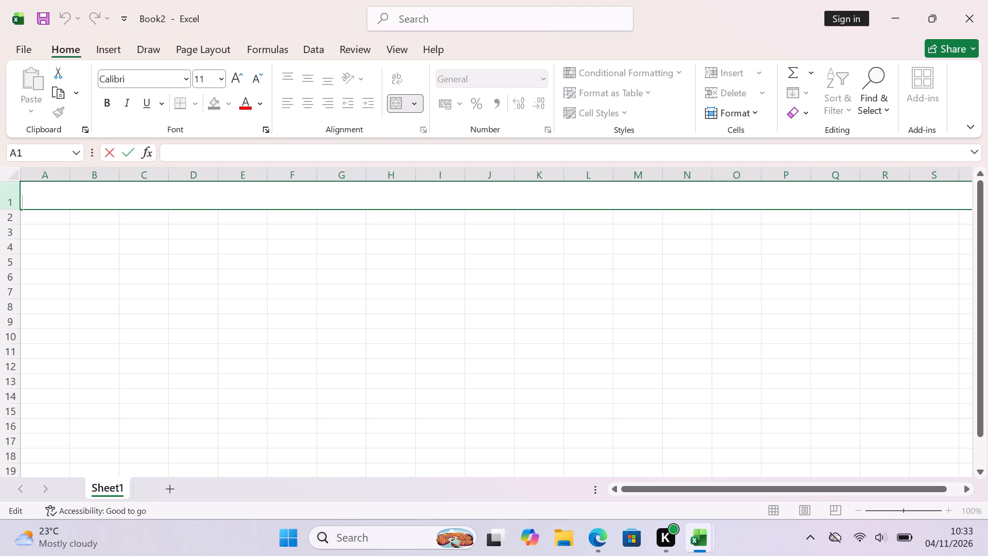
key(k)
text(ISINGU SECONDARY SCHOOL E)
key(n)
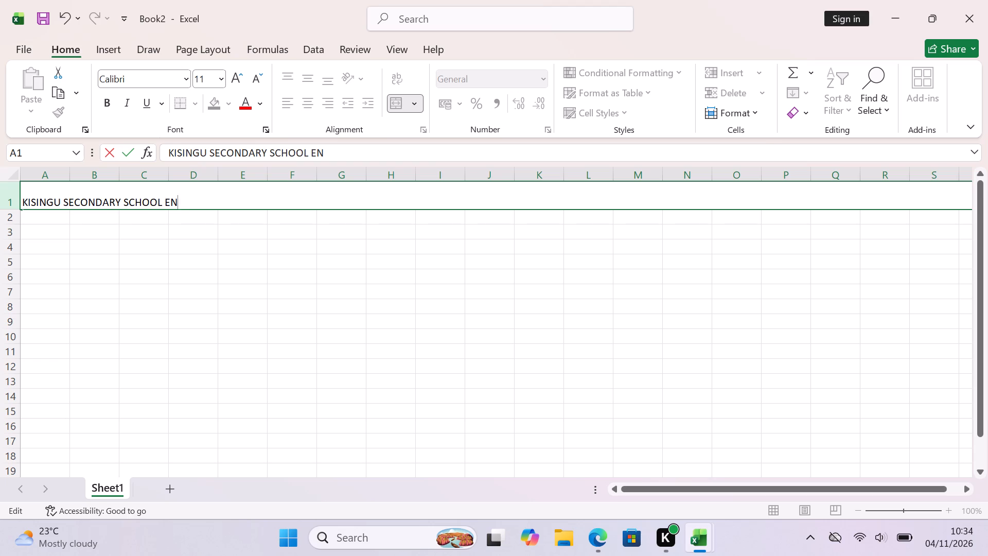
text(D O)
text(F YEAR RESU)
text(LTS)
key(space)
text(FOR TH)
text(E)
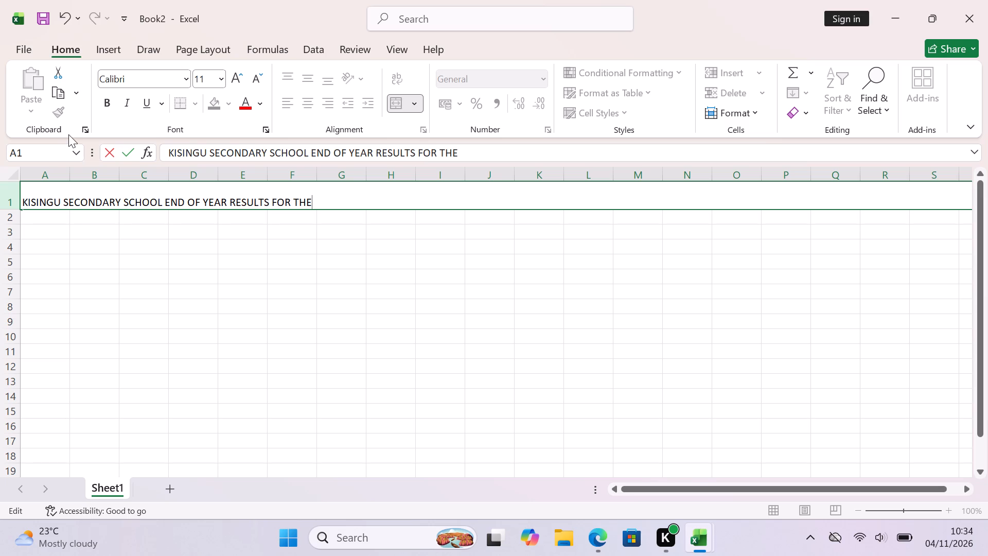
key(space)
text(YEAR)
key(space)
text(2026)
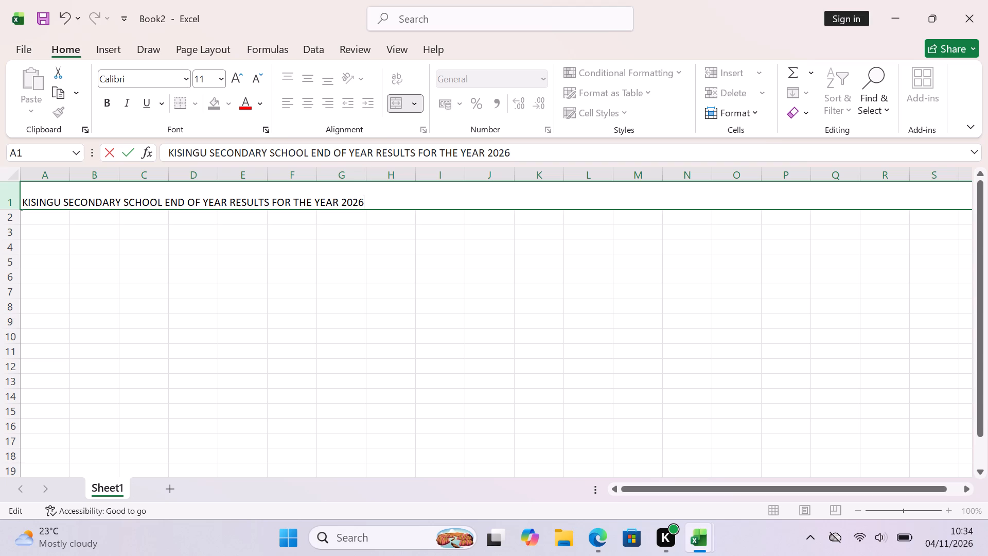
Format the entire title text in A1 as bold, italic and underlined.
drag(362, 201, 188, 204)
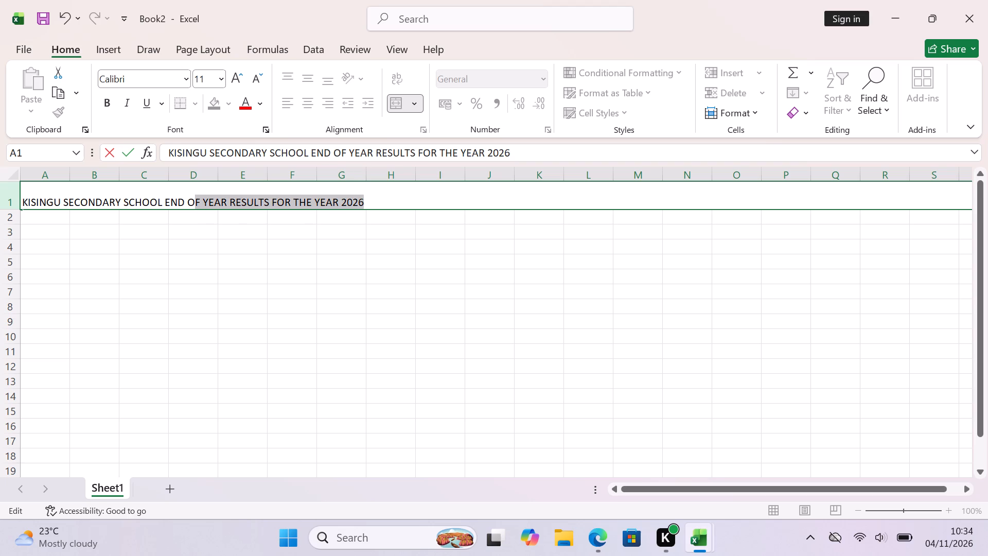
drag(188, 204, 14, 219)
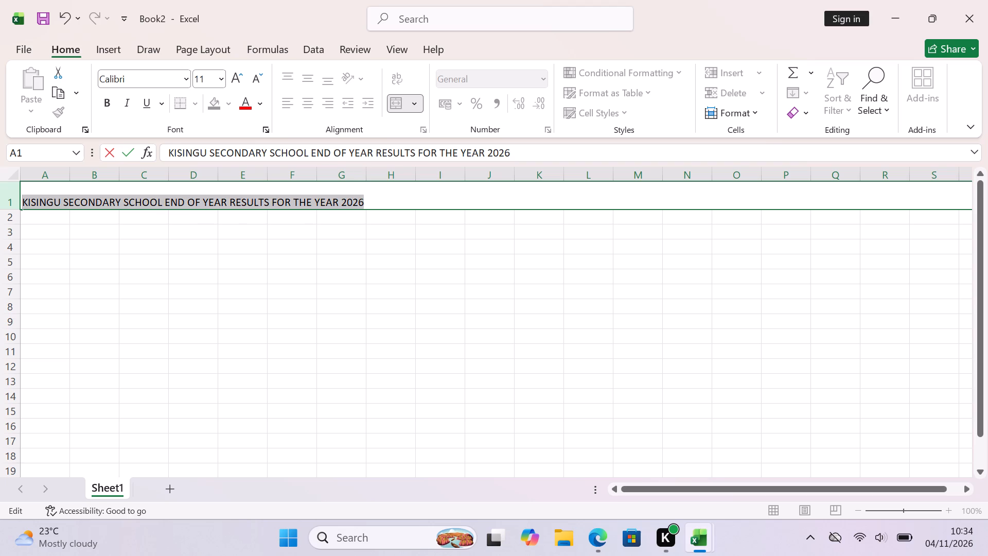
drag(14, 219, 19, 209)
drag(19, 209, 20, 209)
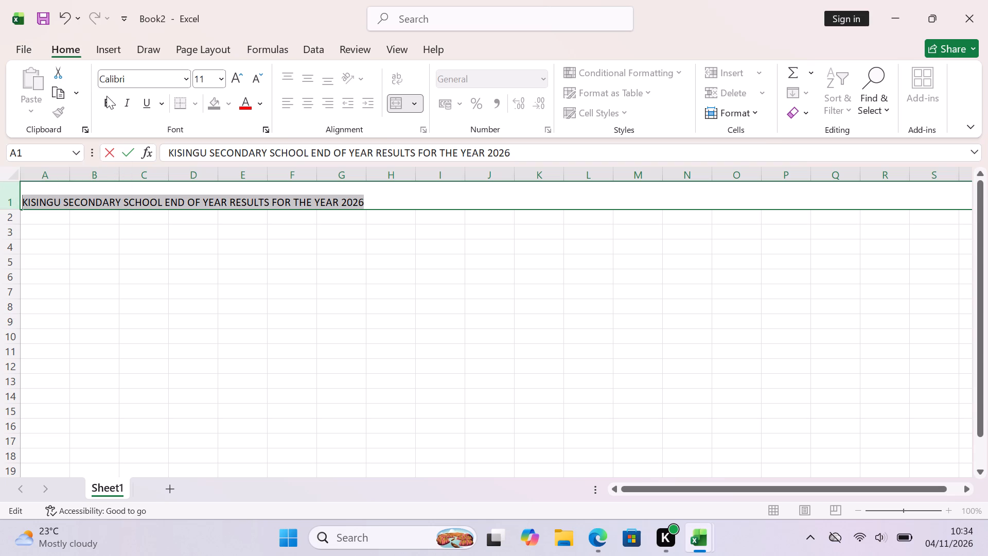
click(109, 98)
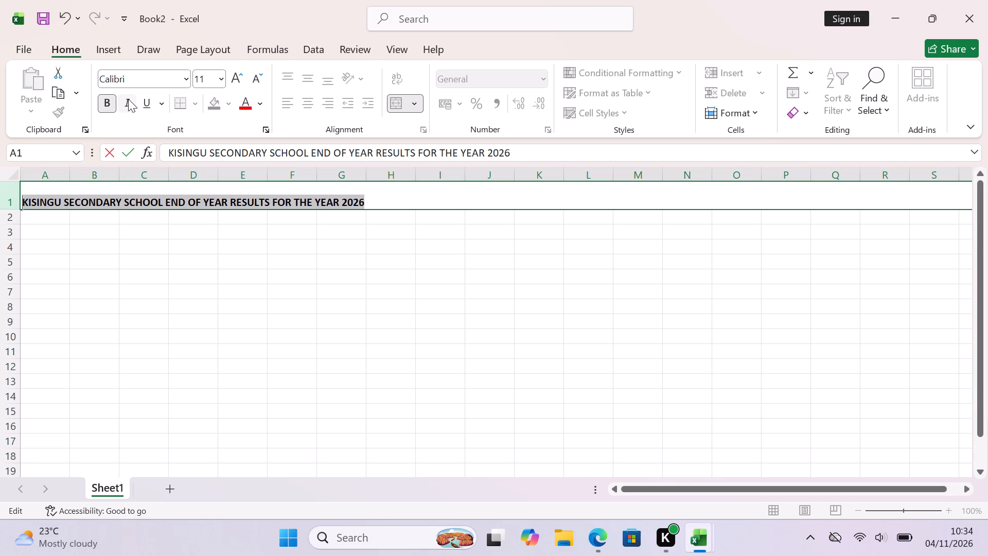
click(129, 99)
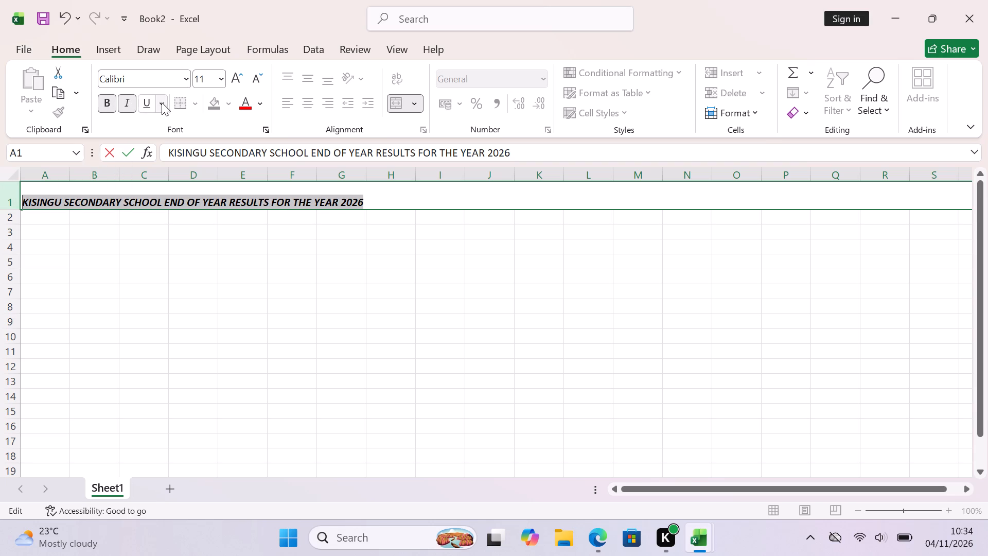
click(148, 105)
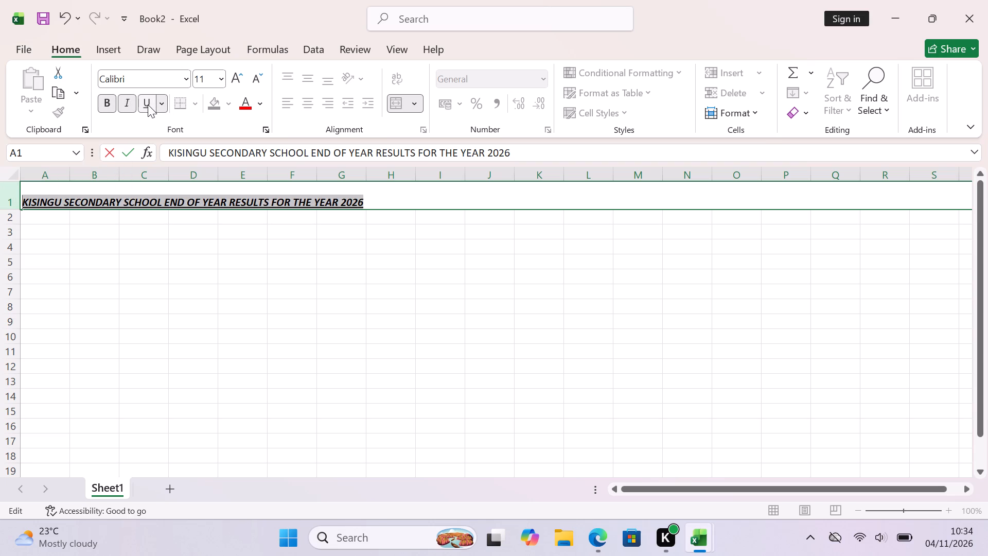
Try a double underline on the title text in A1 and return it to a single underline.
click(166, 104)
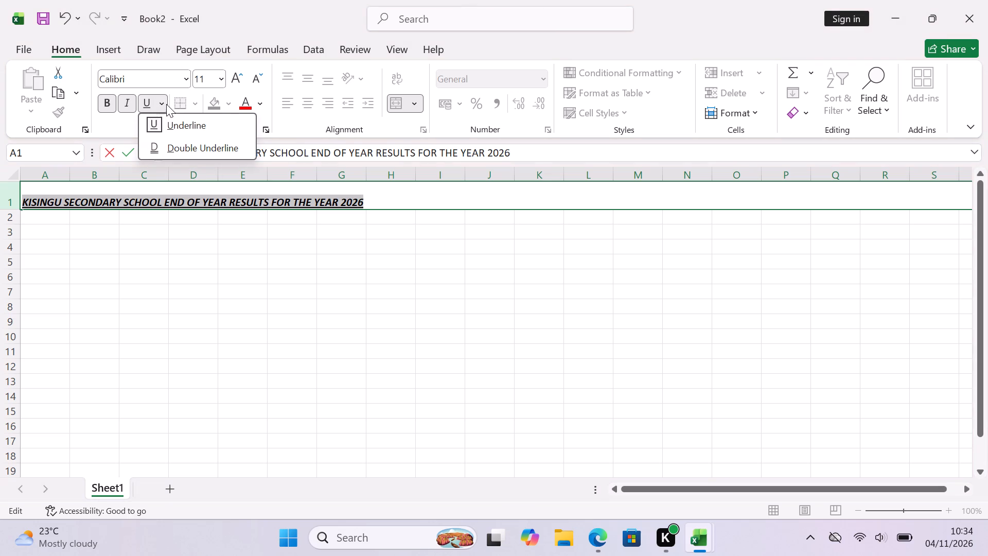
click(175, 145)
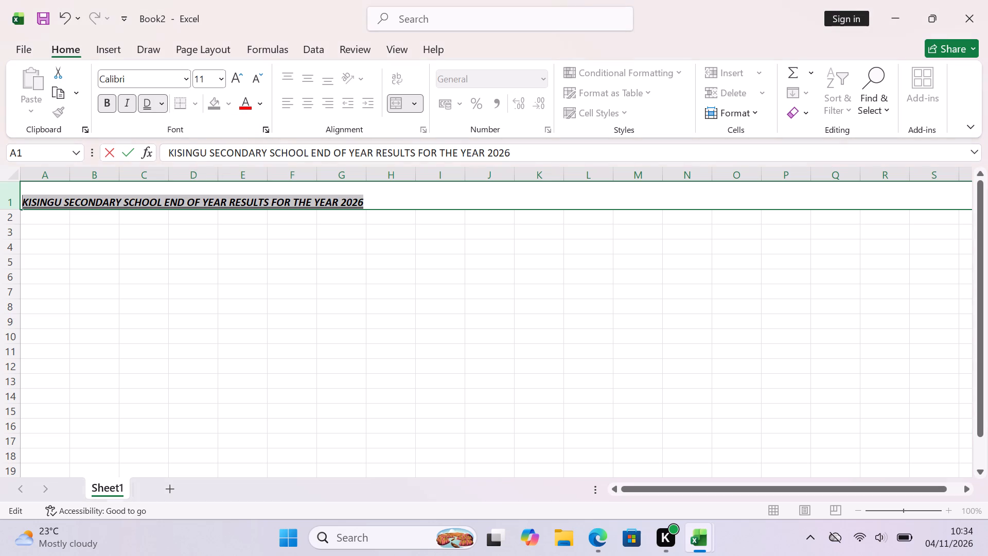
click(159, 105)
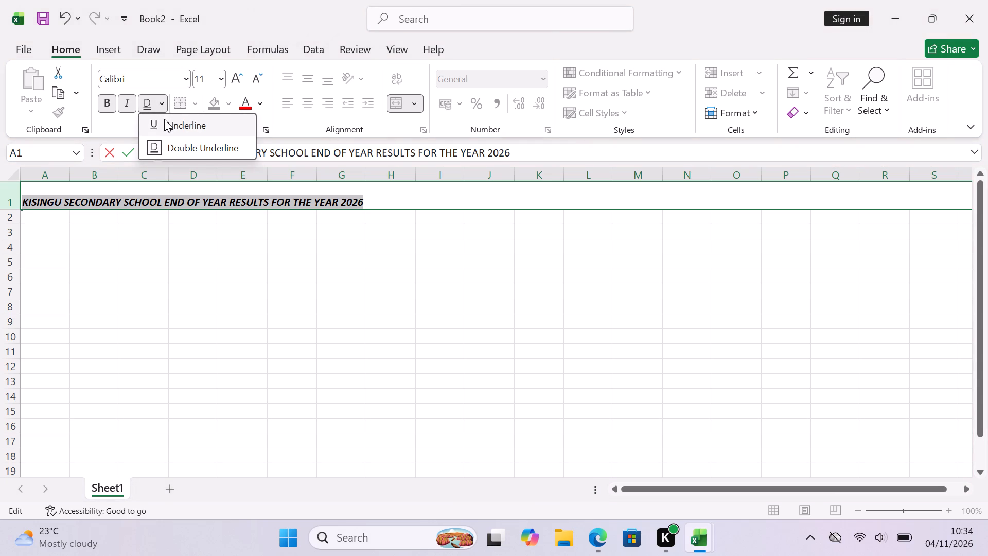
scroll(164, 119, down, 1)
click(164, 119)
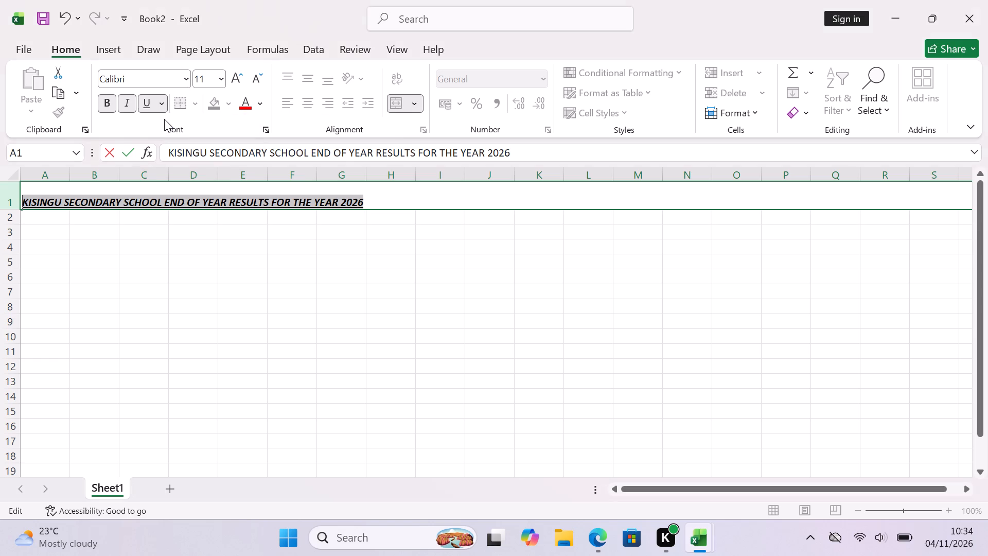
Set the font size of the title text in A1 to 22.
click(217, 80)
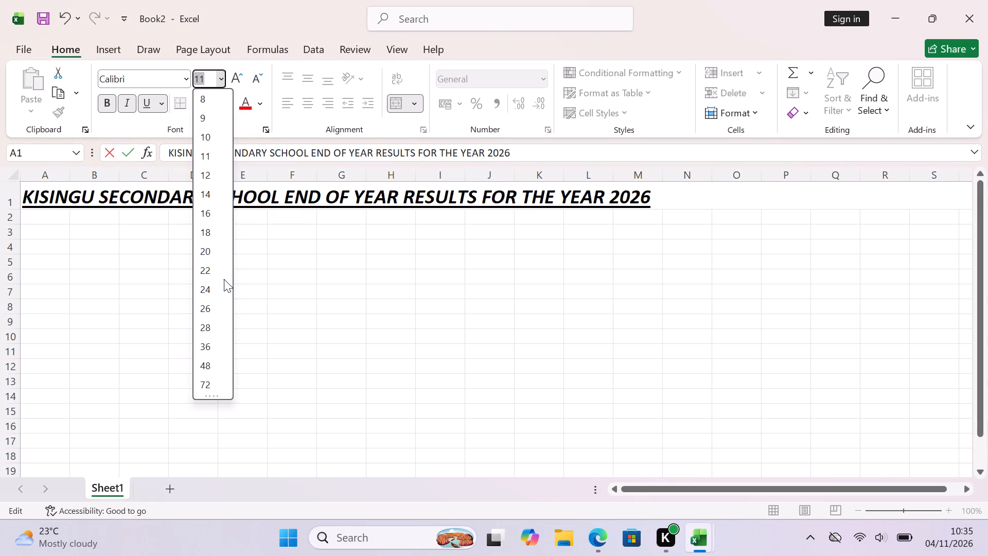
click(203, 274)
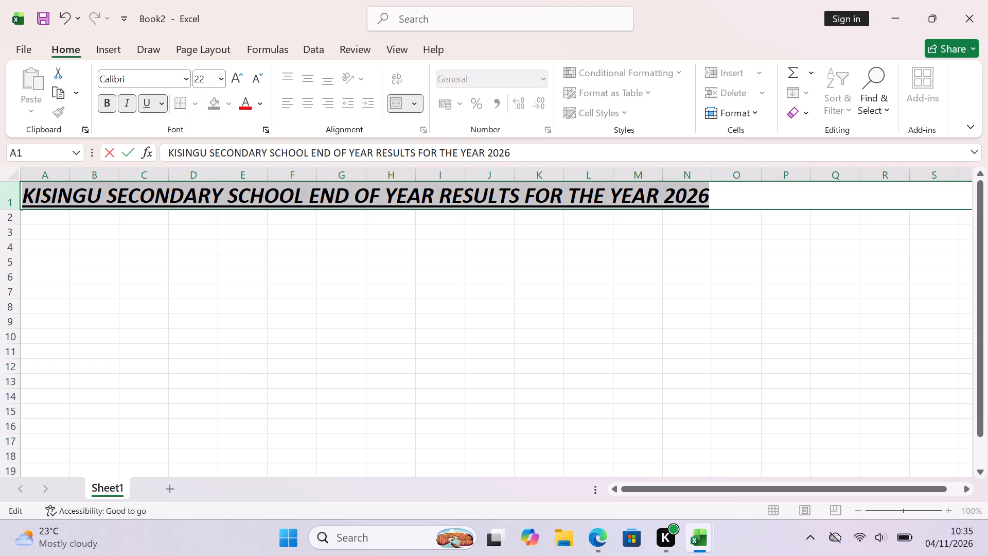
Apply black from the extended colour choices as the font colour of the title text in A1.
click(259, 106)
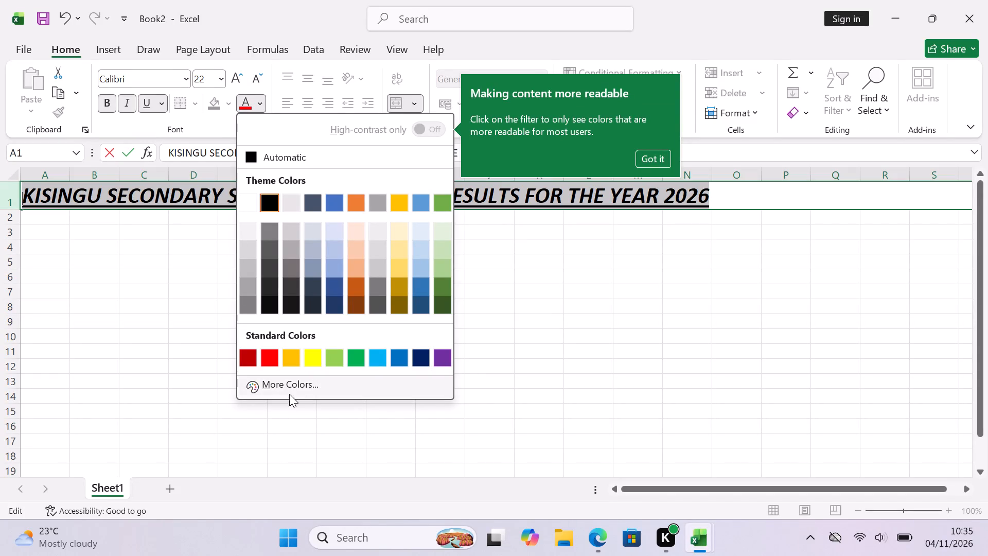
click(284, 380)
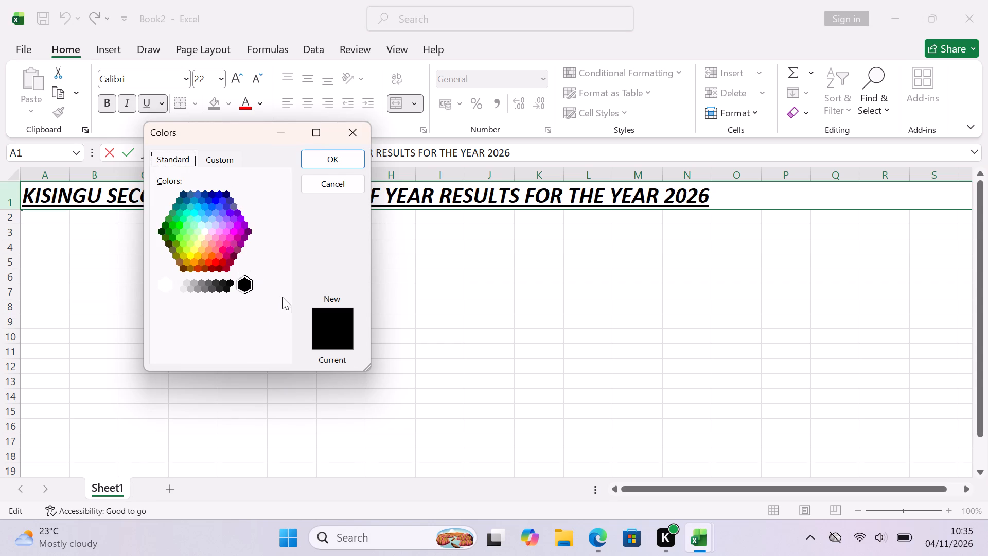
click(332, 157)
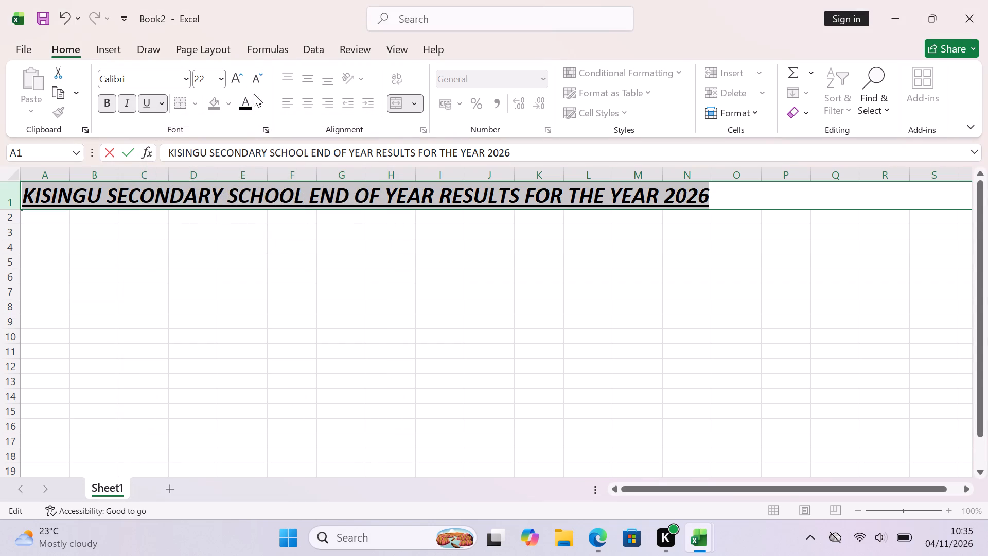
Change the font colour of the title text in A1 to standard green and finish editing the cell.
click(227, 106)
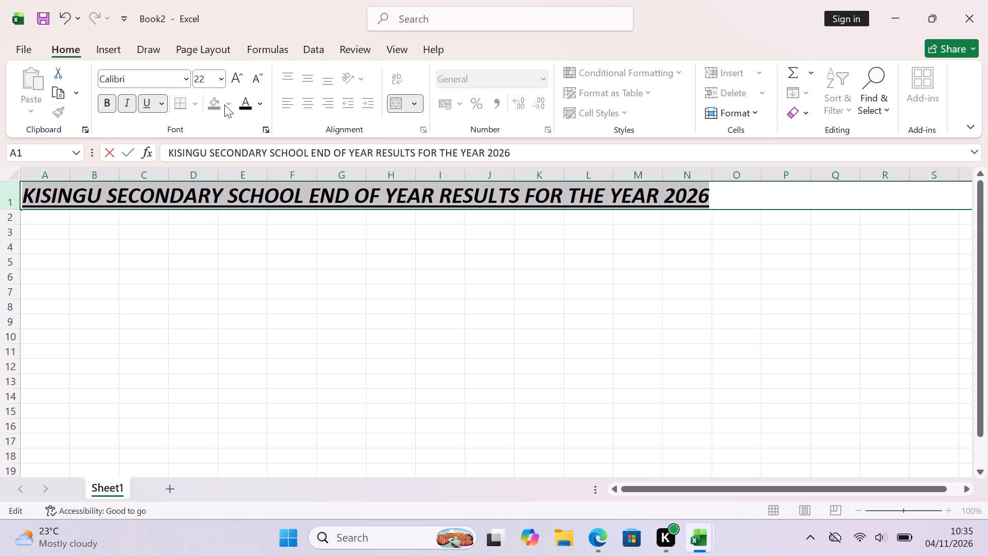
click(224, 103)
double_click(217, 102)
click(261, 110)
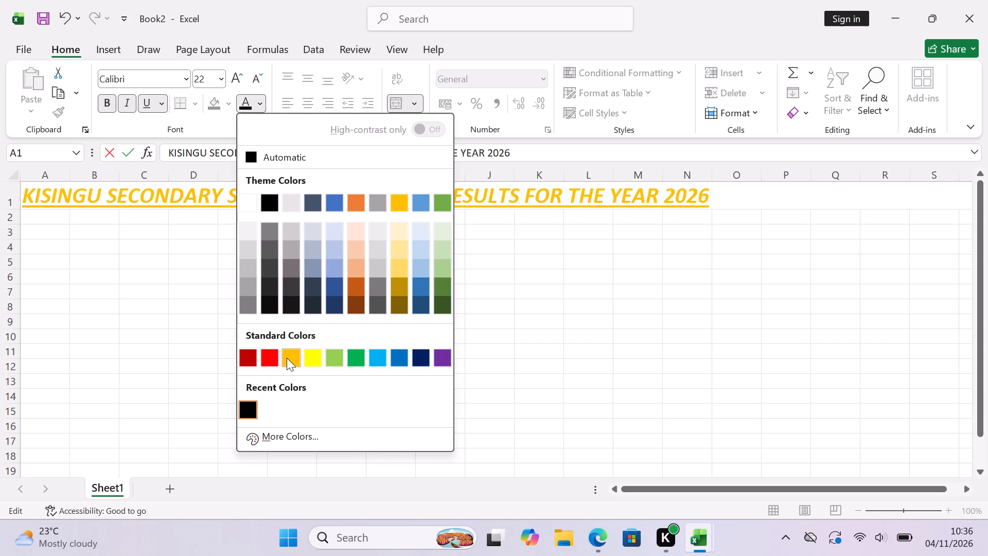
click(360, 356)
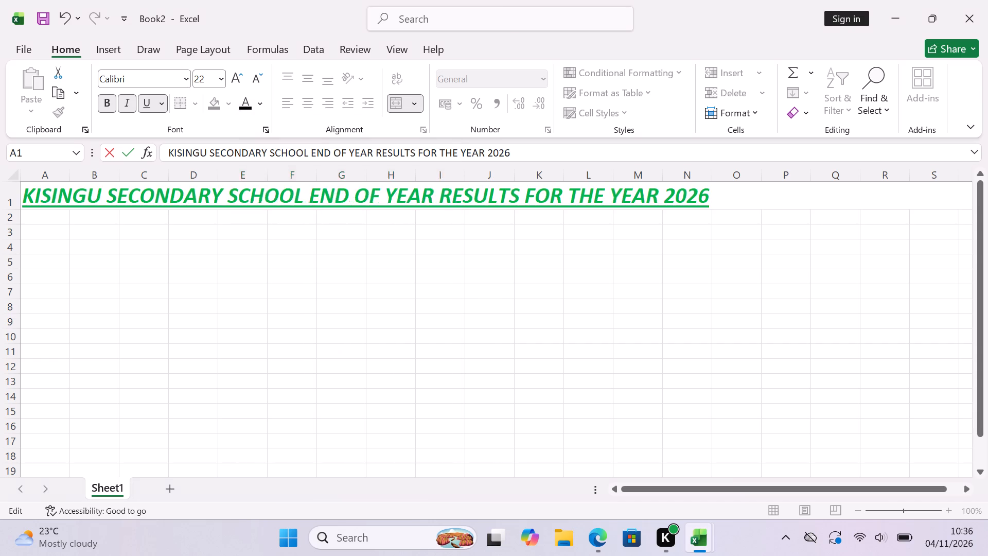
click(221, 292)
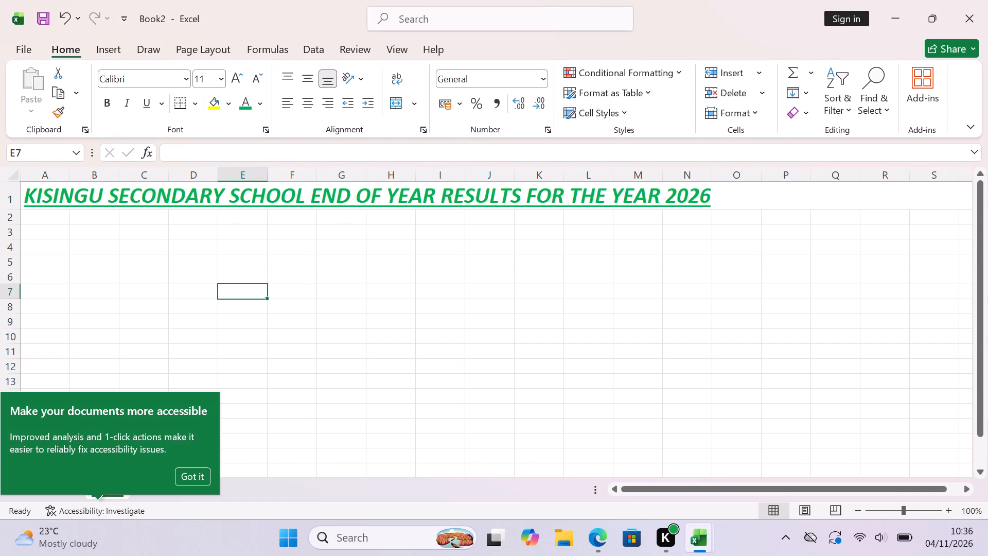
Set the font colour of empty cell D8 to Automatic and apply a single underline.
click(178, 305)
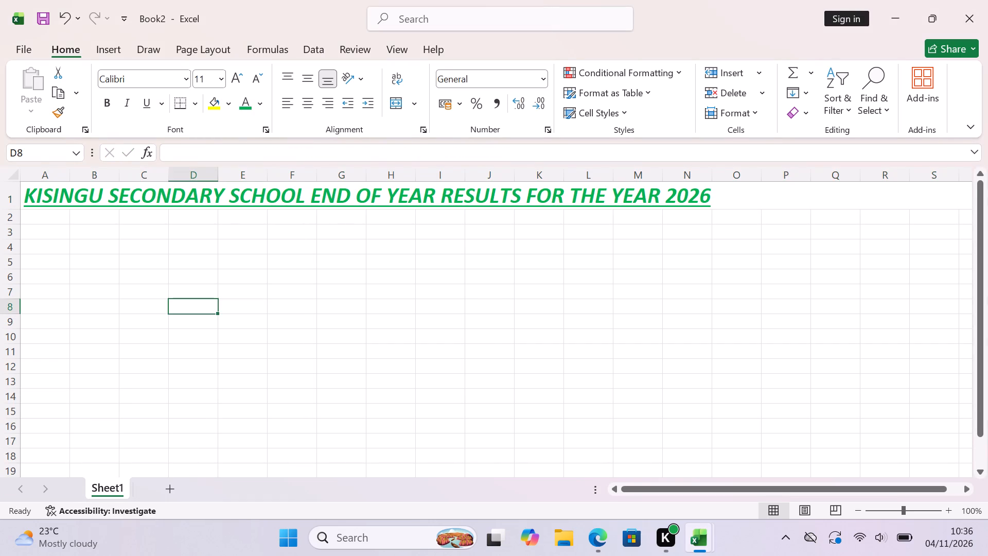
click(263, 105)
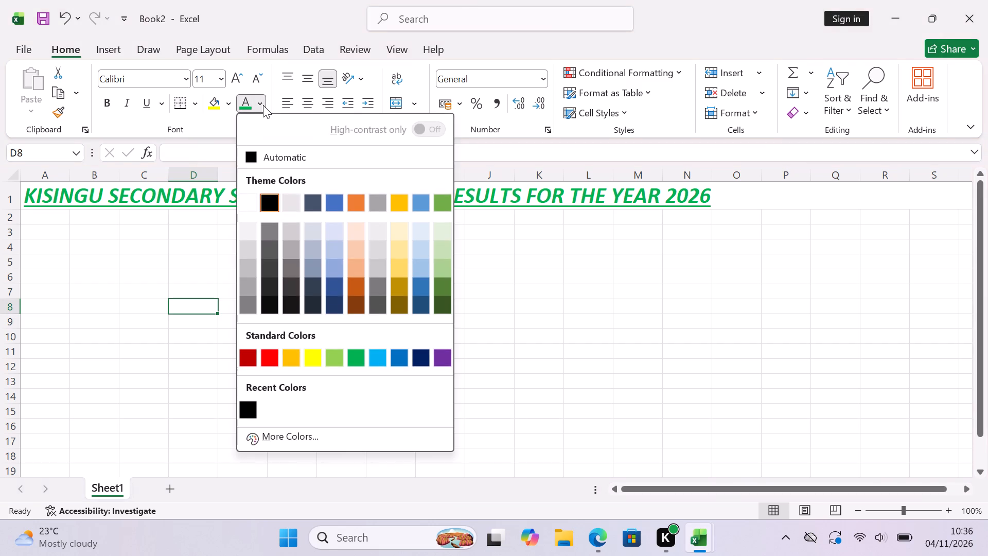
click(249, 149)
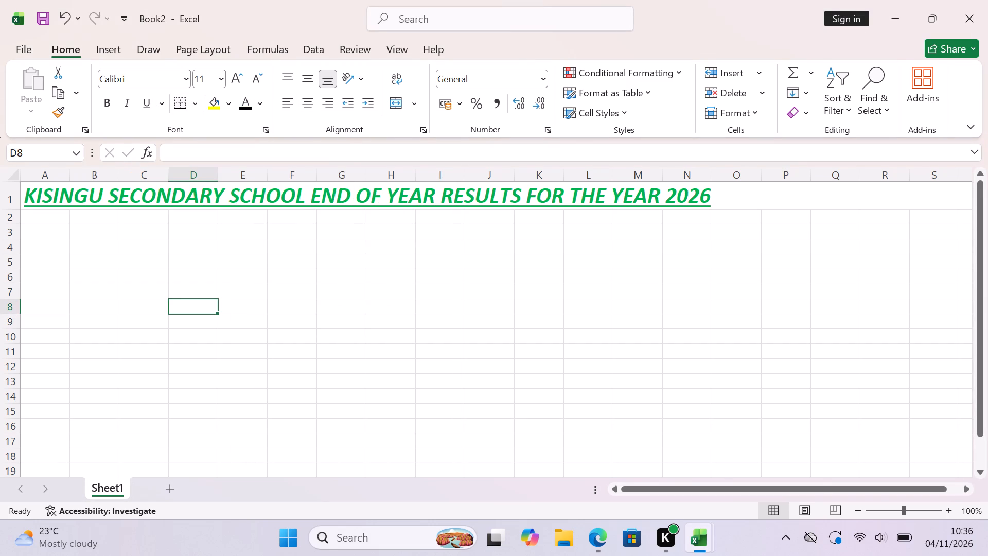
click(162, 103)
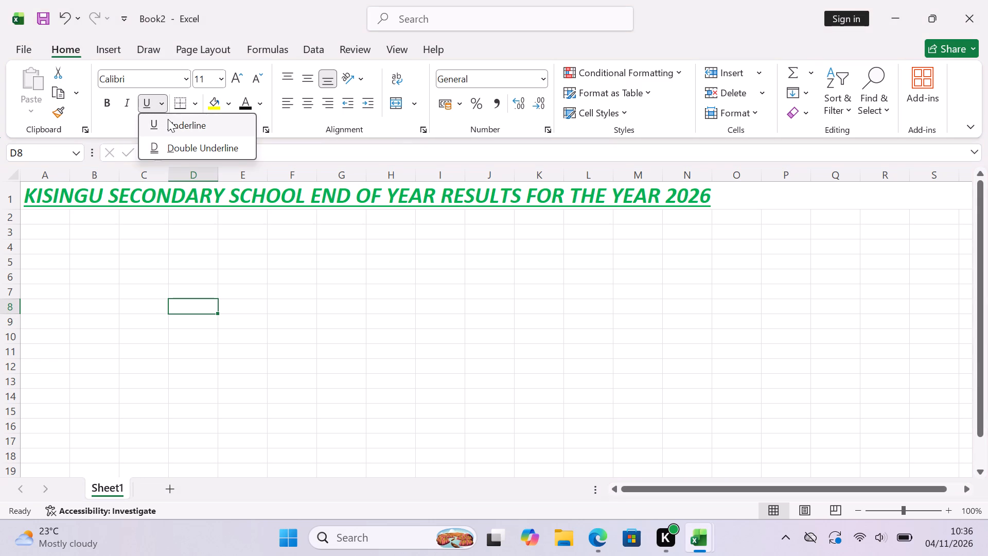
click(168, 119)
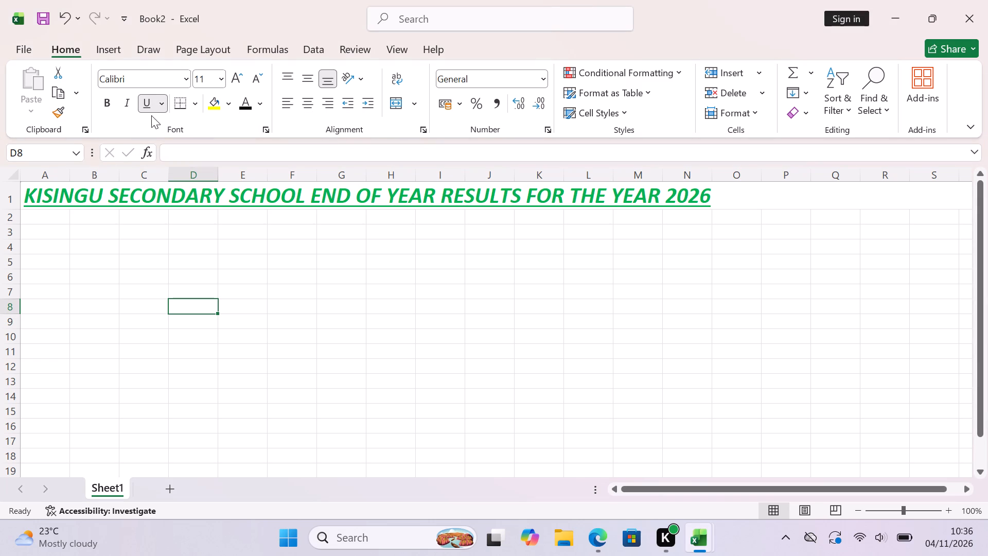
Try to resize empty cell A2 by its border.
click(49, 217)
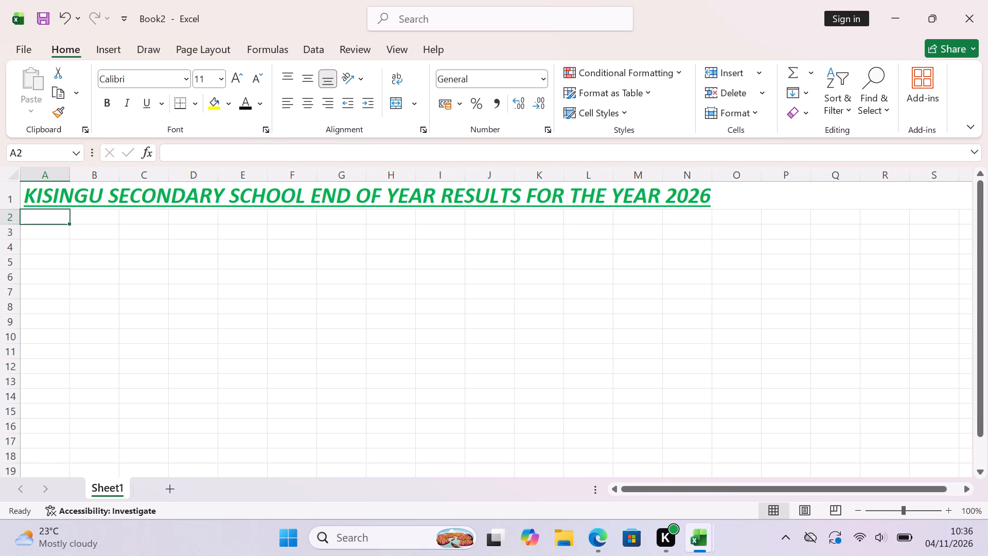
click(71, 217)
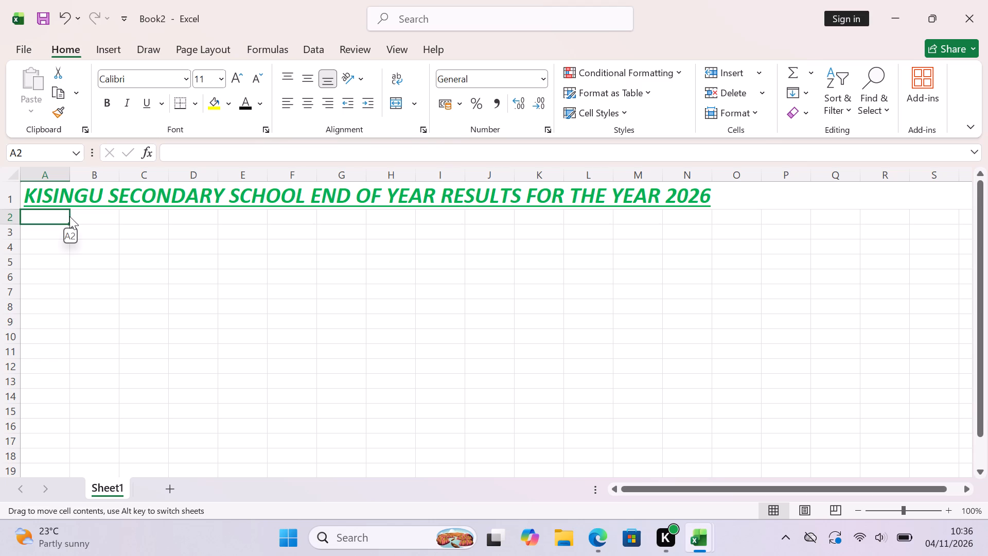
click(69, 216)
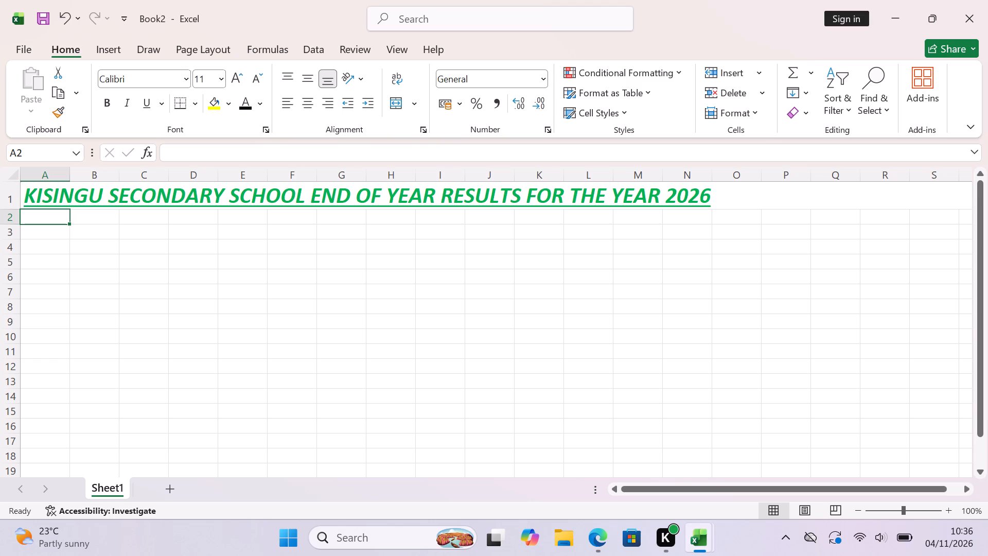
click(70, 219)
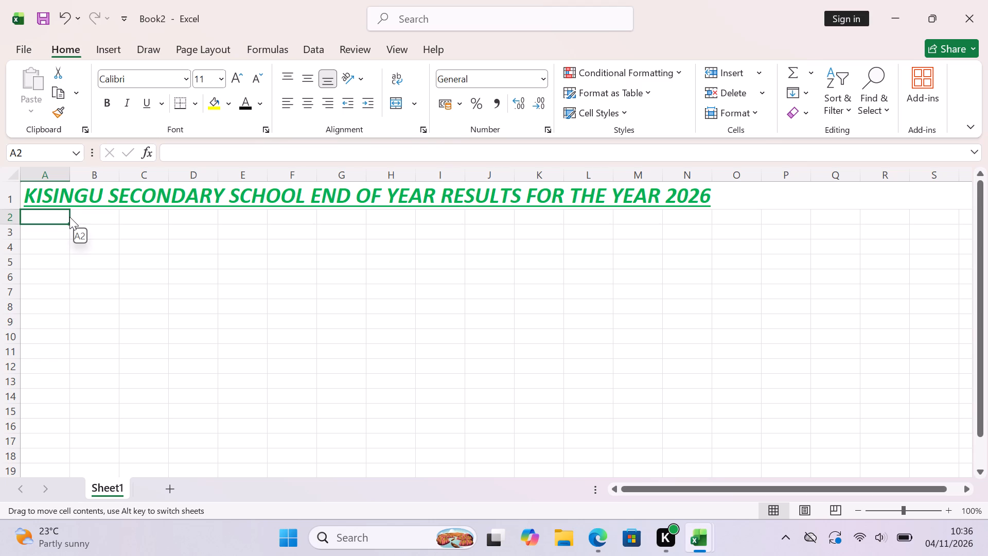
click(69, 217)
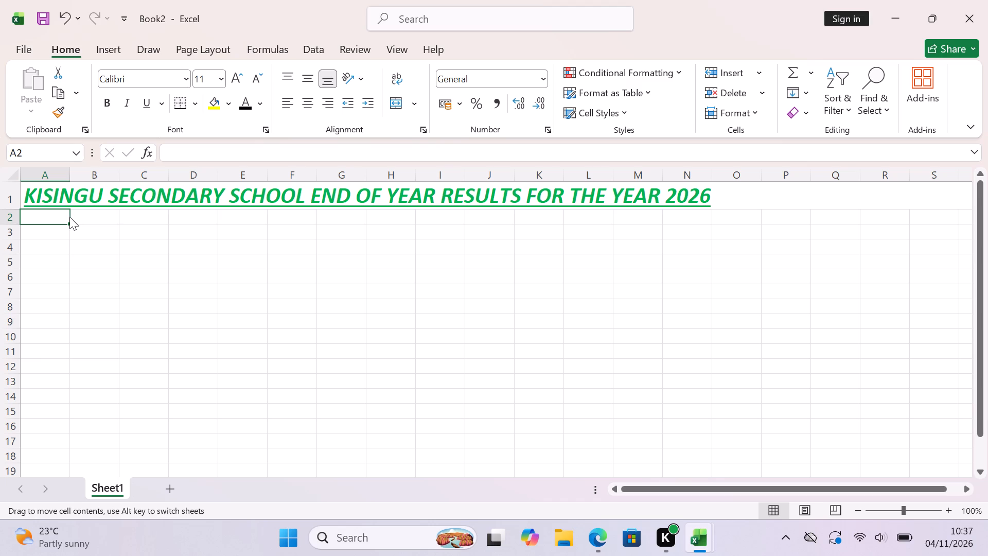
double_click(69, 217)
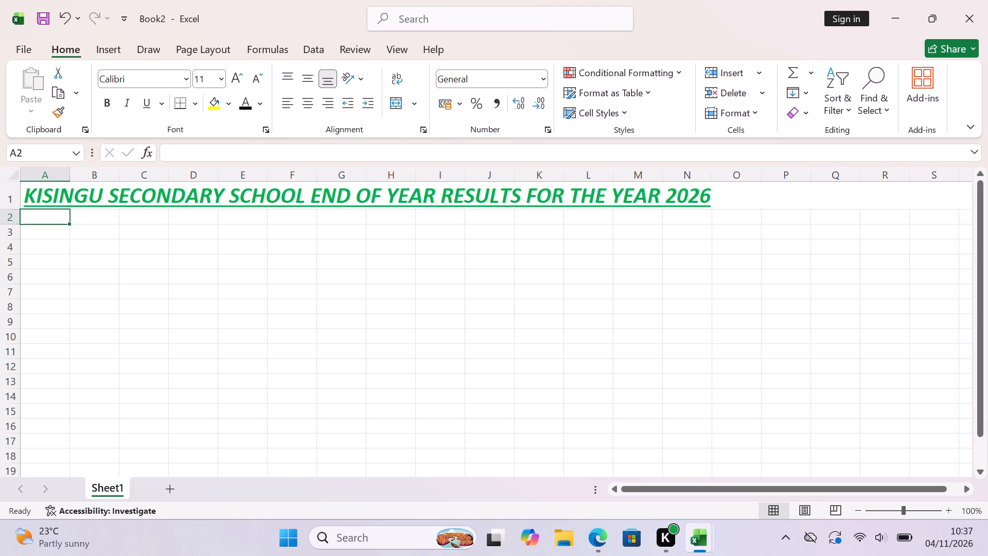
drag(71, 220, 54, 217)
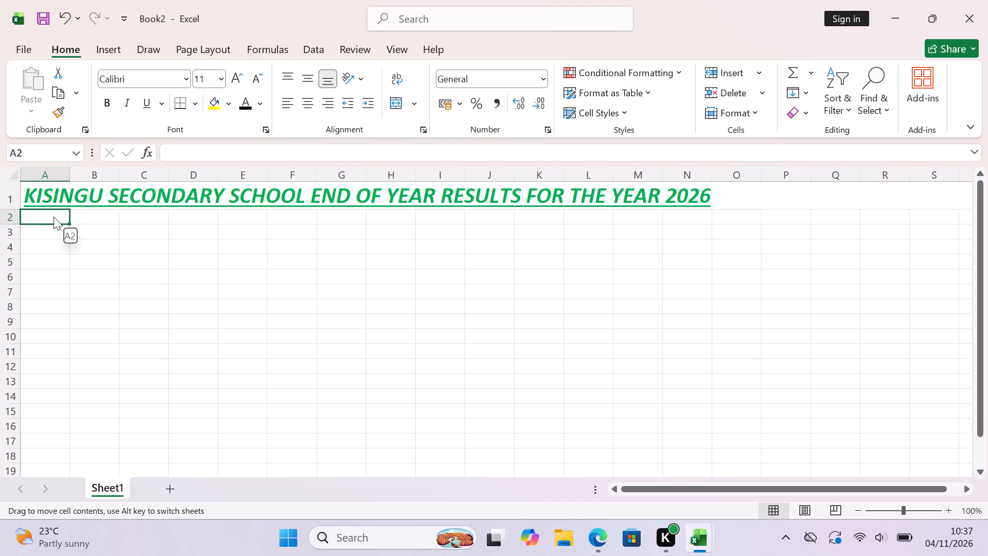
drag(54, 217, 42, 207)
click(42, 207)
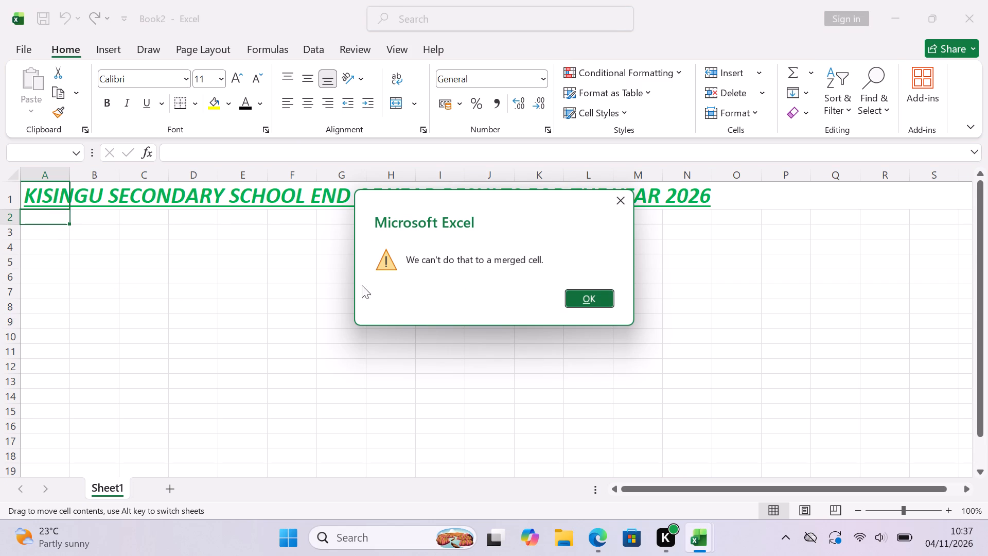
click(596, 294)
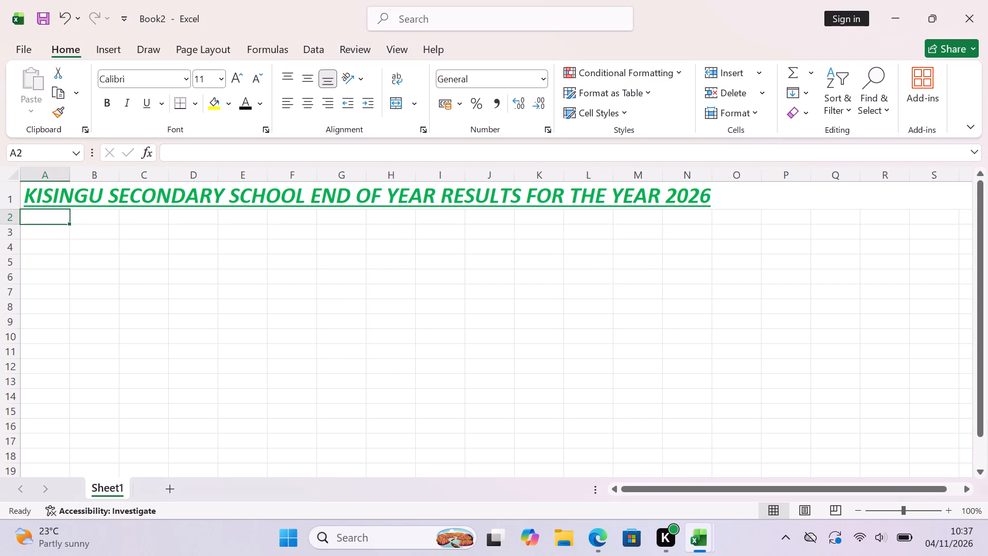
Enter the heading "NAME/SUBJECT" in cell A2.
click(52, 217)
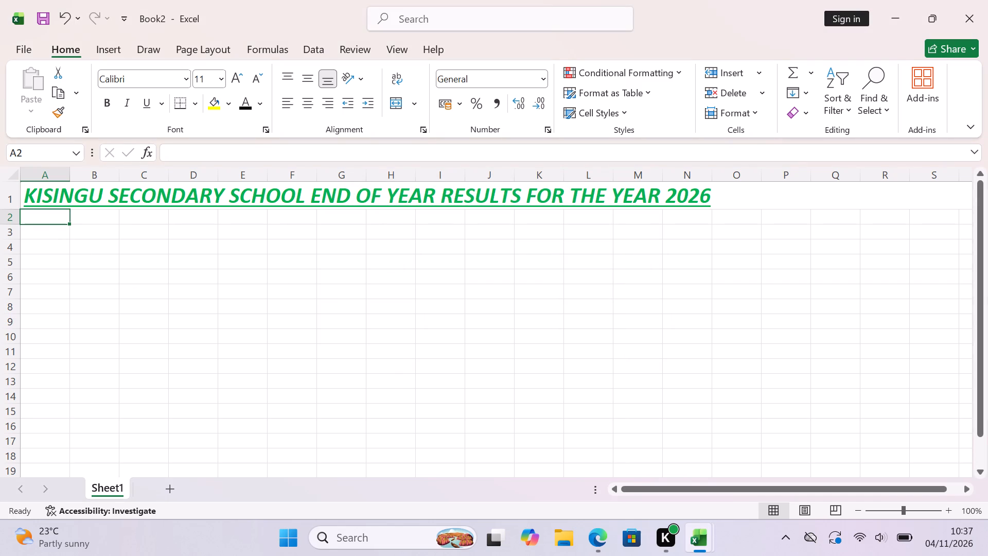
click(52, 217)
double_click(30, 214)
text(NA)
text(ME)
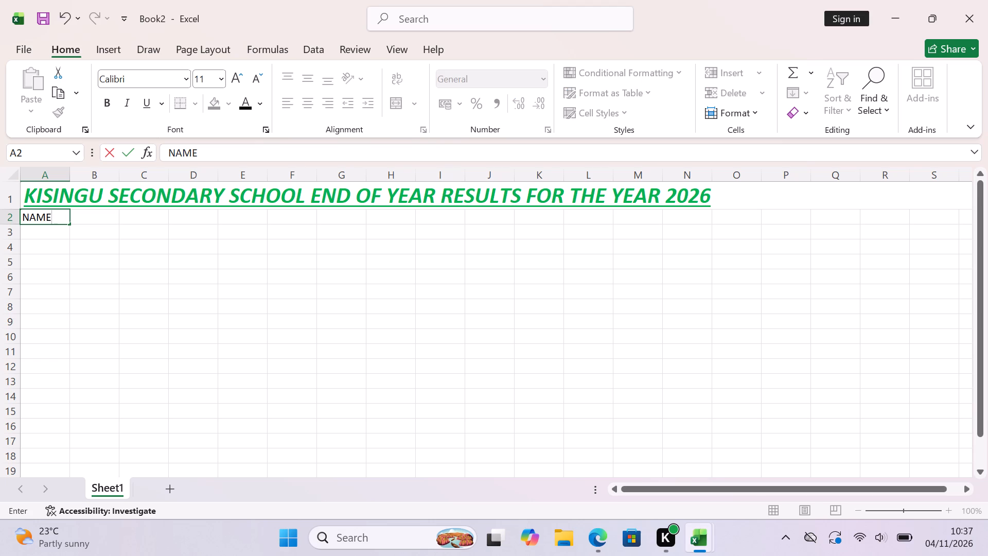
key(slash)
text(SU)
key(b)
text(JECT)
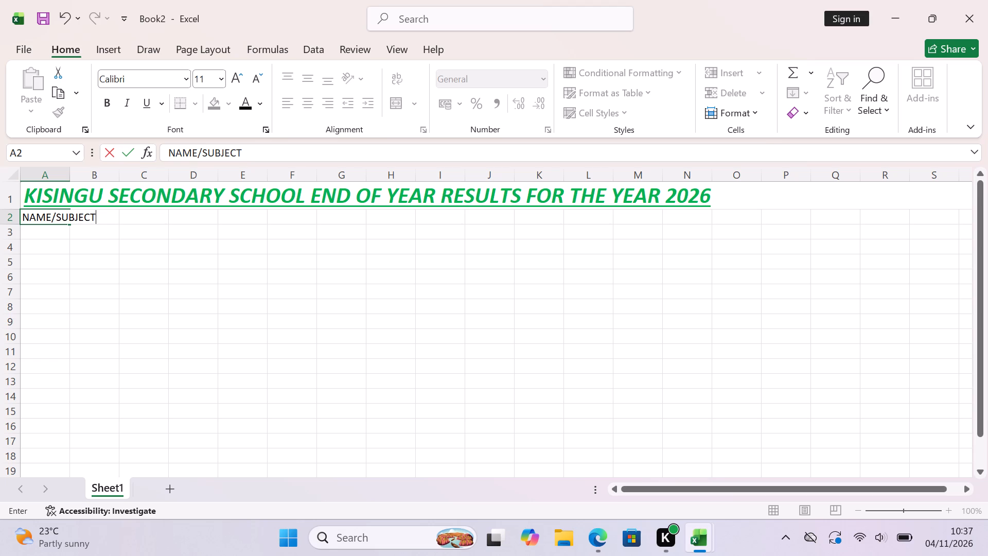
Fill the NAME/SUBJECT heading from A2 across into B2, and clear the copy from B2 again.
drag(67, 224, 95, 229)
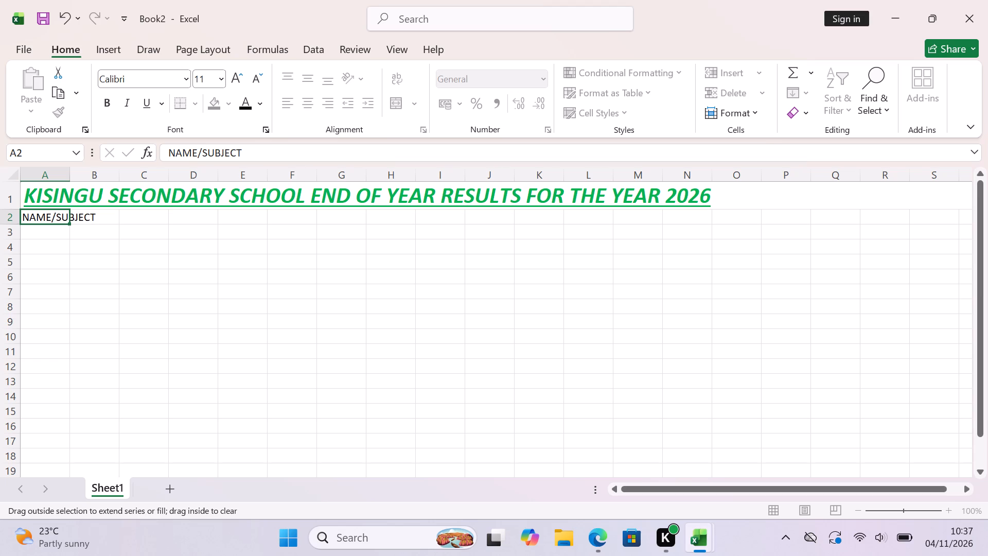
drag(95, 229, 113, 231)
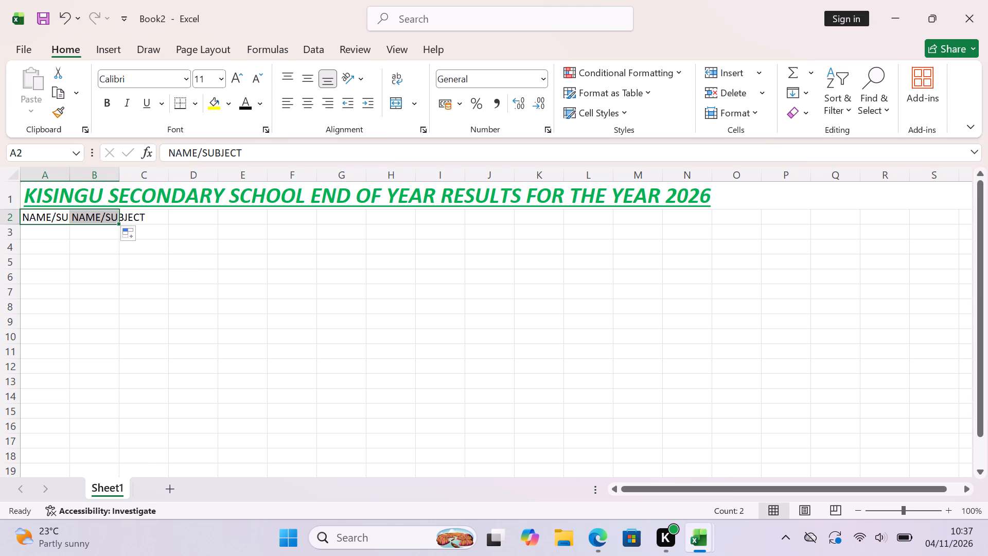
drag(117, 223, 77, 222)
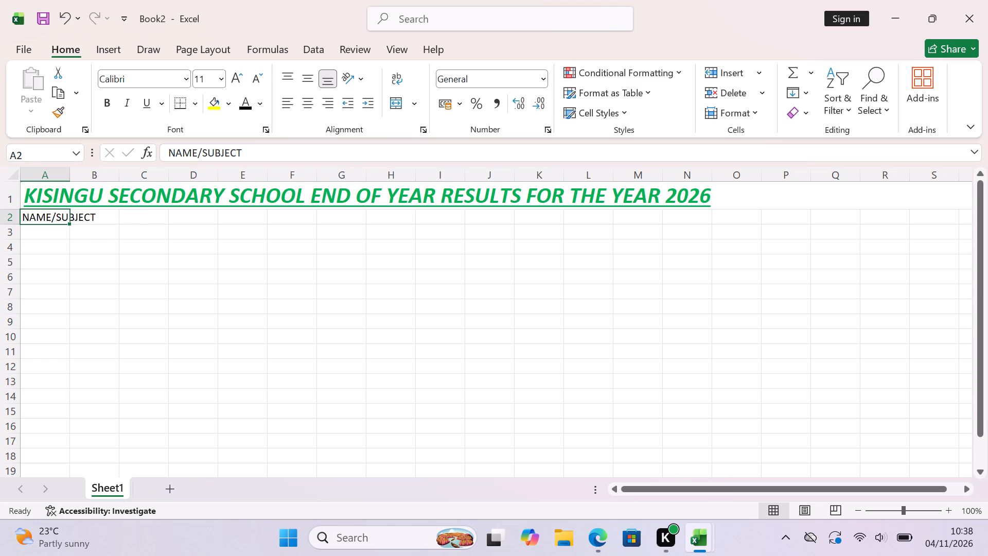
Move the NAME/SUBJECT heading from A2 to B2.
drag(69, 213, 67, 218)
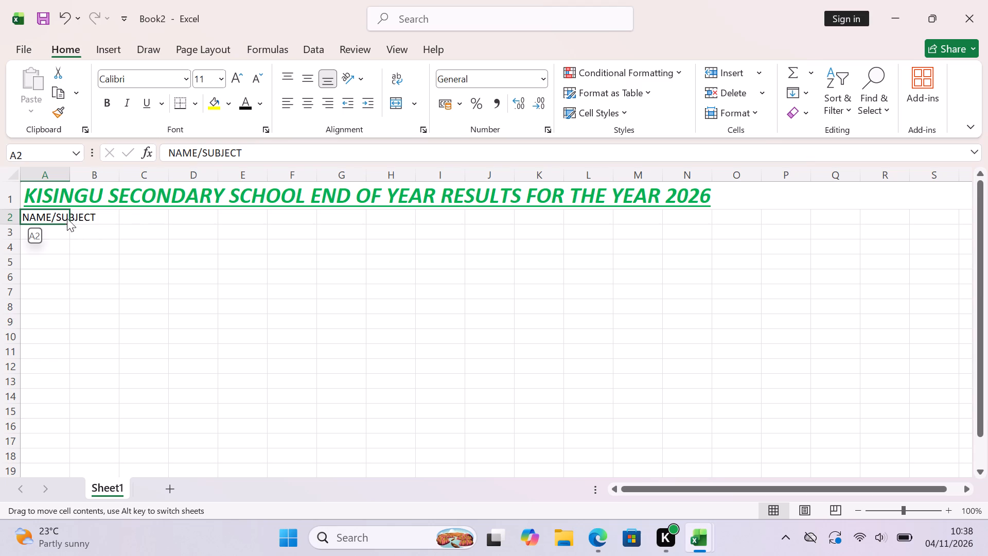
drag(67, 218, 74, 219)
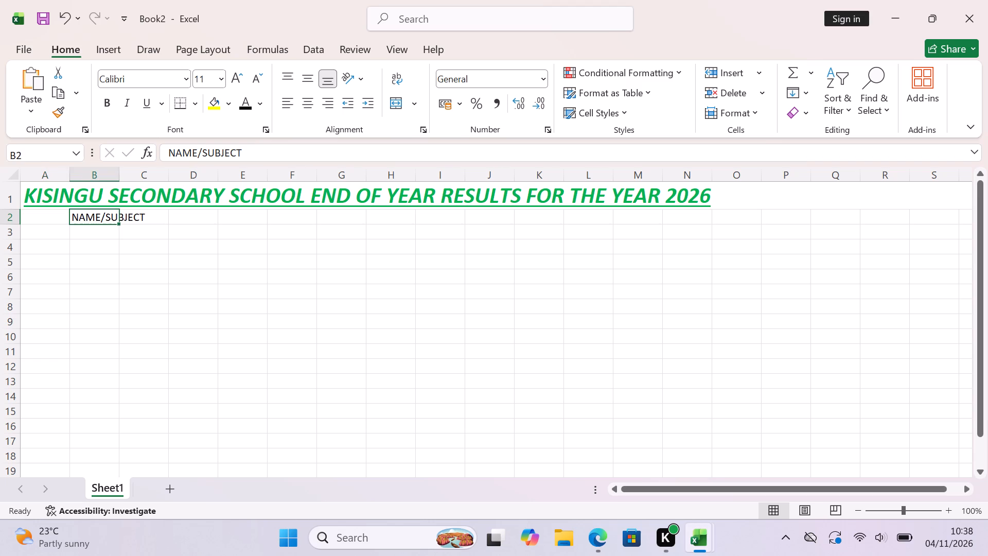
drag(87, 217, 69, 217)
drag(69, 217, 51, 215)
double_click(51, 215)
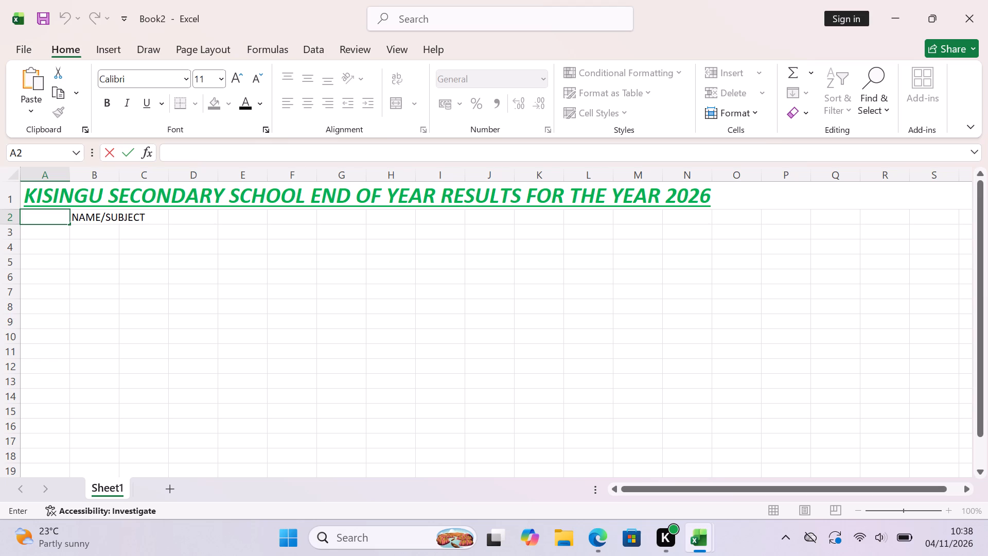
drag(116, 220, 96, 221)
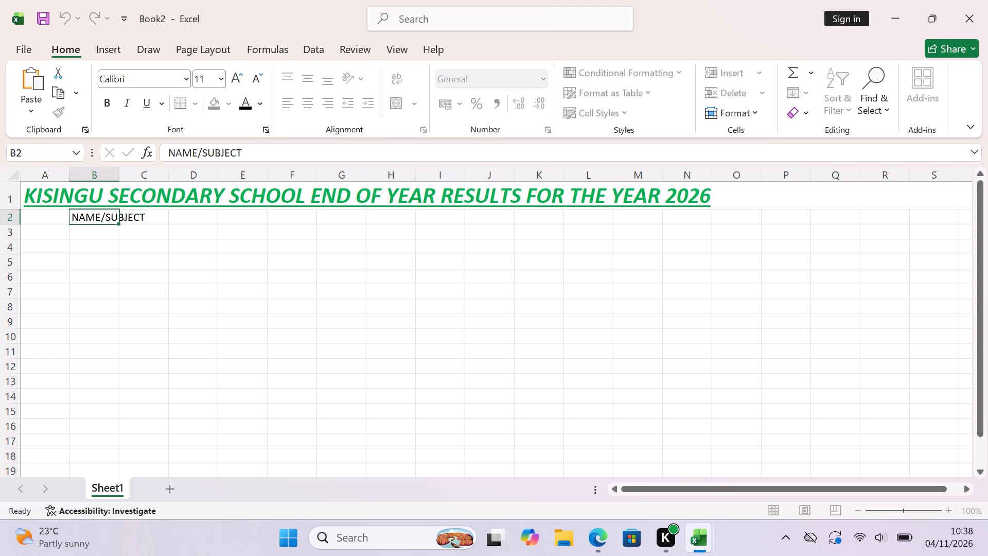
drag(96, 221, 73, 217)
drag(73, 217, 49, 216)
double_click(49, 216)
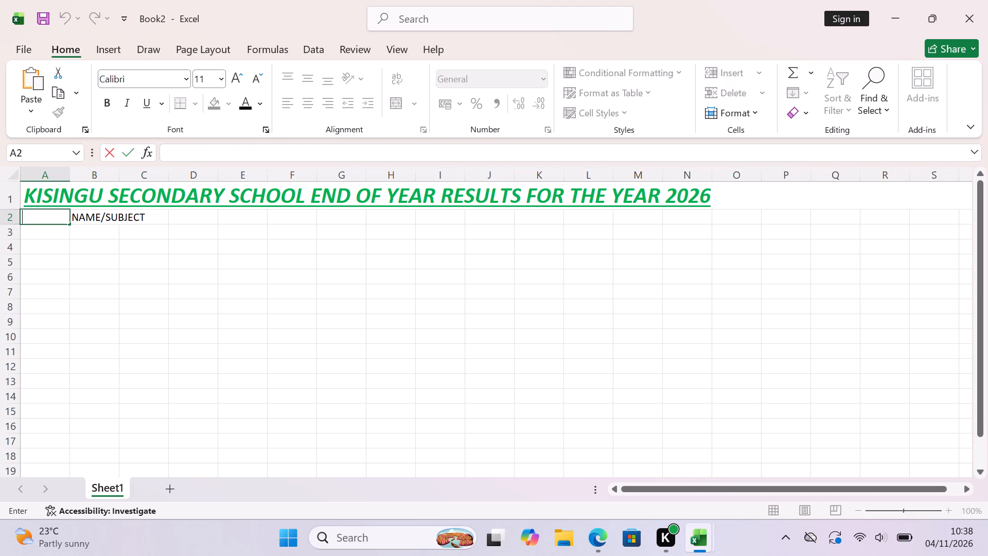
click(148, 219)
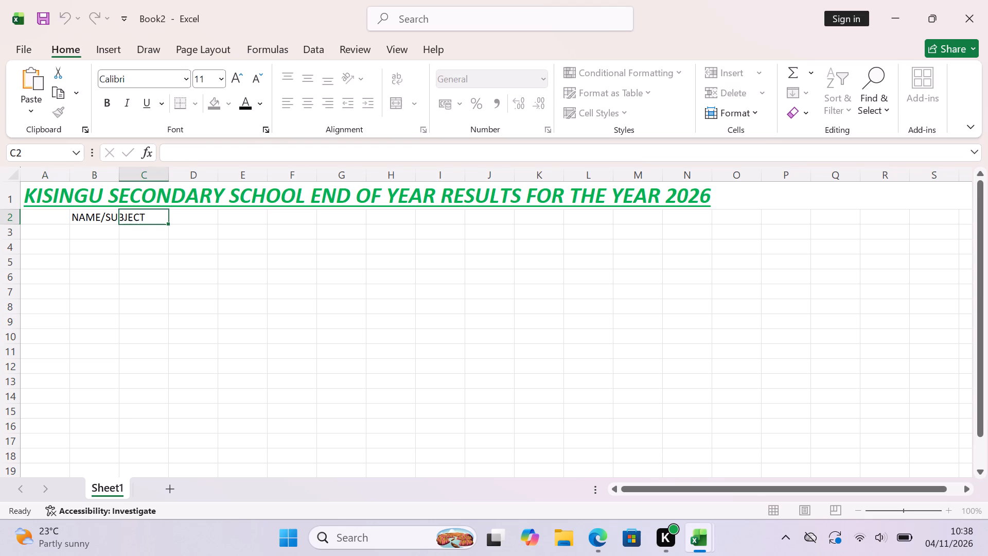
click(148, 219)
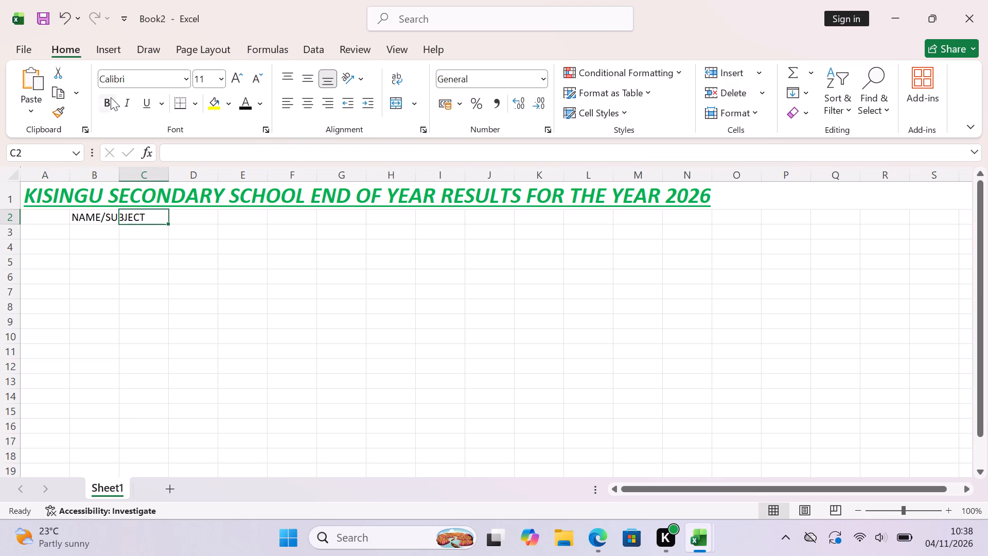
Undo the move of the NAME/SUBJECT heading from A2 to B2.
click(65, 18)
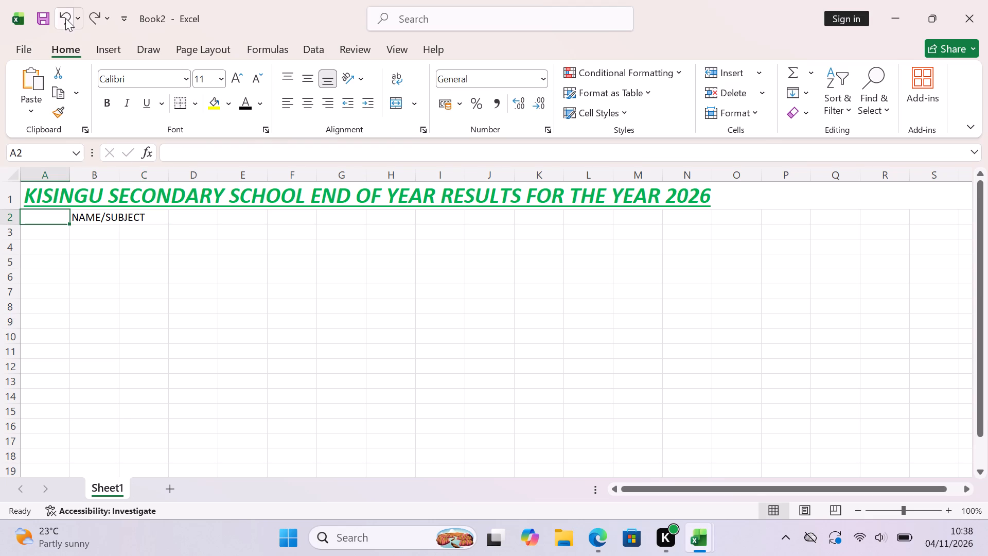
click(65, 18)
click(65, 18)
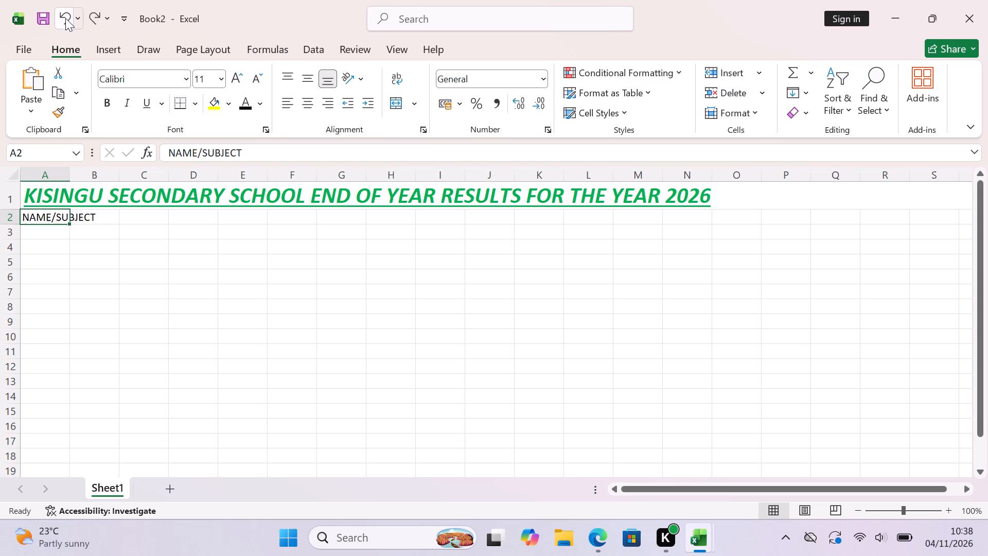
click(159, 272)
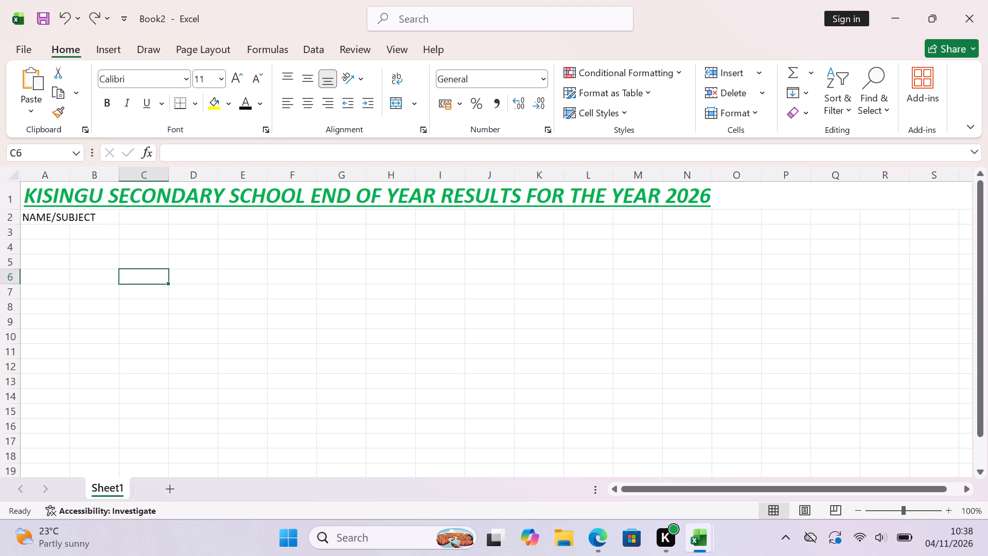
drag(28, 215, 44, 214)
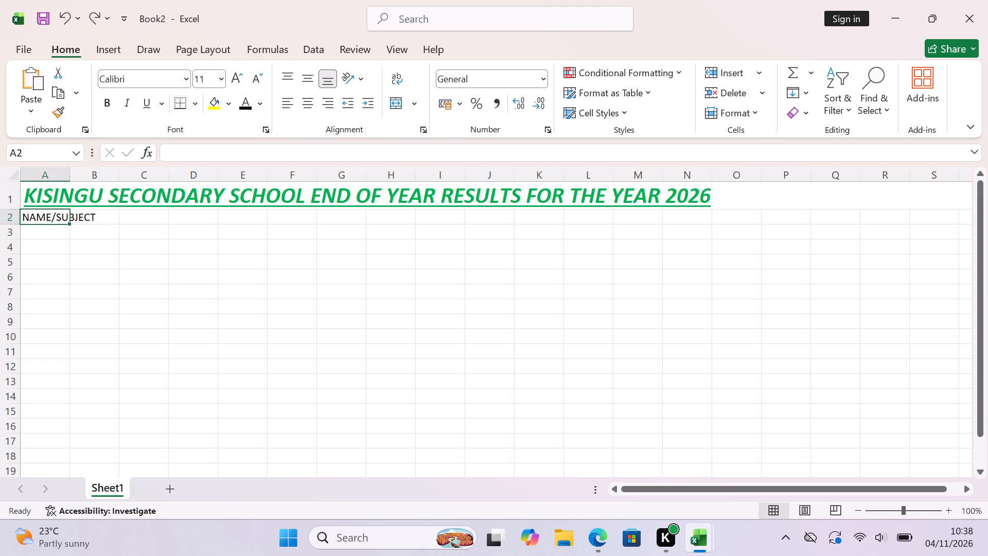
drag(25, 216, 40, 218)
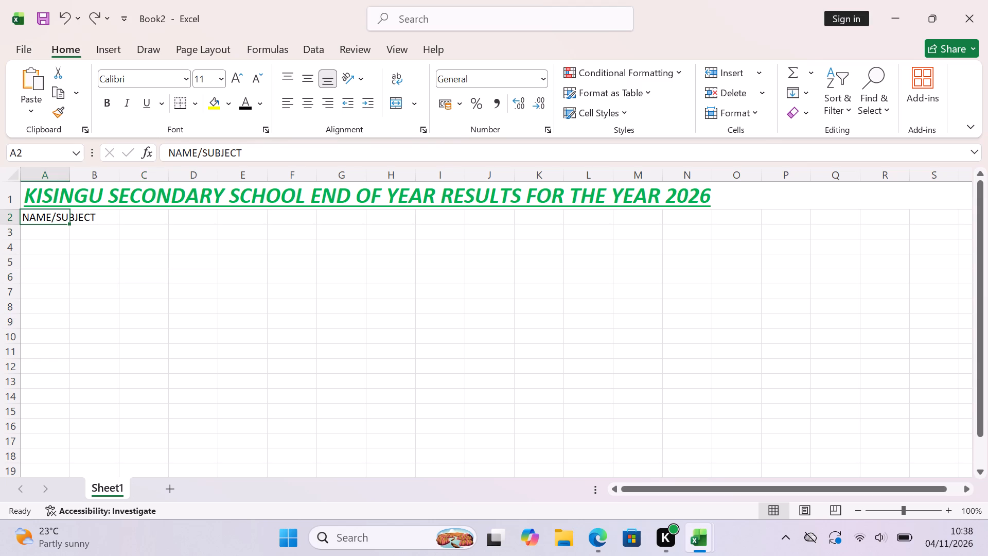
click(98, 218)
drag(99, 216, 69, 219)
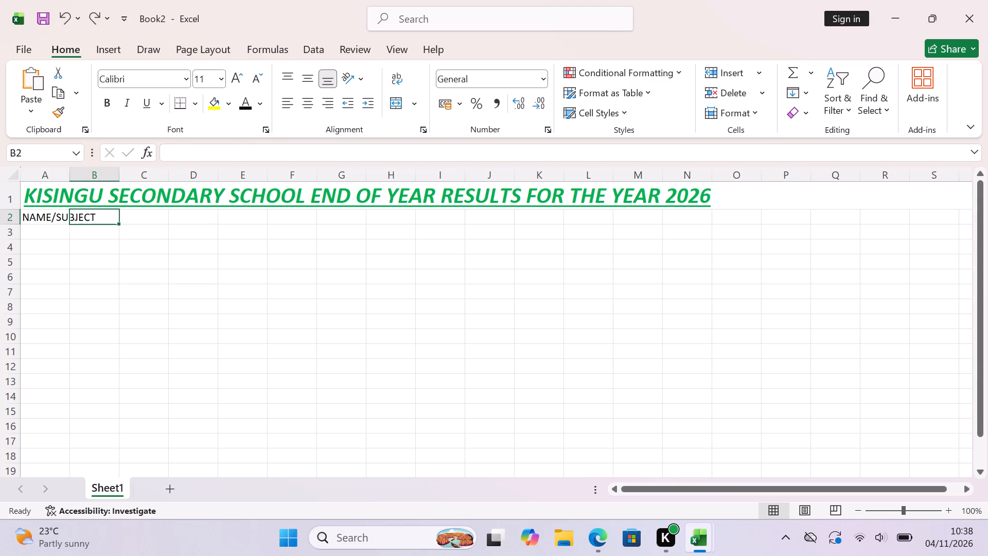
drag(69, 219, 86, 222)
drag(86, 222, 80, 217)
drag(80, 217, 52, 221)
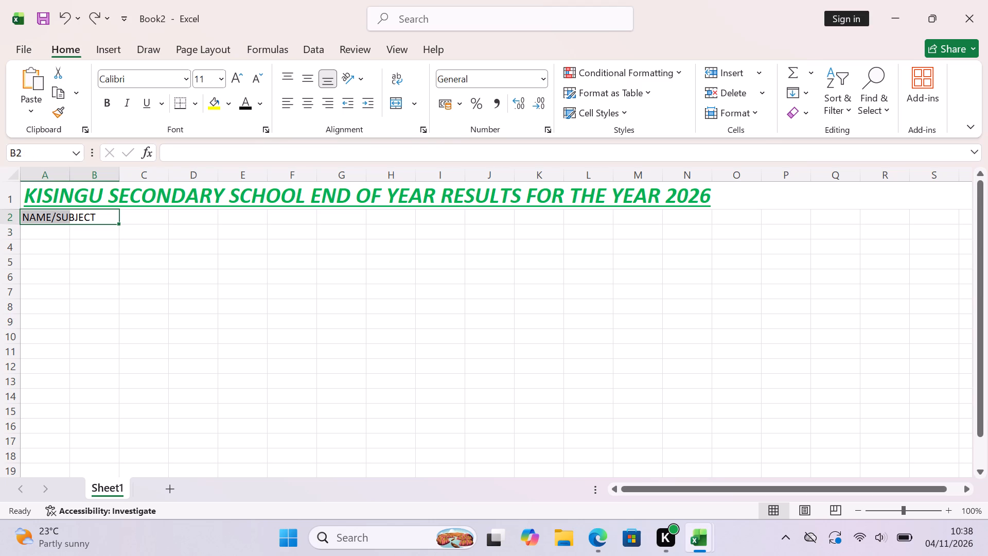
Enter the first student's full name in cell A3, below the NAME/SUBJECT heading.
click(55, 227)
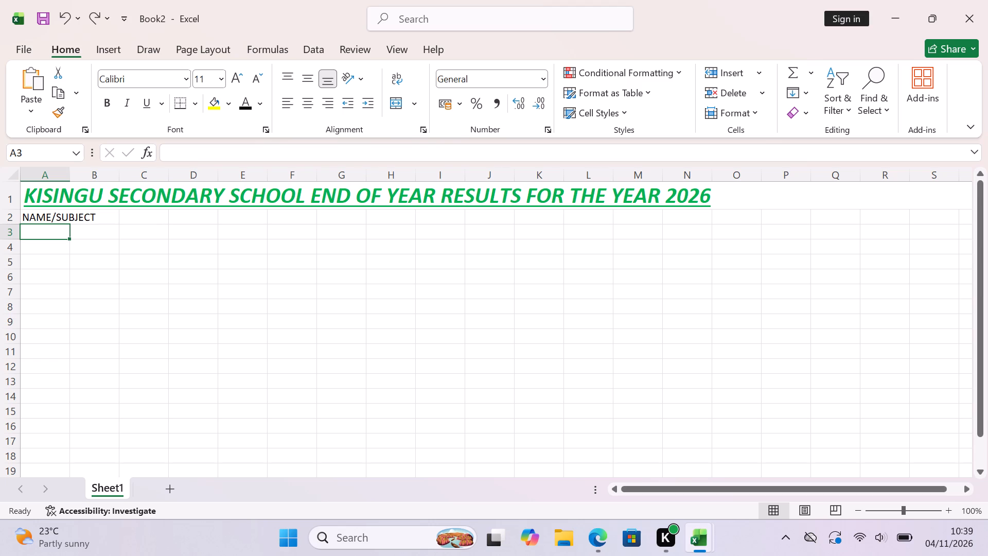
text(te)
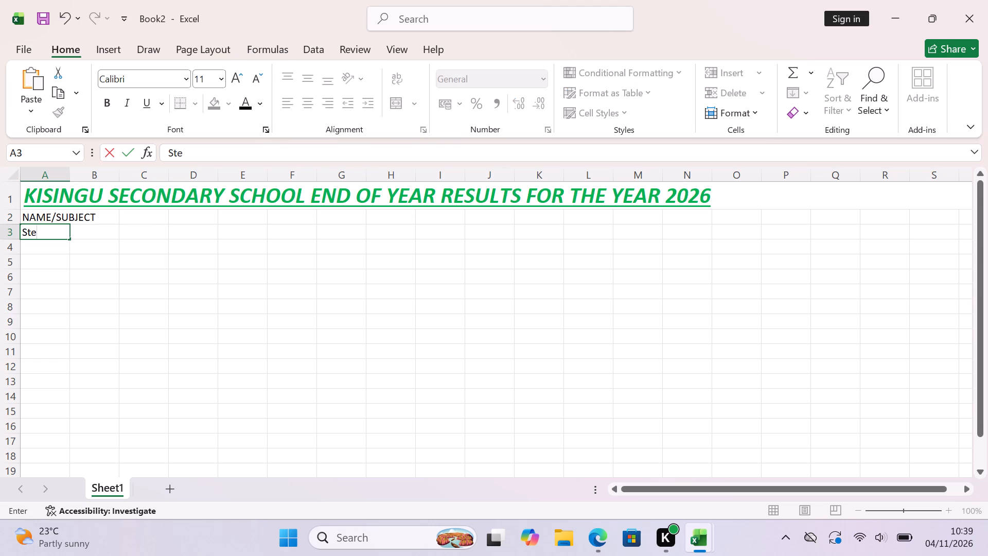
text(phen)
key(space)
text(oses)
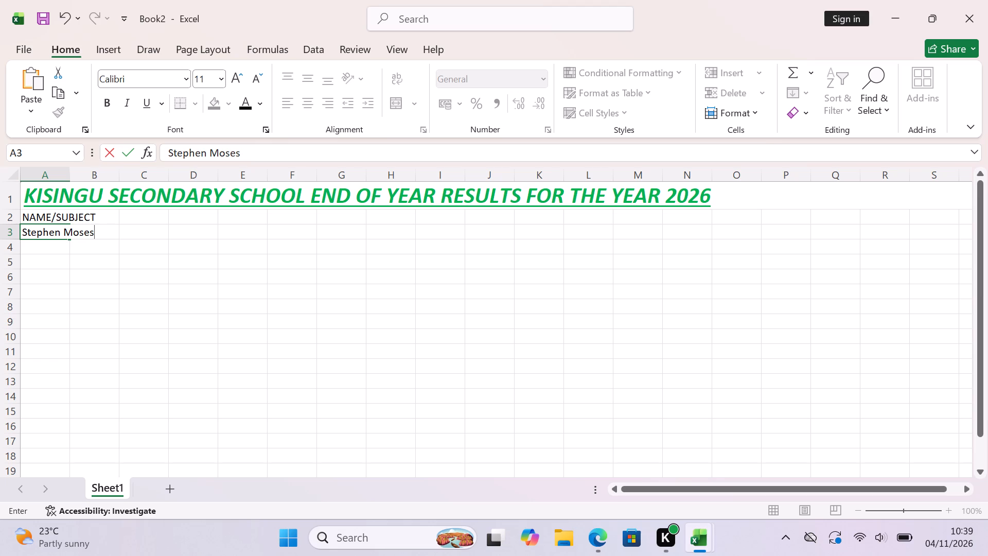
Widen column A to about 15 so the NAME/SUBJECT heading and the student name fit inside it.
click(69, 178)
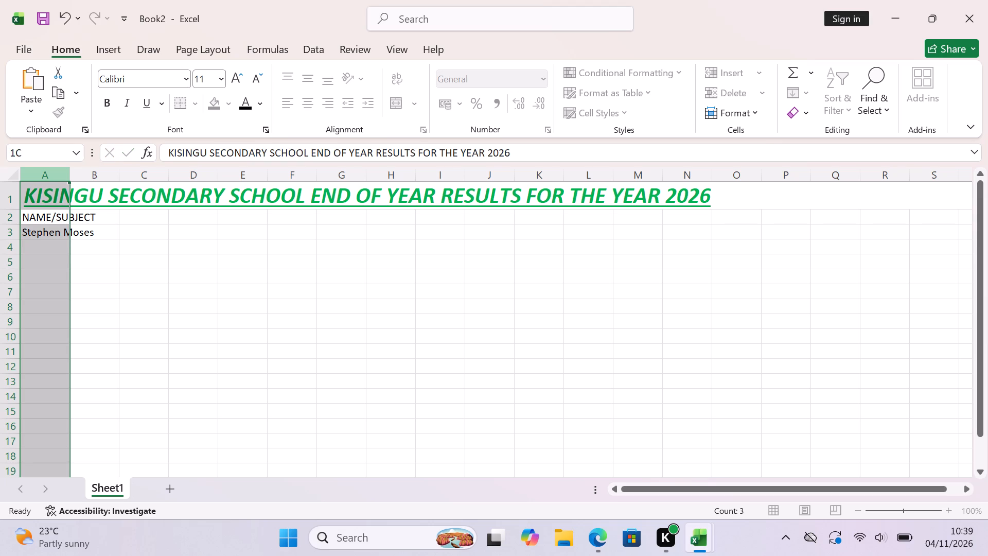
drag(69, 178, 97, 185)
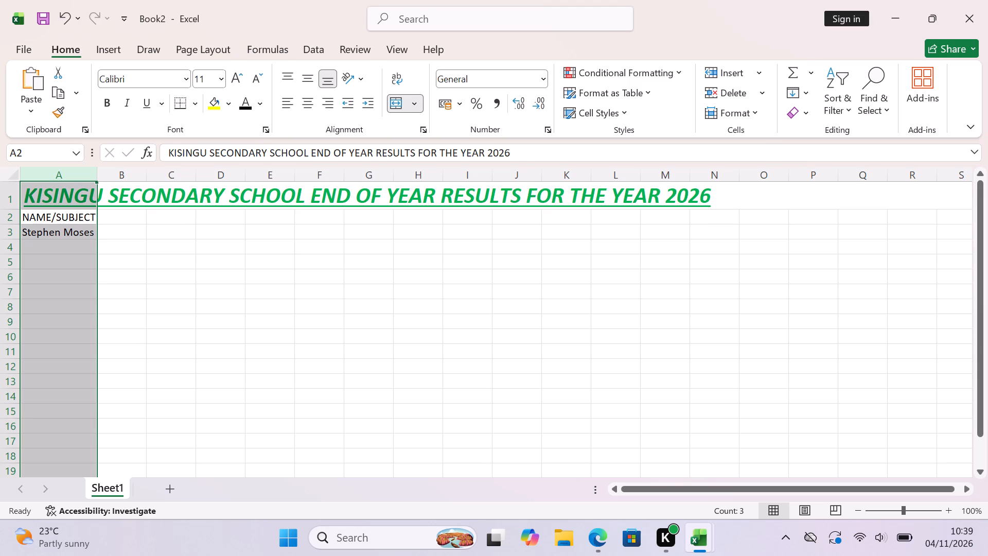
click(96, 182)
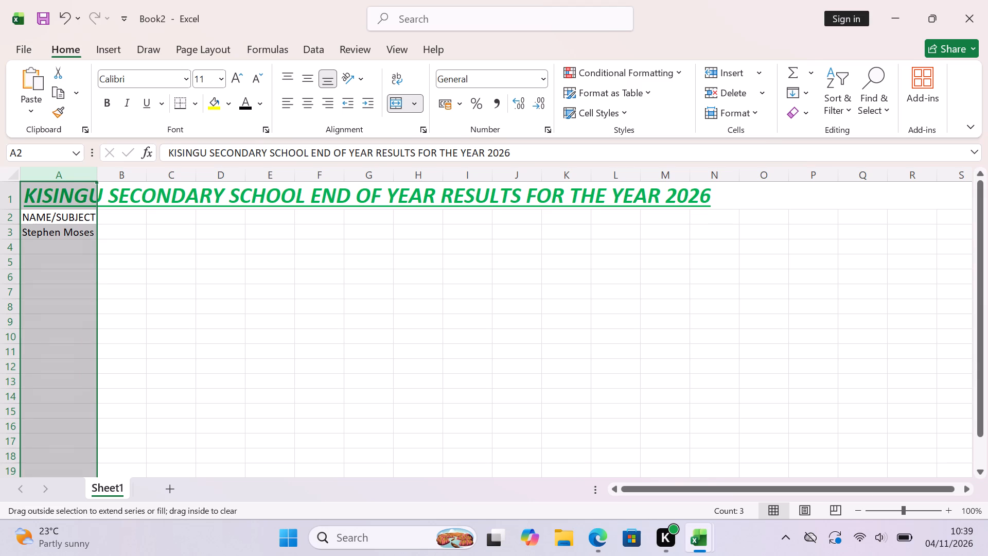
click(94, 179)
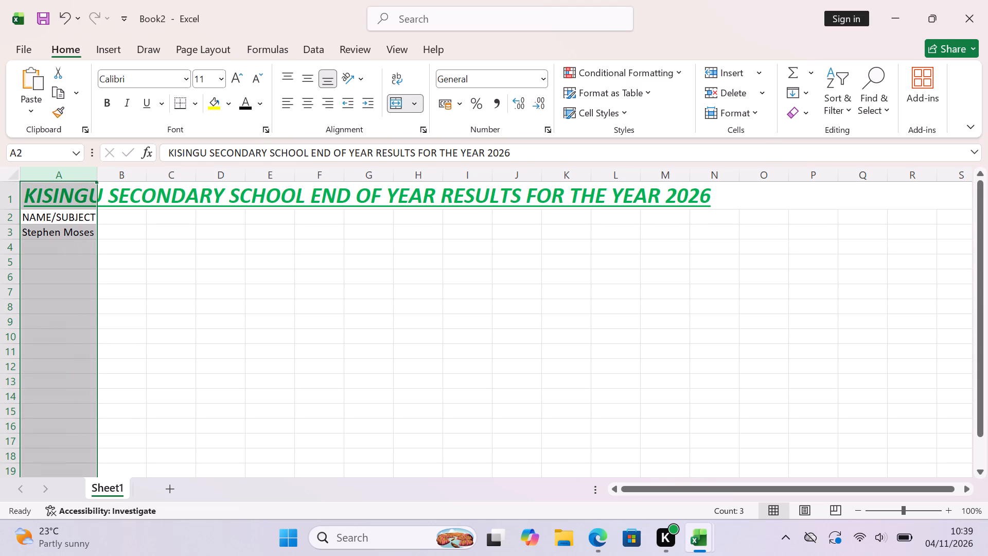
drag(96, 179, 104, 178)
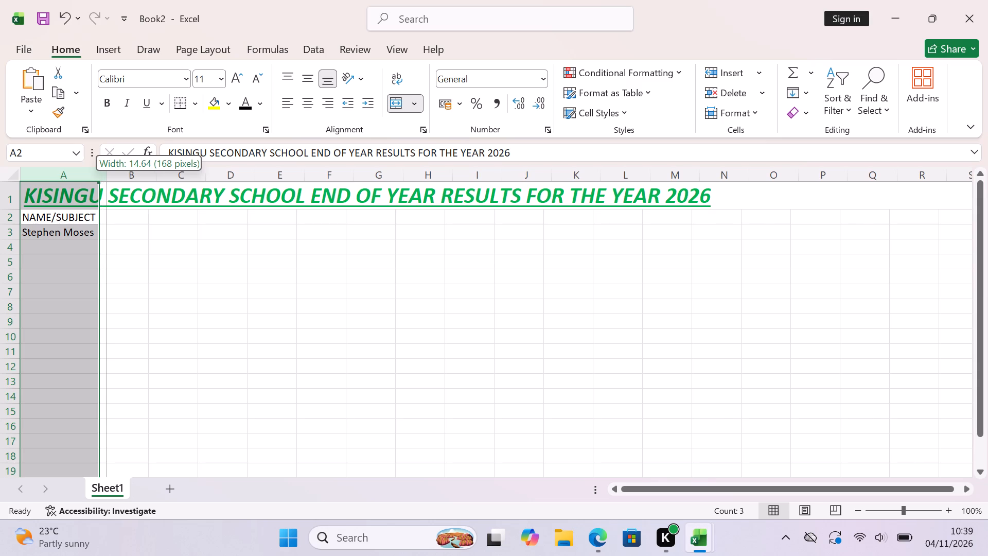
drag(104, 178, 105, 178)
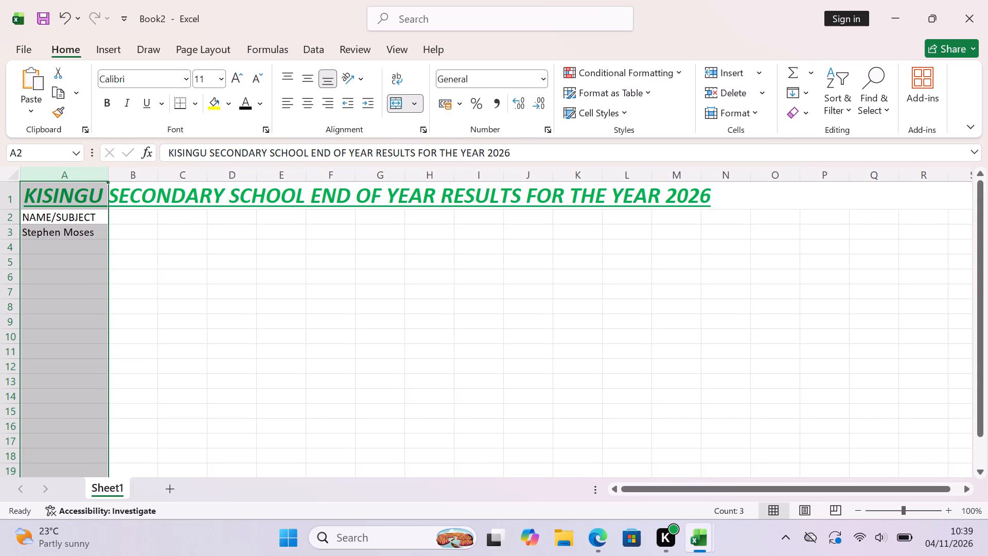
Enter the second student's full name in cell A4, with initial capitals.
click(53, 243)
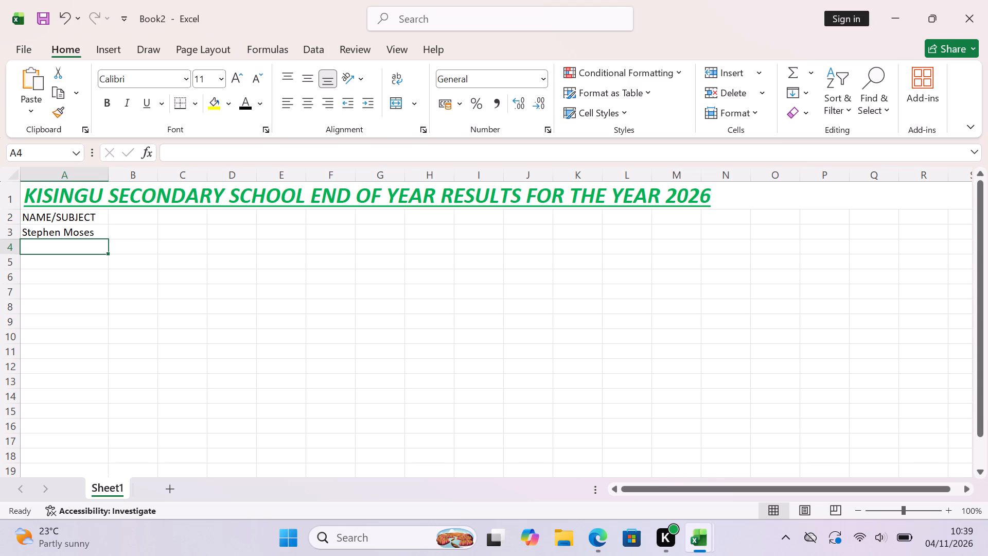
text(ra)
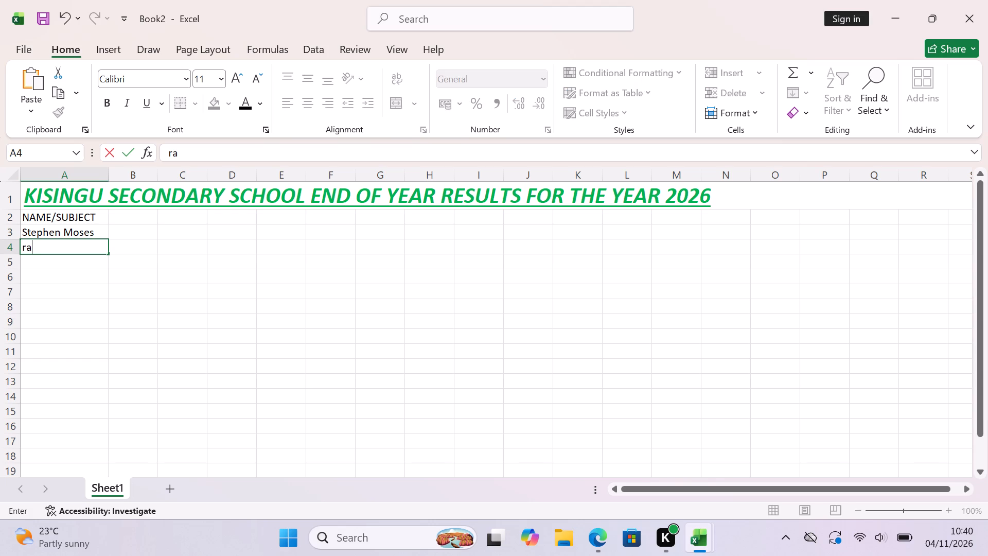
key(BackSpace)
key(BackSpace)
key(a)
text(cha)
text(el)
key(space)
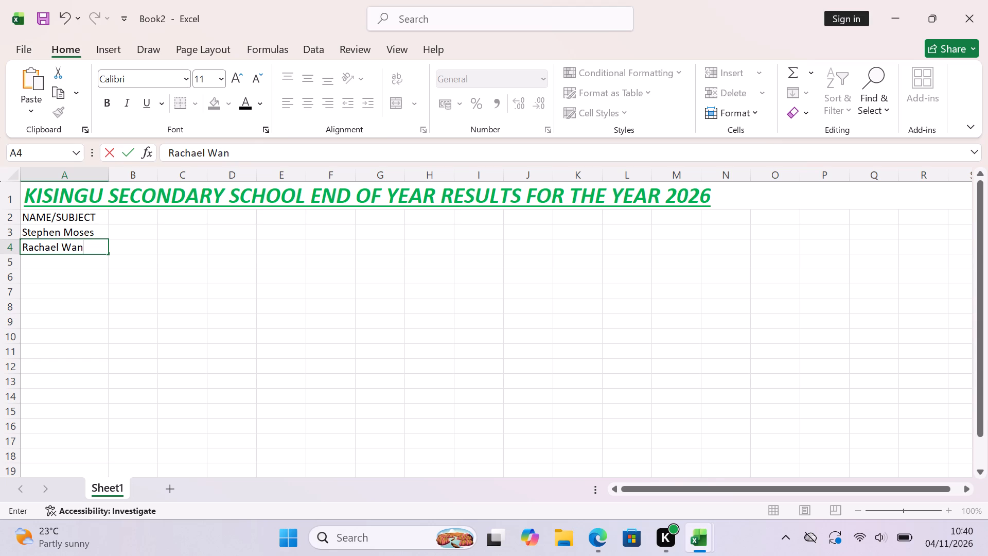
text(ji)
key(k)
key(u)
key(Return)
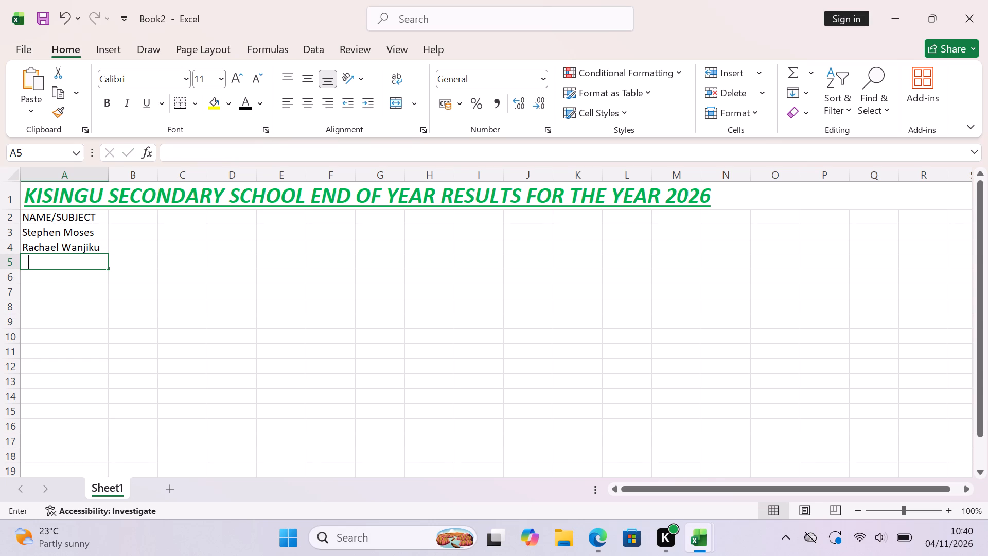
Enter the third student's full name in cell A5, with initial capitals.
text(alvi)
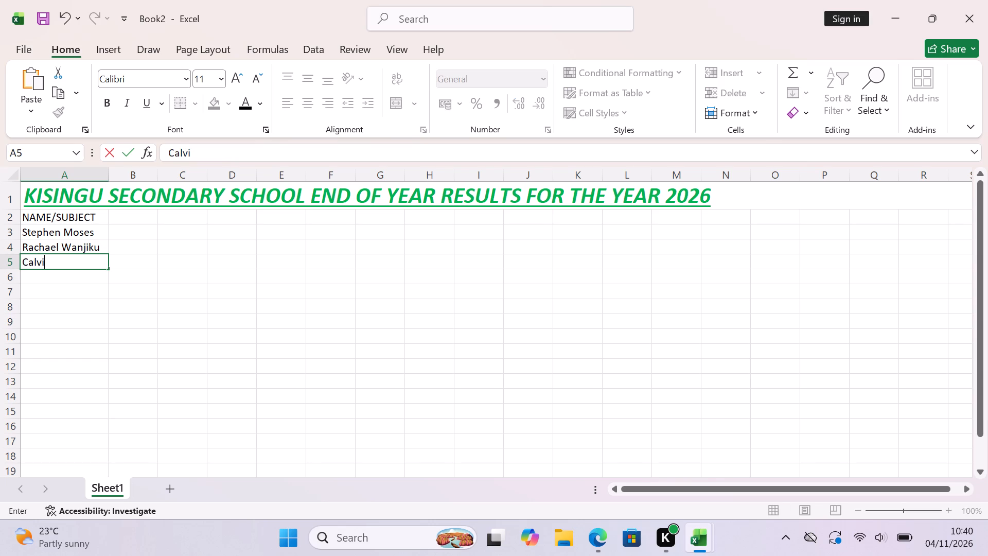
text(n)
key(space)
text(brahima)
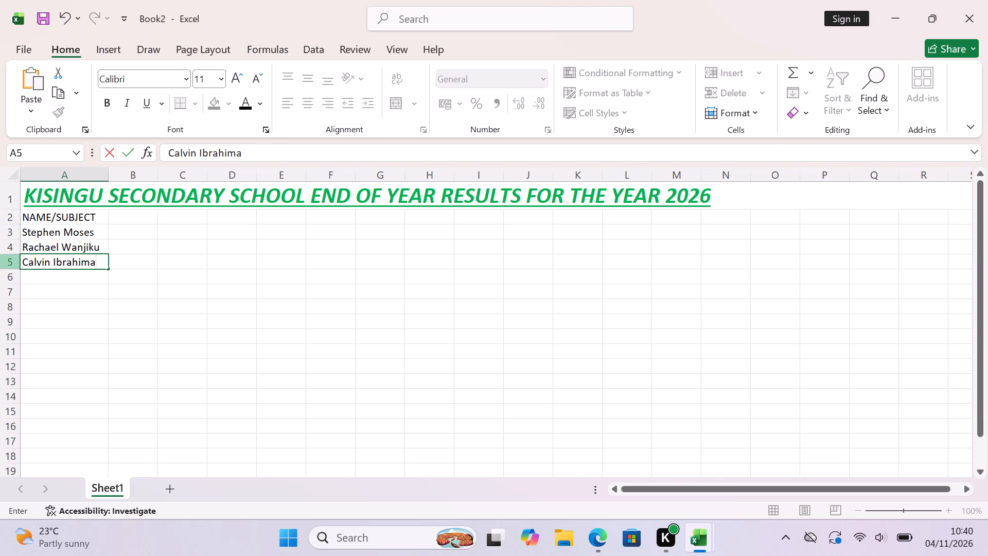
Enter the fourth student's full name in cell A6, with initial capitals.
click(59, 273)
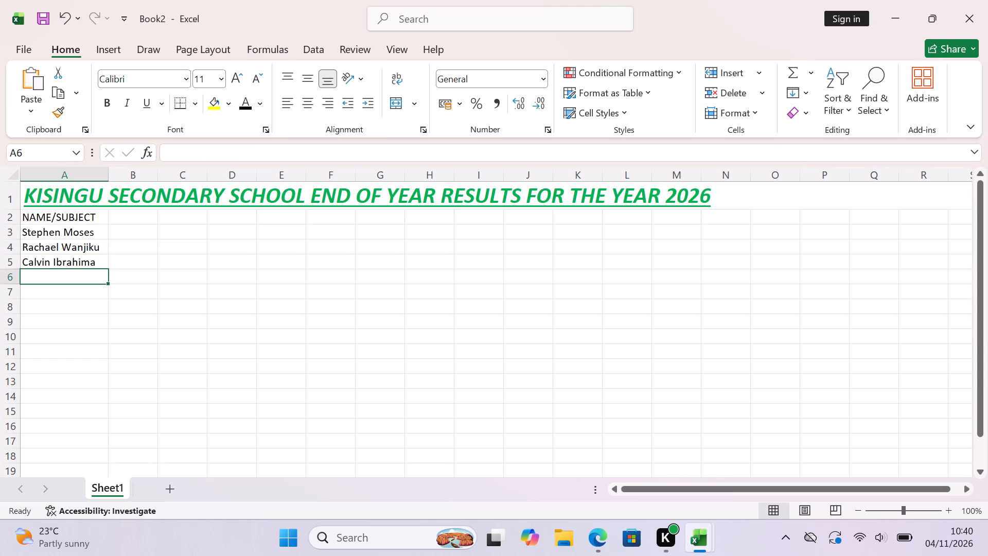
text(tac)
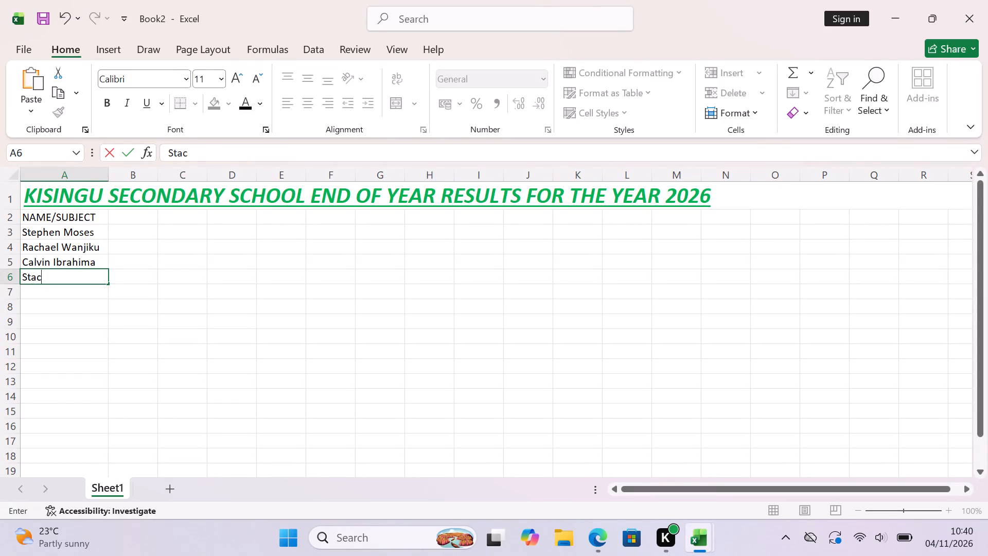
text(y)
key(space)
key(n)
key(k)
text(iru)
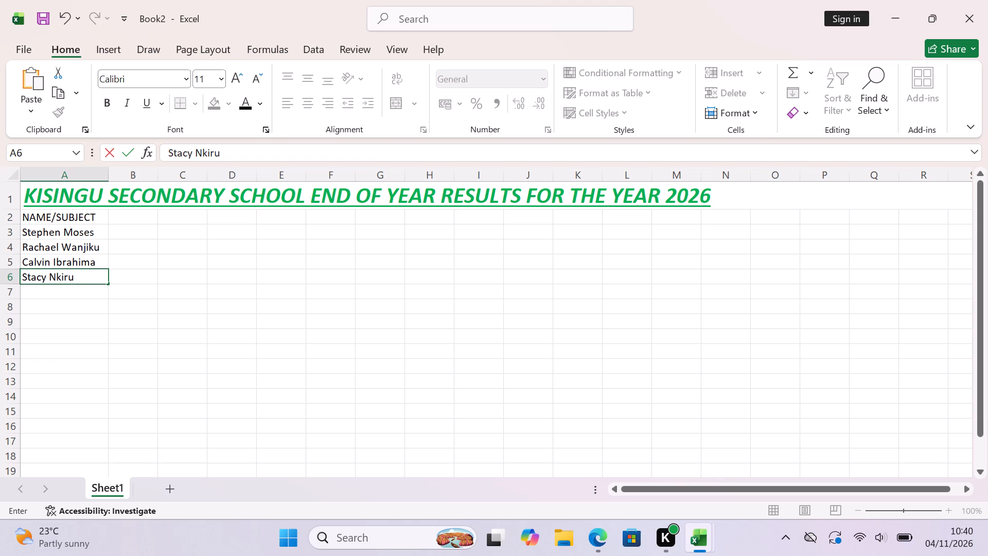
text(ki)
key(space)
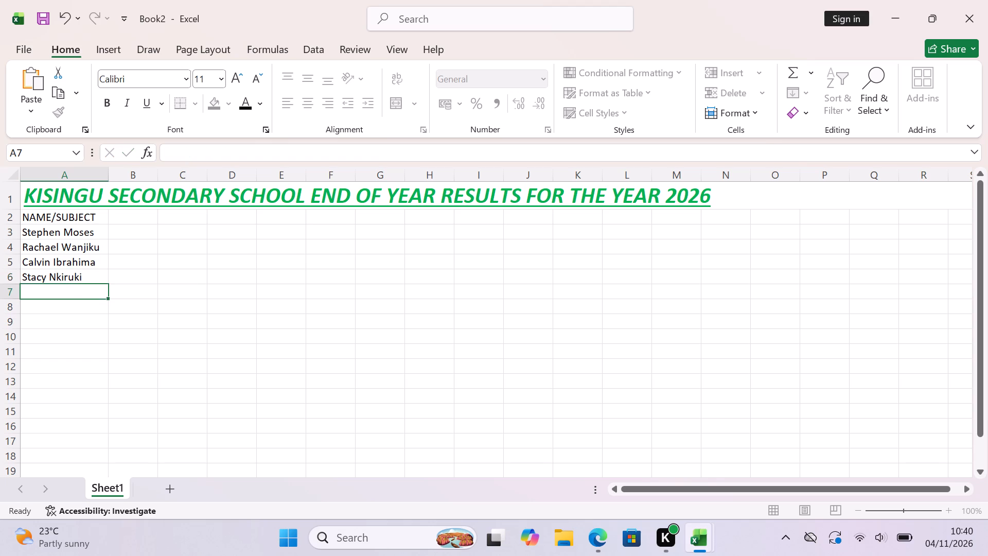
Enter the fifth student's full name in cell A7, with initial capitals.
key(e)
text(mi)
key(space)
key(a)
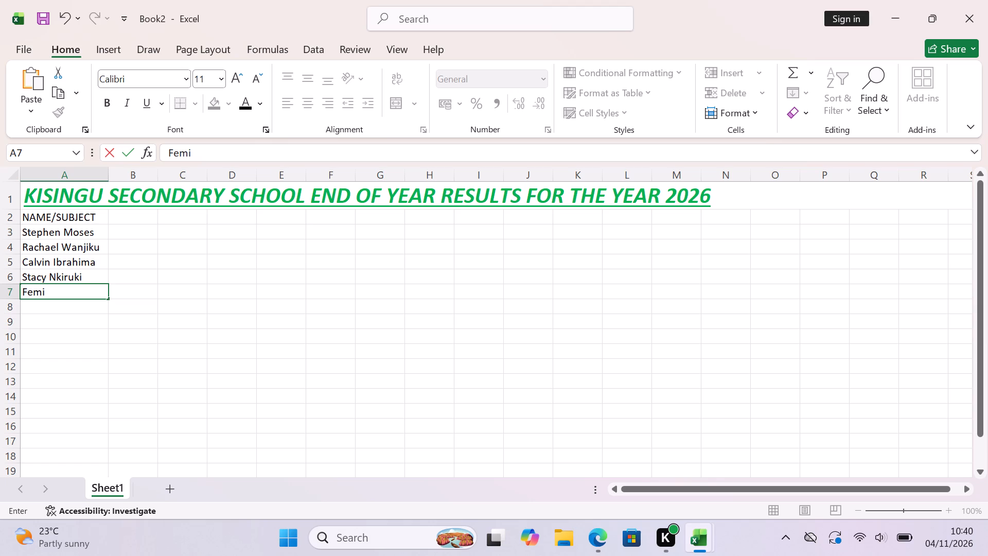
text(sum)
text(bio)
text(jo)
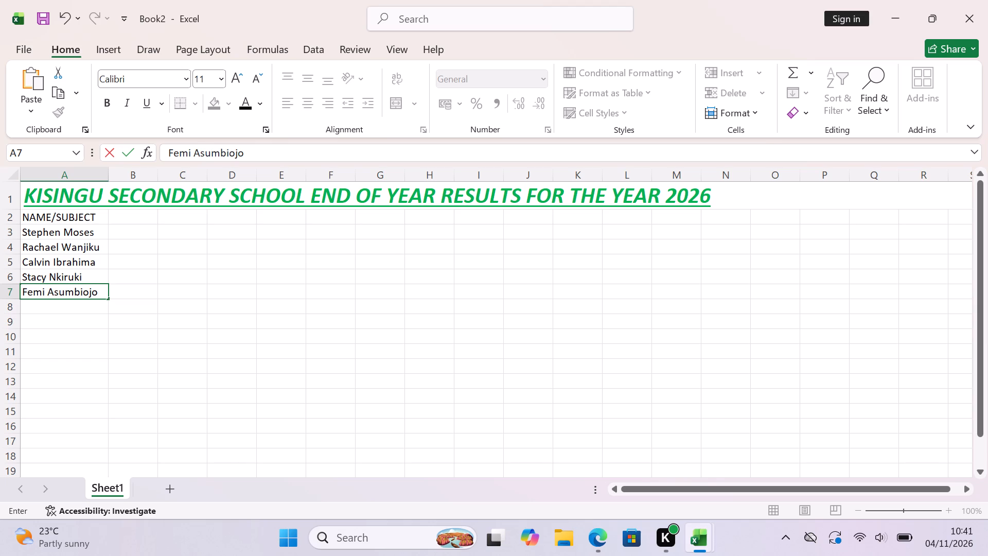
Enter the sixth student's full name in cell A8, with initial capitals.
click(54, 310)
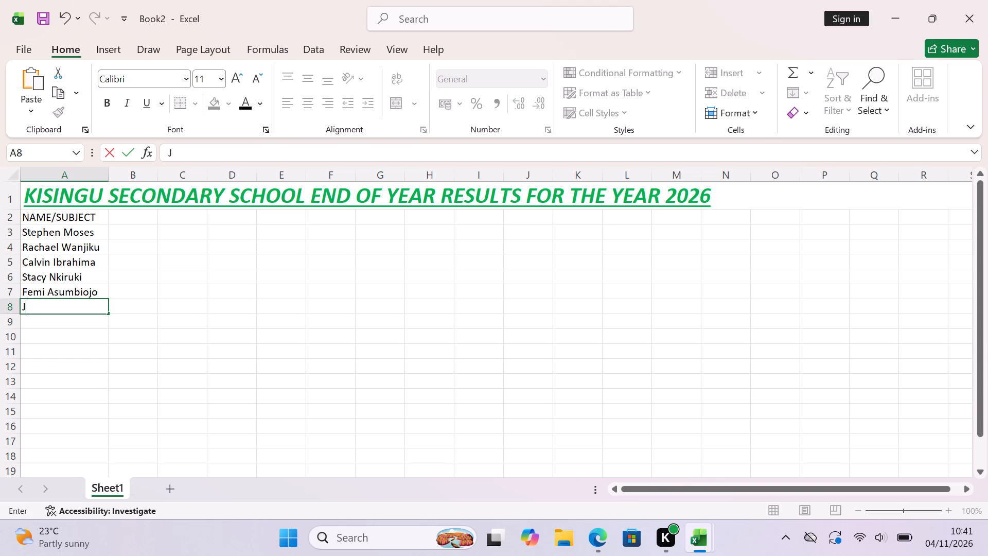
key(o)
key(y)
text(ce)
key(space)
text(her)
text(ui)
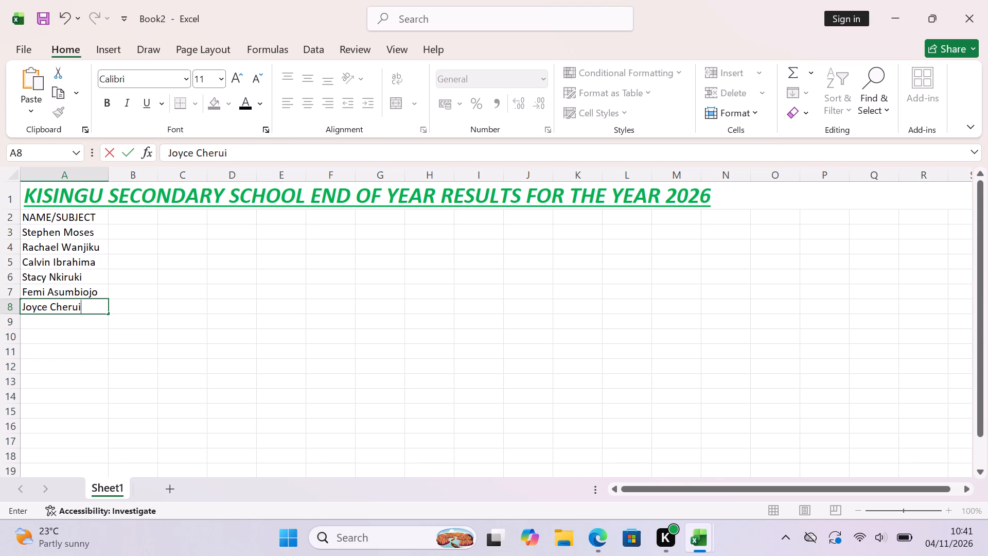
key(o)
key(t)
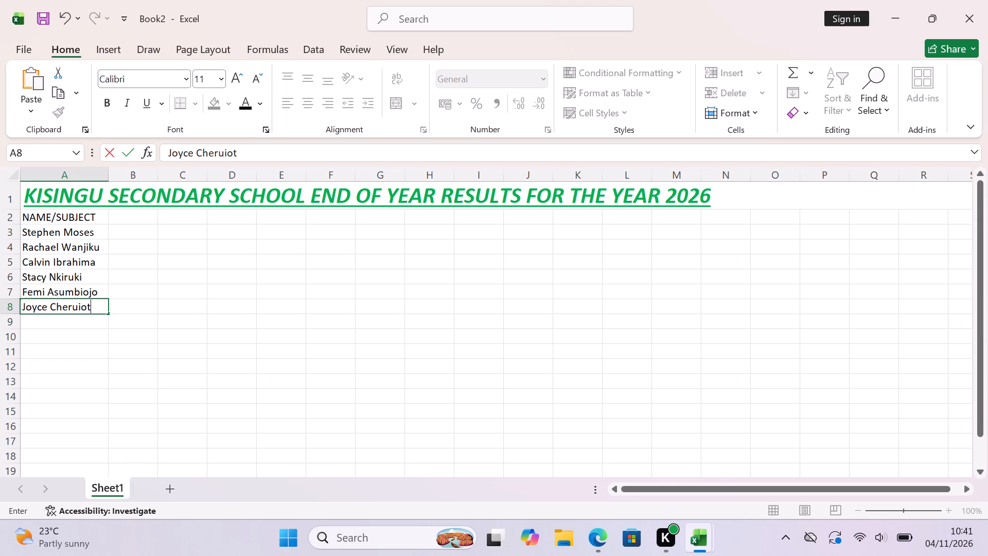
Enter the seventh student's full name in cell A9, correcting the spelling of the first name.
click(55, 321)
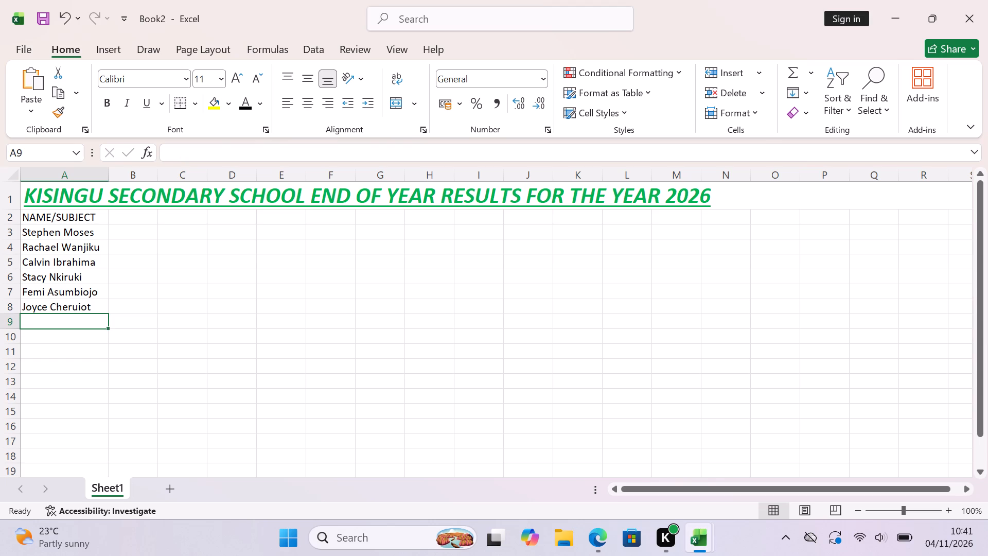
click(55, 321)
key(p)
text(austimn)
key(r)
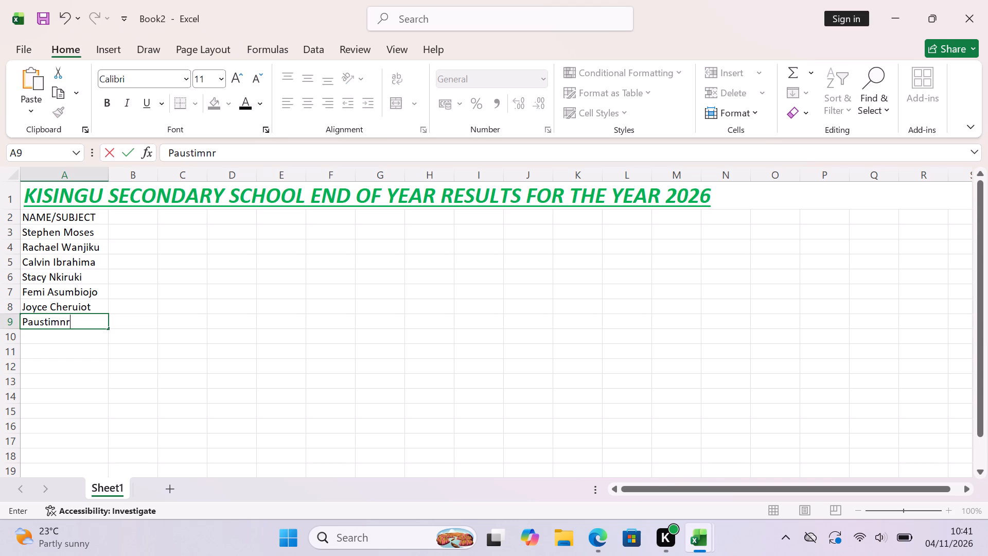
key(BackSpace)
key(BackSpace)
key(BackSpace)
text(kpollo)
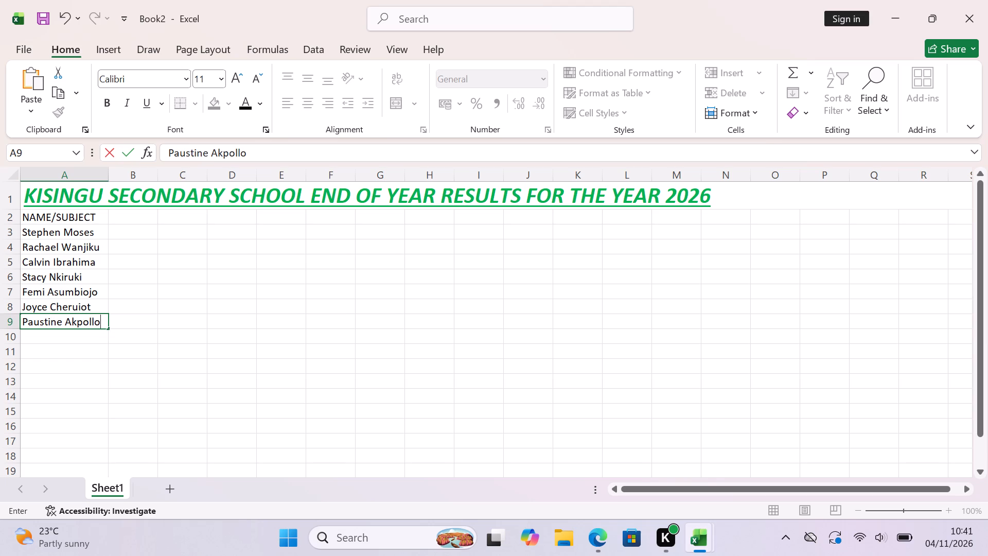
Enter the eighth student's full name in cell A10, with initial capitals.
click(45, 344)
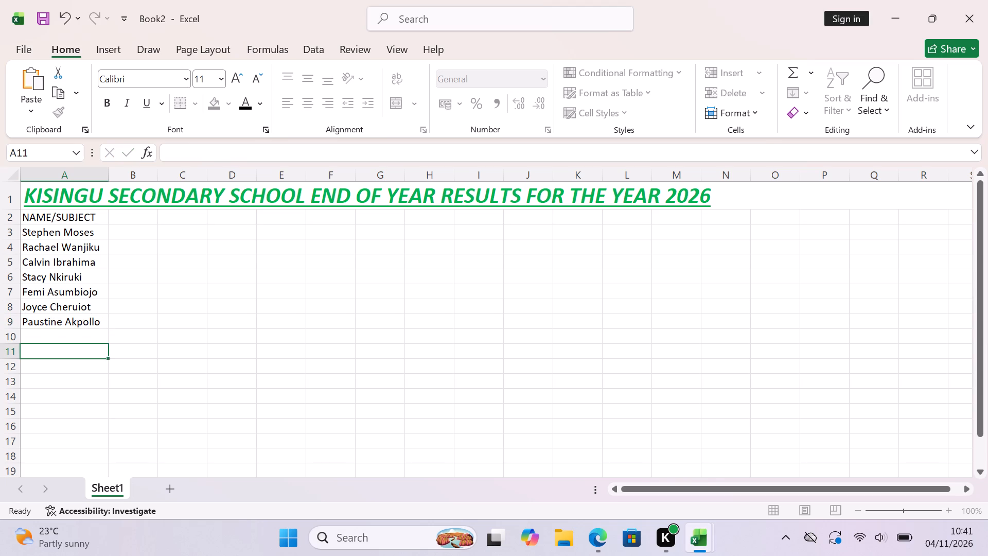
click(45, 335)
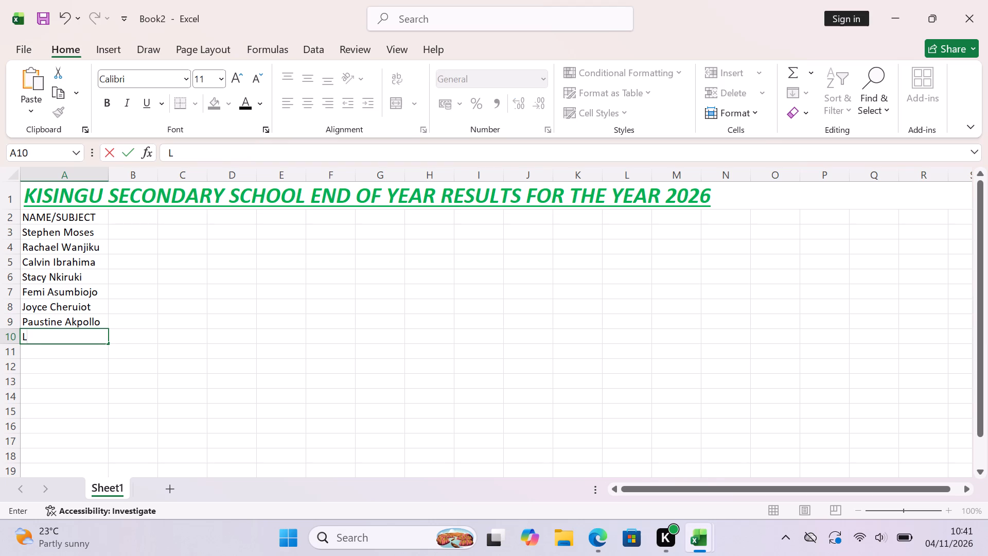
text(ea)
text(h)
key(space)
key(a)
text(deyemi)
Enter the ninth student's full name in cell A11, with initial capitals.
click(42, 357)
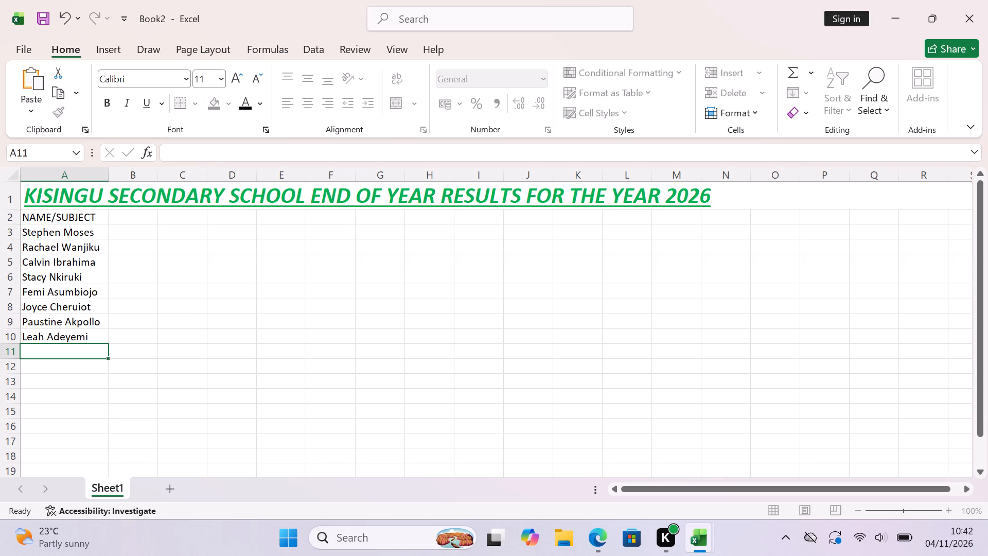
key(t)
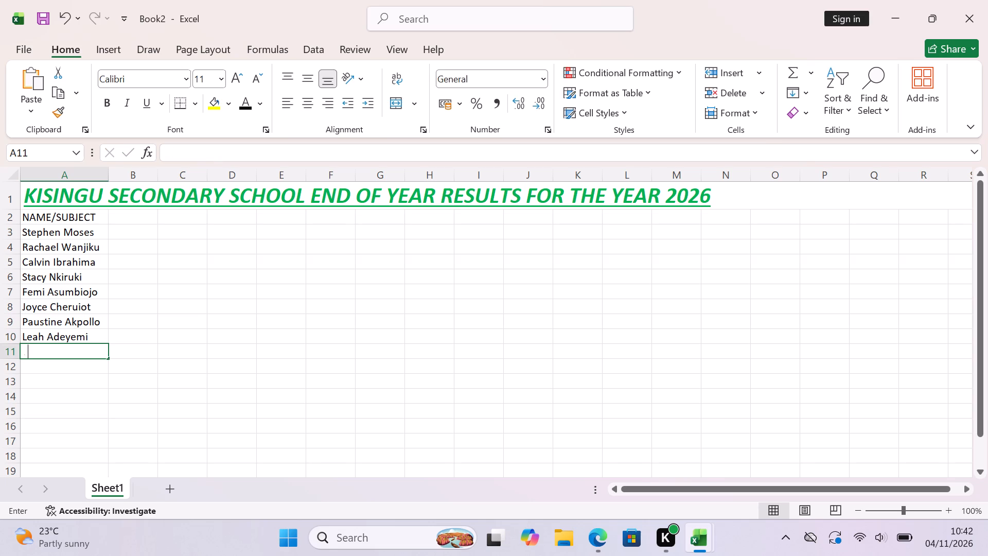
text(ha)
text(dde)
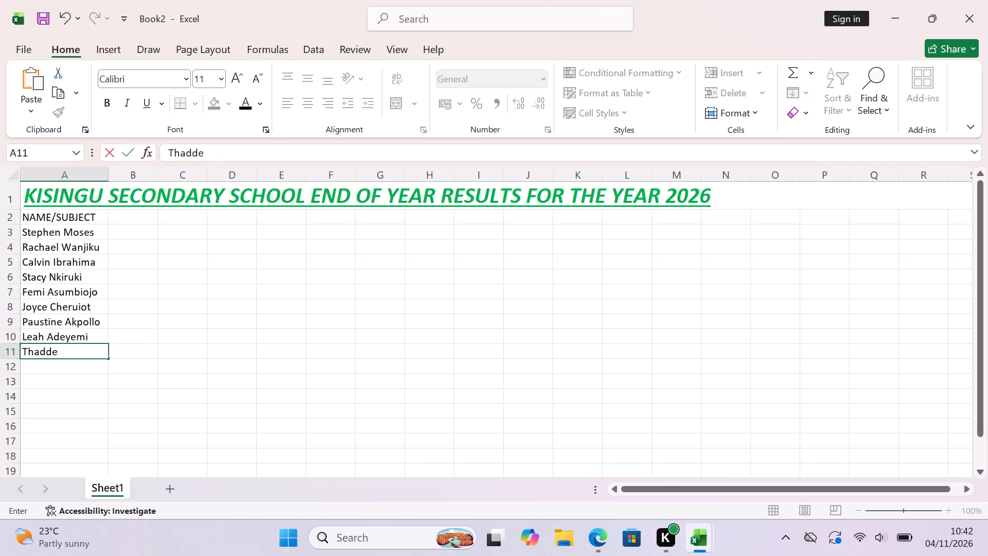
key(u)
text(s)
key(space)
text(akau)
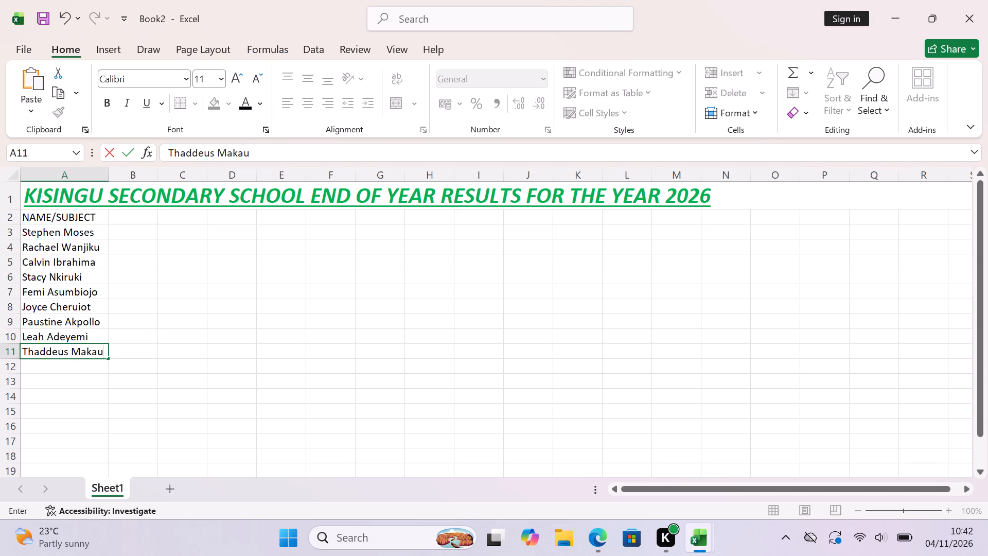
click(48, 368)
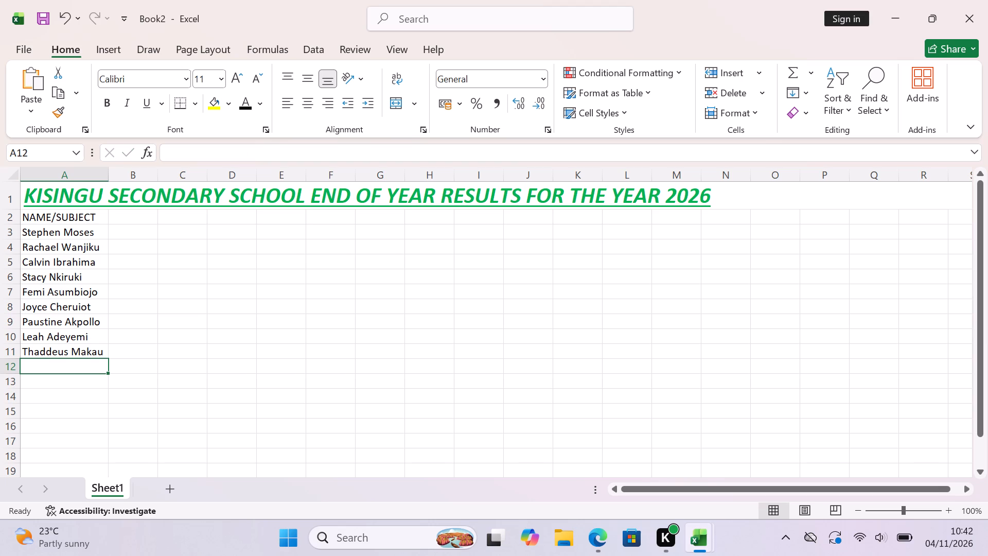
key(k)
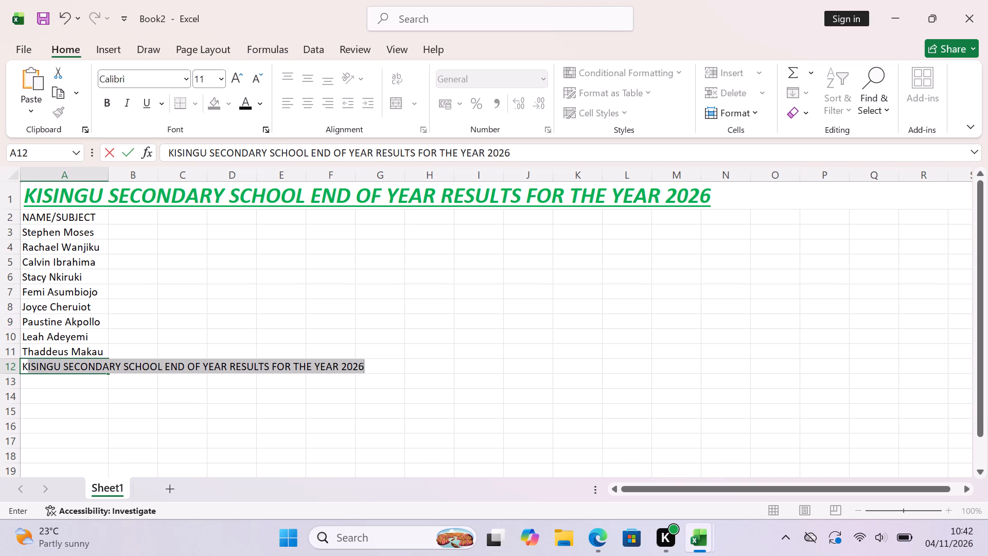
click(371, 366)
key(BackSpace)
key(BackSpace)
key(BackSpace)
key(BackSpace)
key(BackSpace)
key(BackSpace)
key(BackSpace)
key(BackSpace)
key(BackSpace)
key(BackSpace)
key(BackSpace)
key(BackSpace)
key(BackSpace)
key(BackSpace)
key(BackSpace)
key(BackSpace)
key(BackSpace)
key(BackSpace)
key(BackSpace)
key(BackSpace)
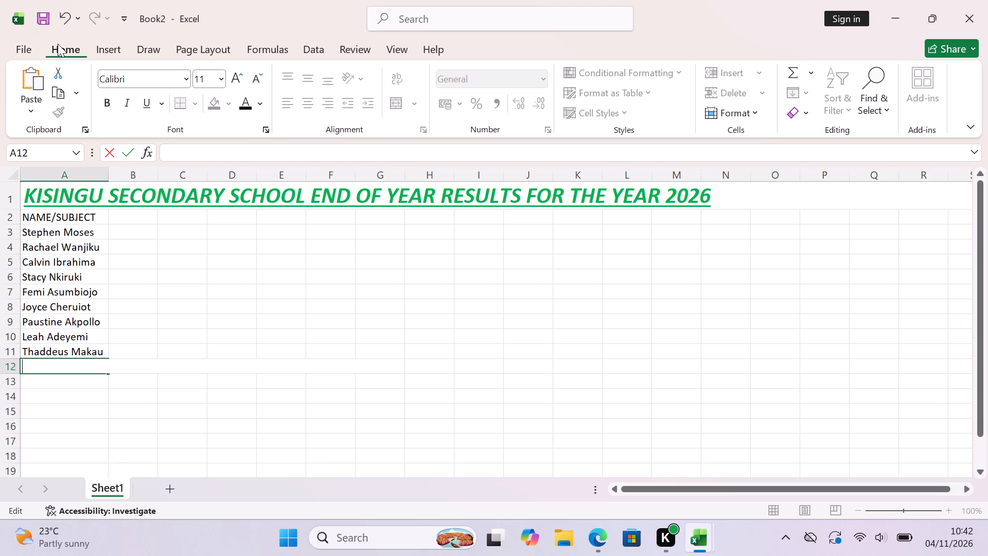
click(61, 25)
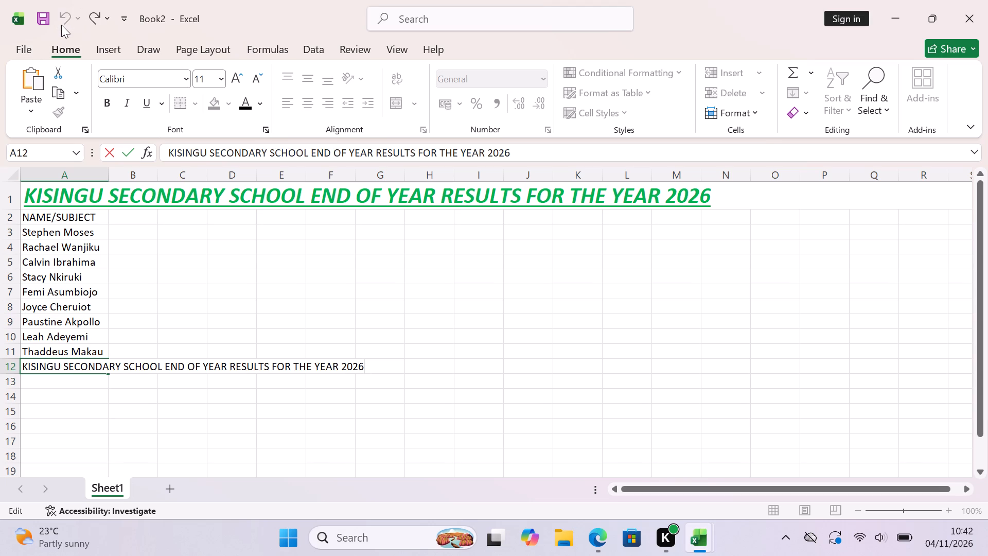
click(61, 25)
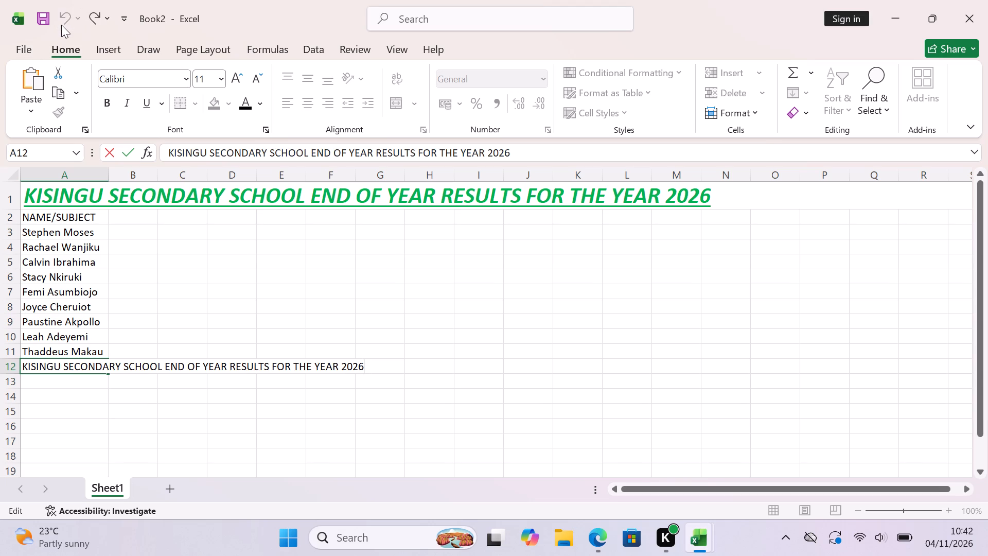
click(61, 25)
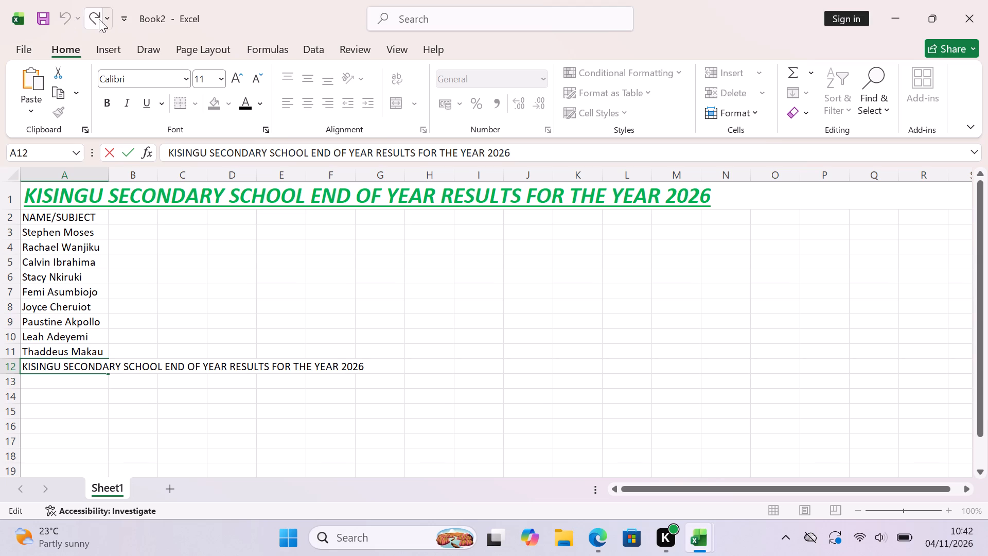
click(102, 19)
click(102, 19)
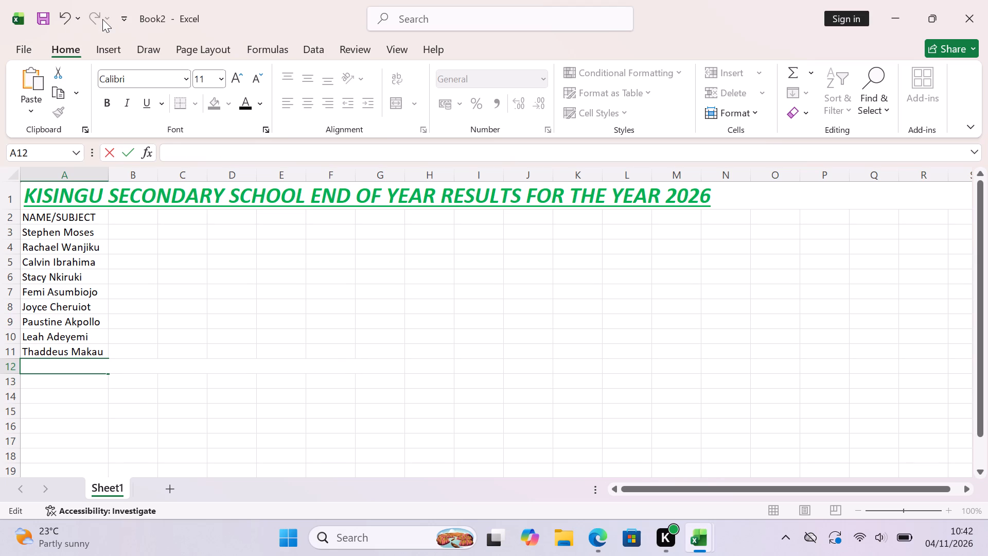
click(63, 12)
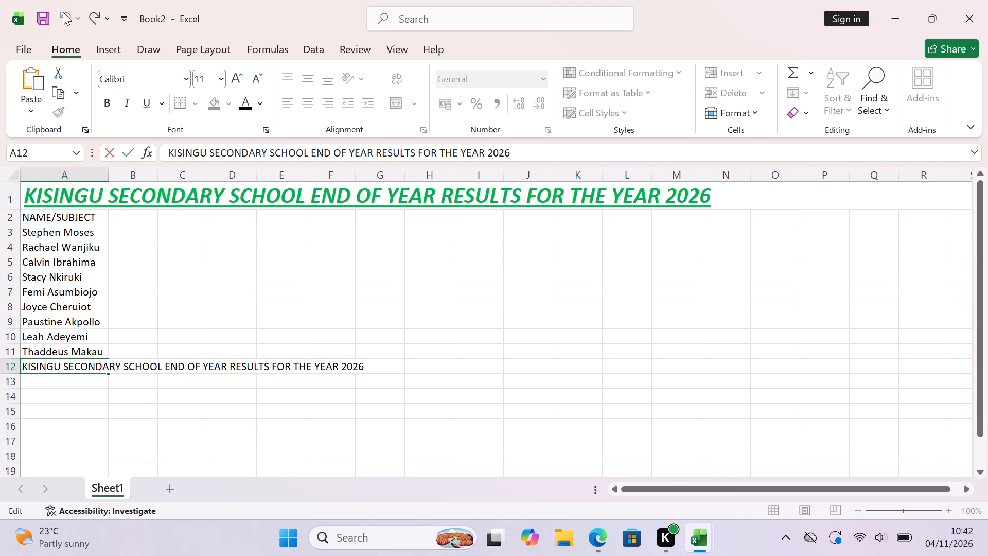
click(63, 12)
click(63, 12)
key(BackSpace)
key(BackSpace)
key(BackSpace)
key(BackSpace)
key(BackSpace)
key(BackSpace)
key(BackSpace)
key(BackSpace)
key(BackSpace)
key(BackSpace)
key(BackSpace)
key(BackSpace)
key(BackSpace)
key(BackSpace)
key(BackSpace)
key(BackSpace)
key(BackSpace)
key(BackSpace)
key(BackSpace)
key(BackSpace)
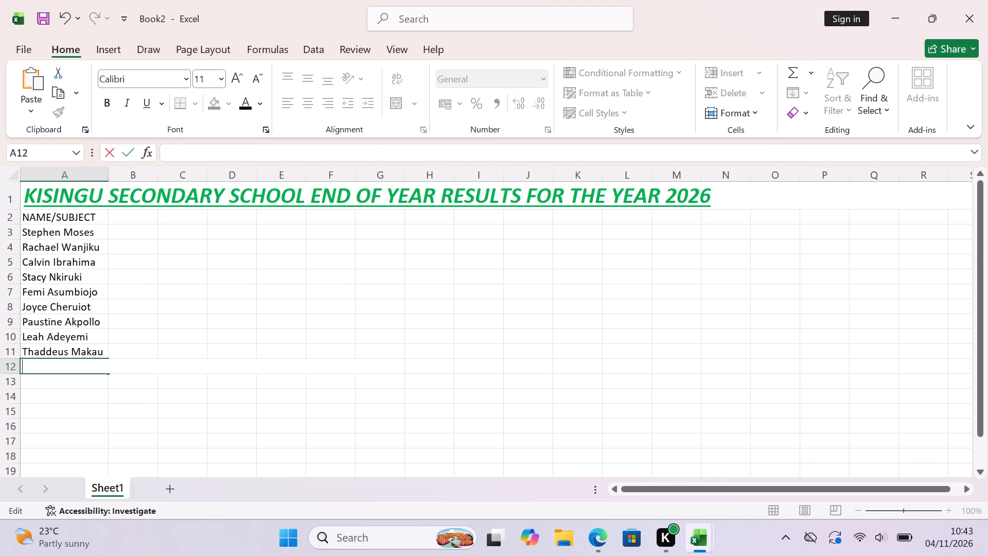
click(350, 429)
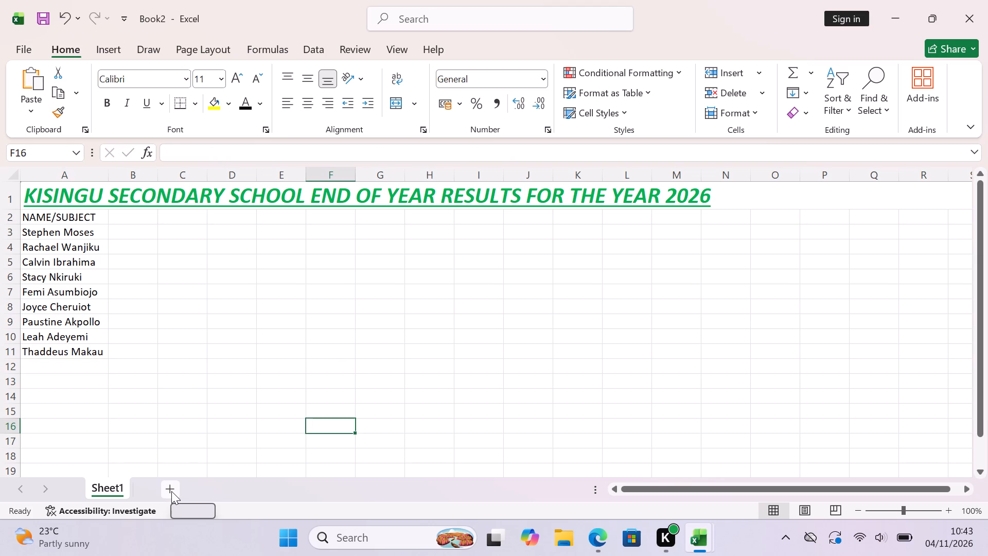
Add a second blank worksheet to the workbook and return to Sheet1.
click(171, 491)
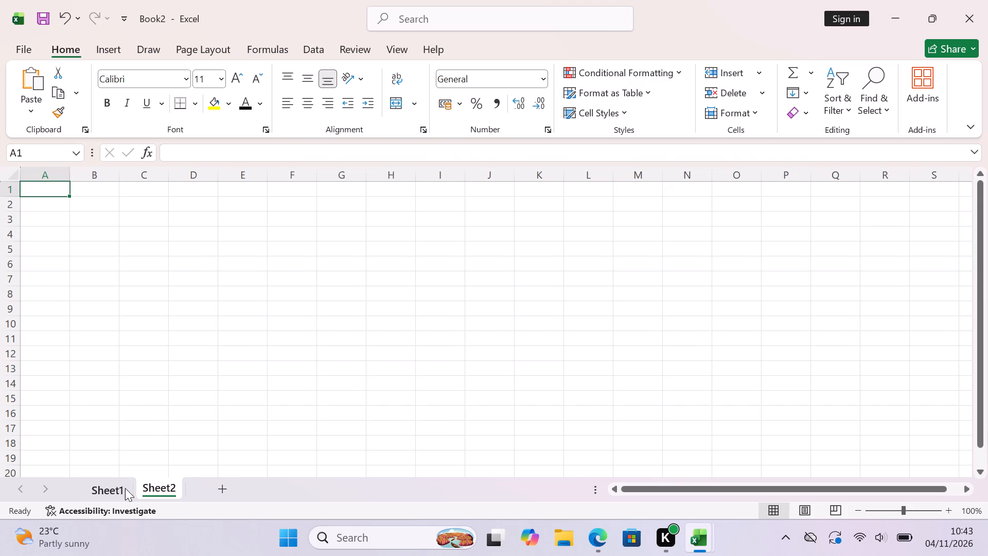
click(115, 489)
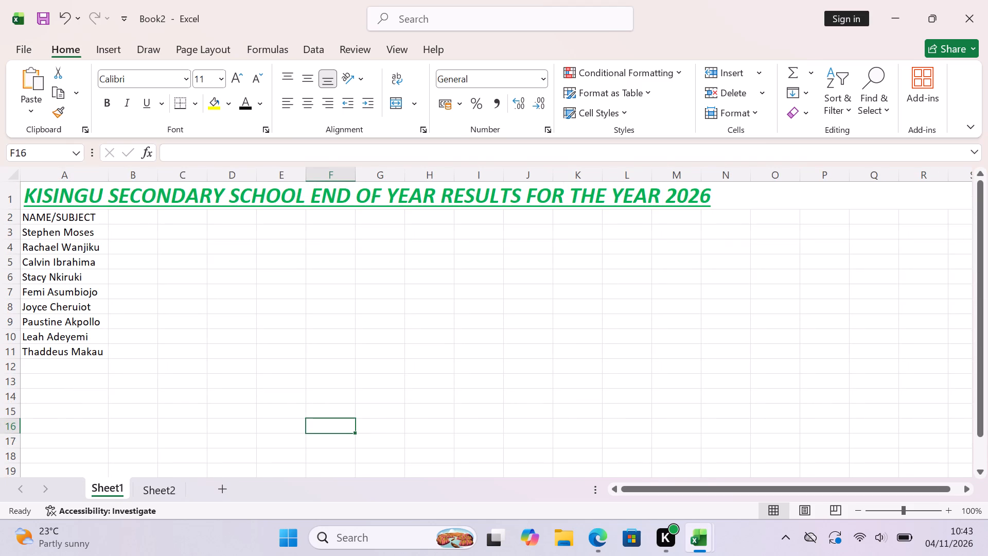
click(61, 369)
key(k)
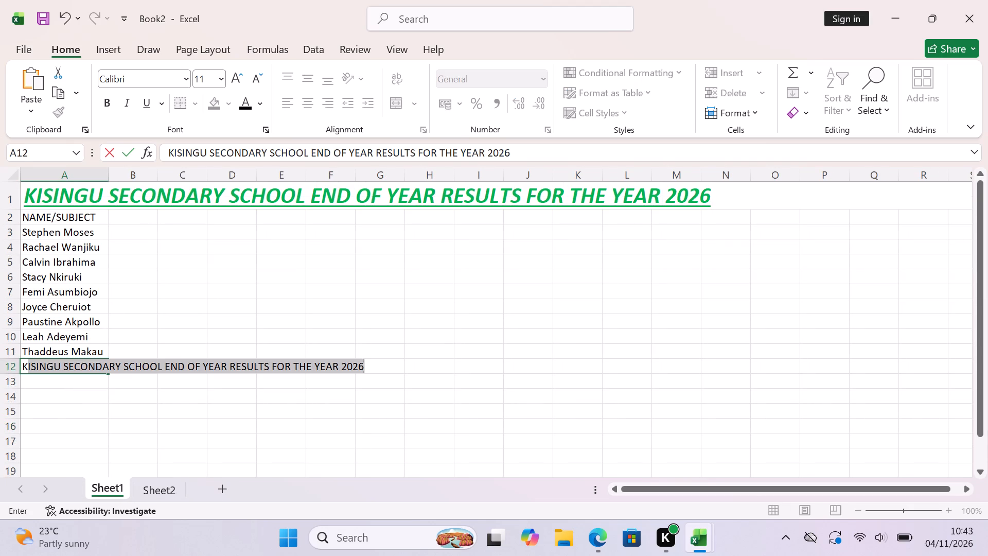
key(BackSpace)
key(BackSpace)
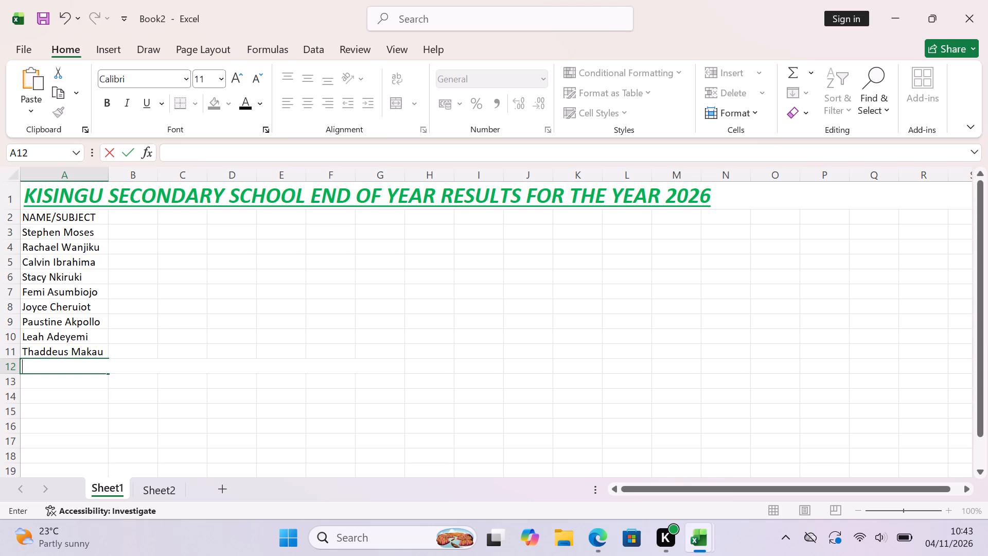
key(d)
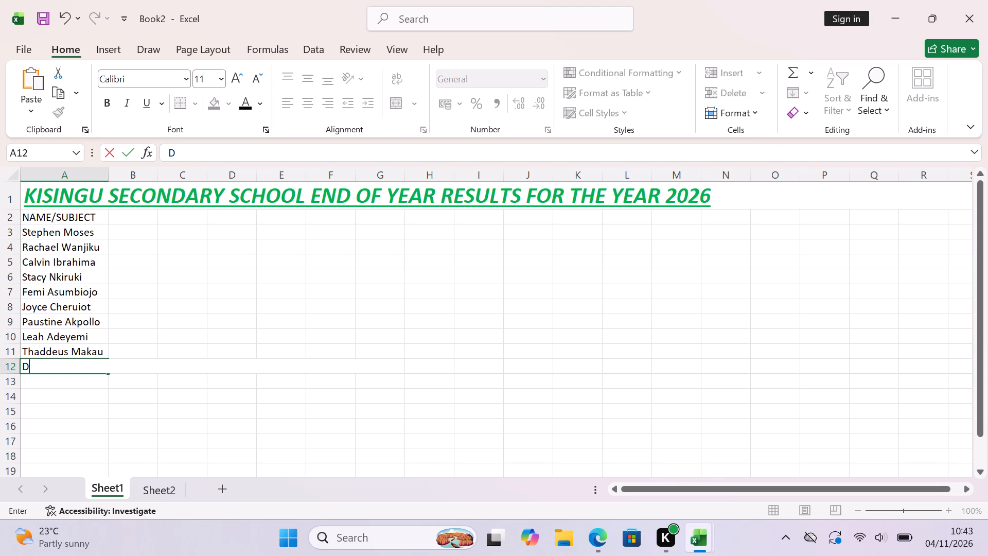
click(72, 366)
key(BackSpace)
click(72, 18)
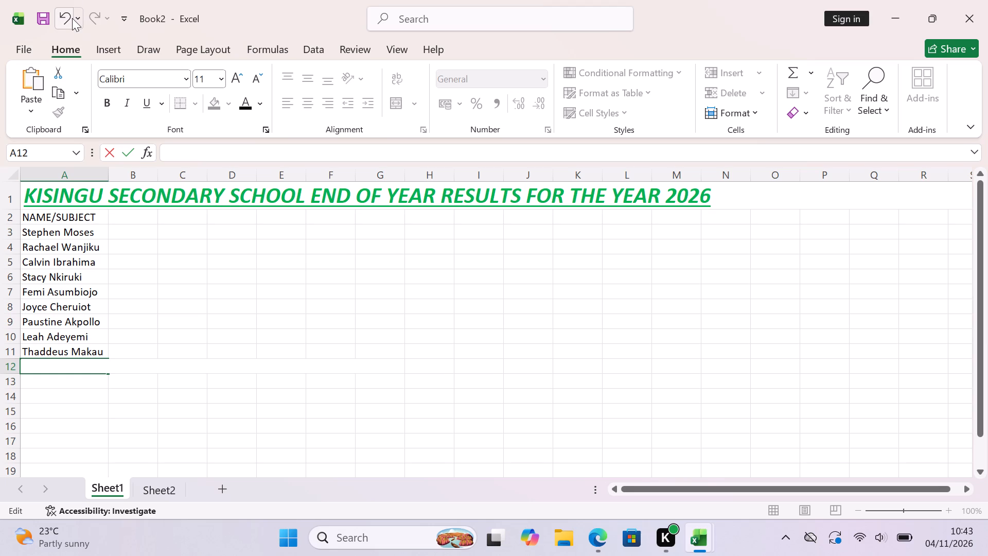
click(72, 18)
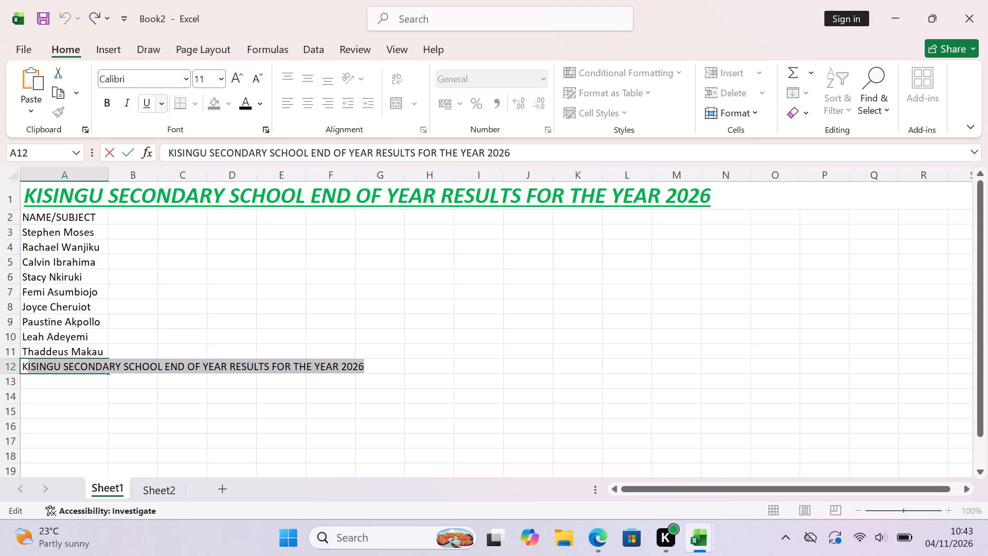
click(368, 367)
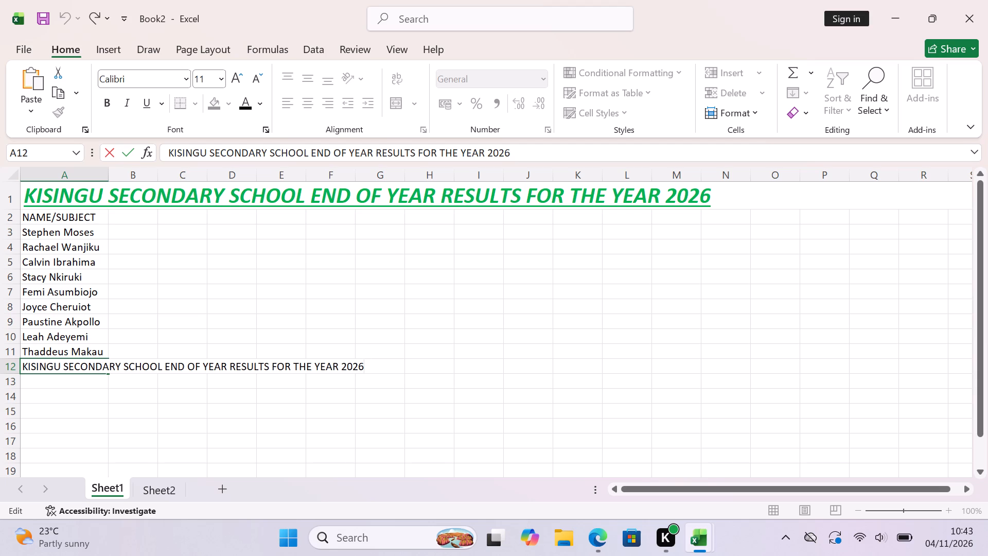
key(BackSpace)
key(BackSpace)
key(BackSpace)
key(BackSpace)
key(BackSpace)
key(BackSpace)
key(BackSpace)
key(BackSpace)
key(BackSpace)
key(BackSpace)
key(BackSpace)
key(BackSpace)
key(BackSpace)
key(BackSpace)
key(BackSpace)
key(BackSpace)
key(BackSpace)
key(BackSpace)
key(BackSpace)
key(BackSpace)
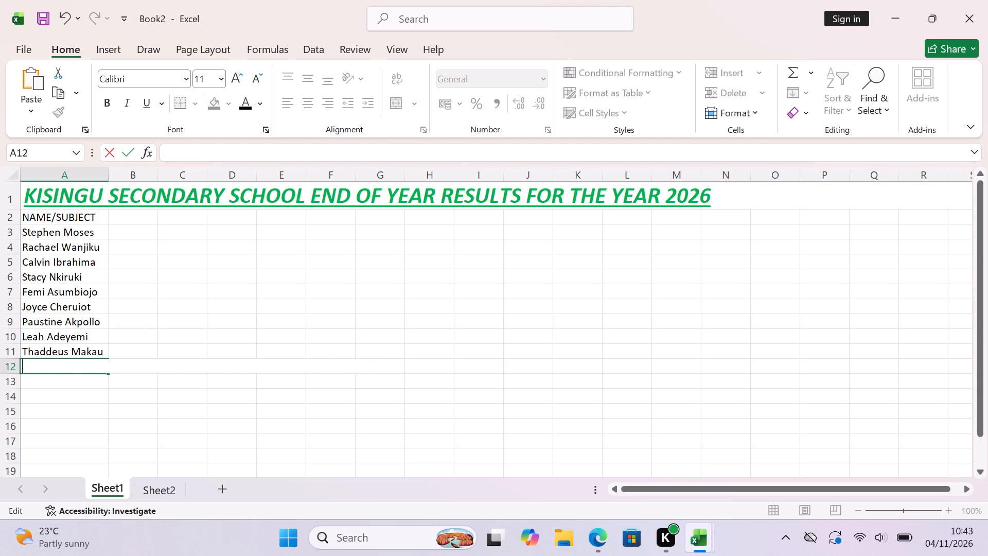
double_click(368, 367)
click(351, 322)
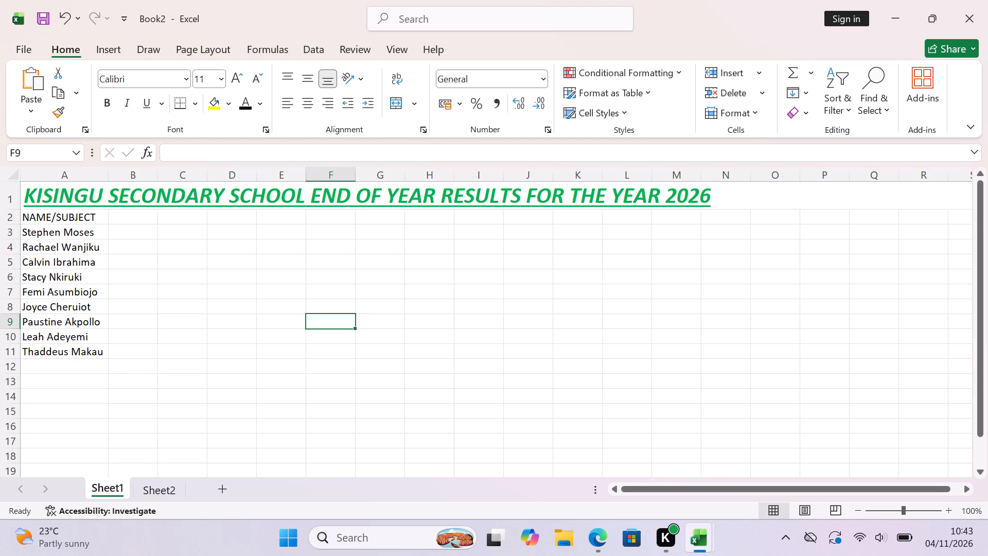
Enter the tenth student's full name in cell A12, with initial capitals.
click(44, 364)
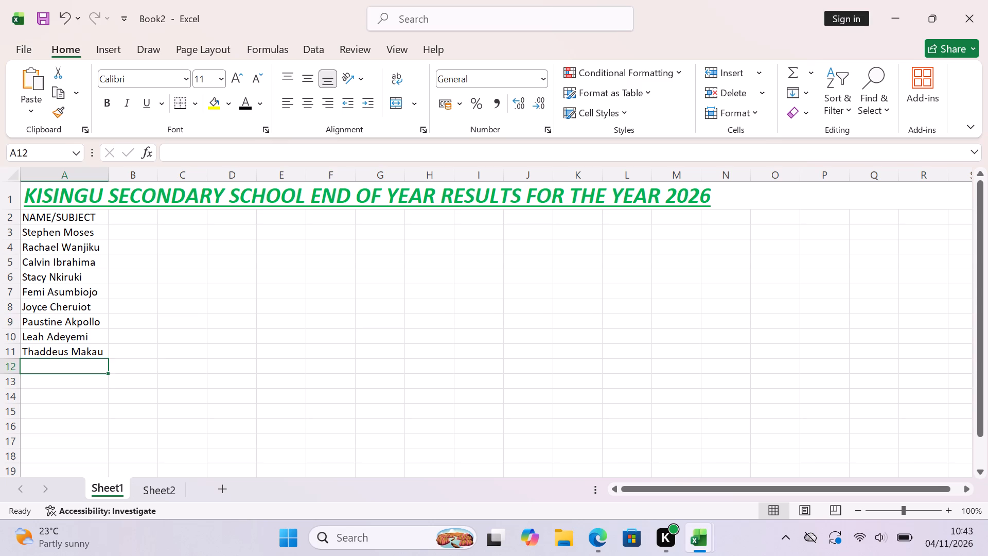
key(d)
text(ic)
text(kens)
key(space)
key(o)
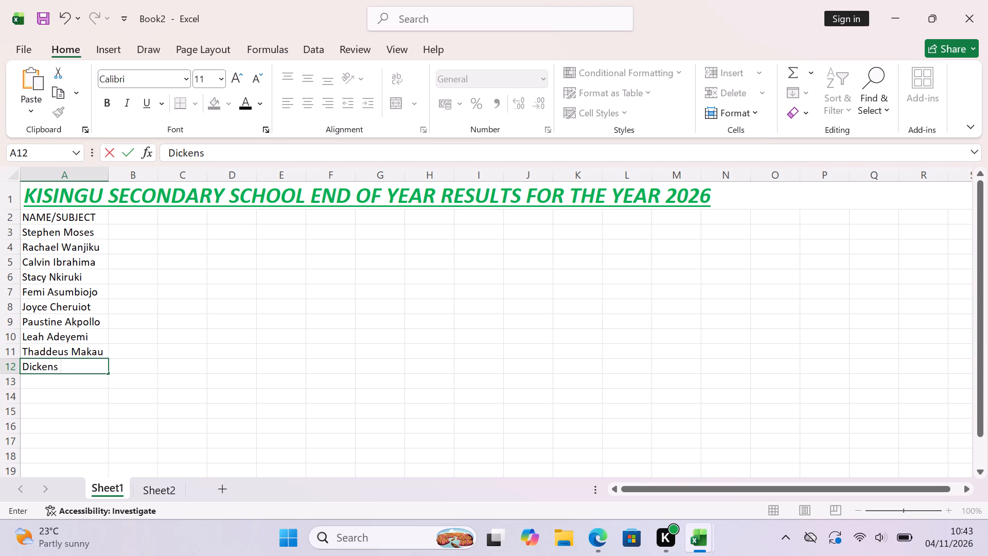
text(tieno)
Enter the eleventh student's full name in cell A13, with initial capitals.
click(56, 377)
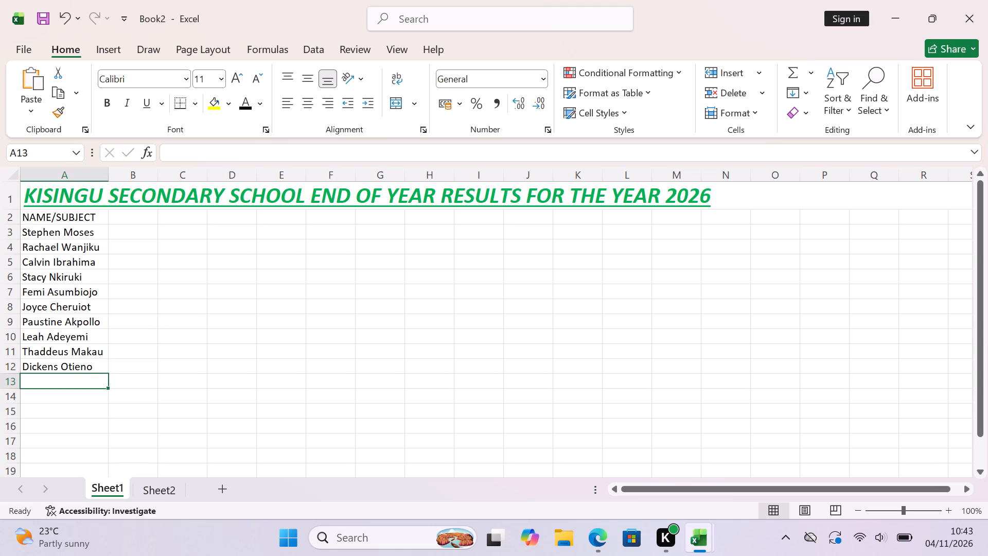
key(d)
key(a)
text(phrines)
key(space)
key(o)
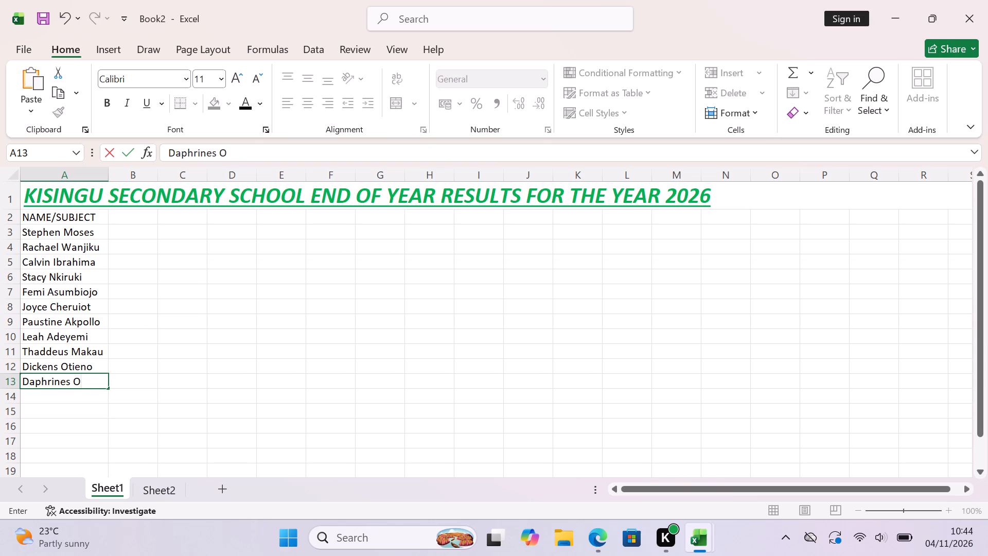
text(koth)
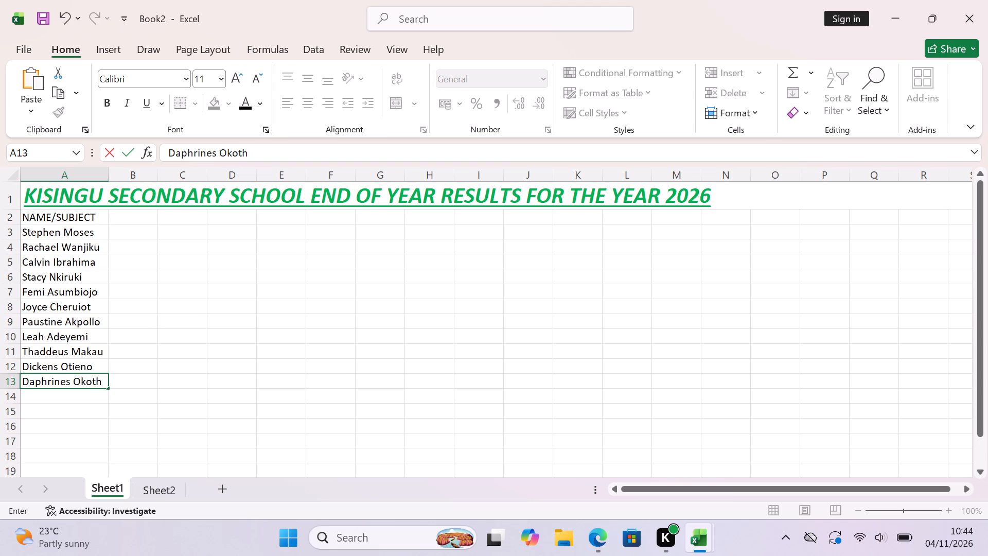
Enter the twelfth student's full name in cell A14, with initial capitals.
click(57, 396)
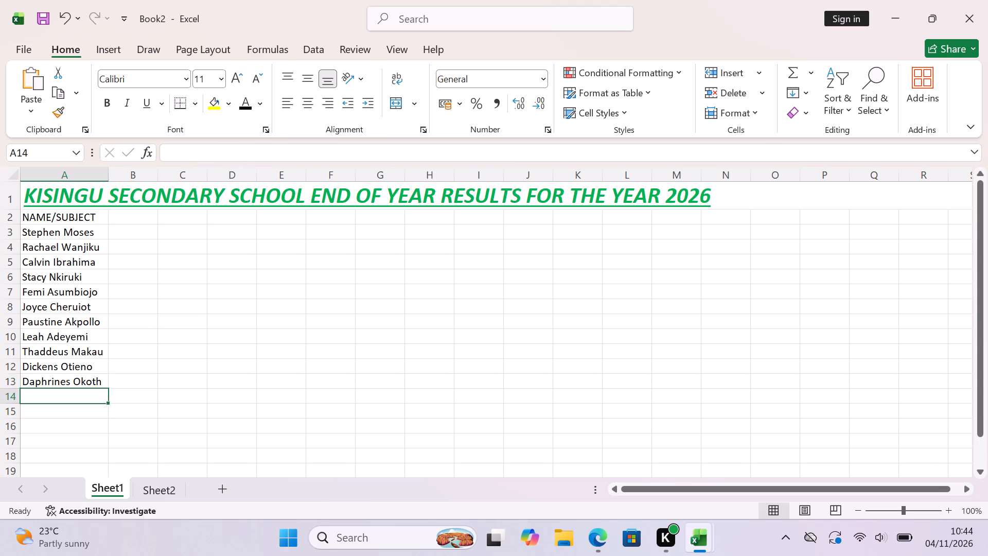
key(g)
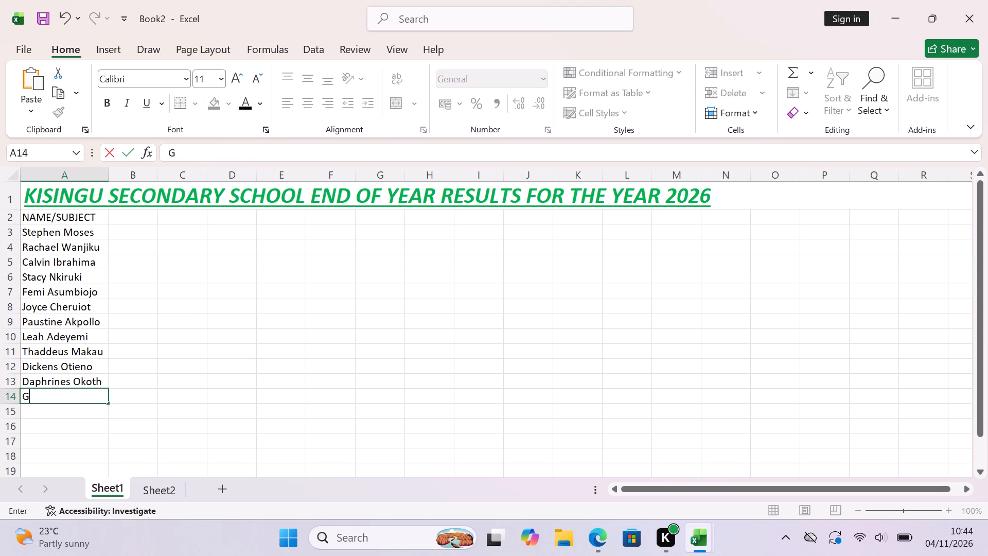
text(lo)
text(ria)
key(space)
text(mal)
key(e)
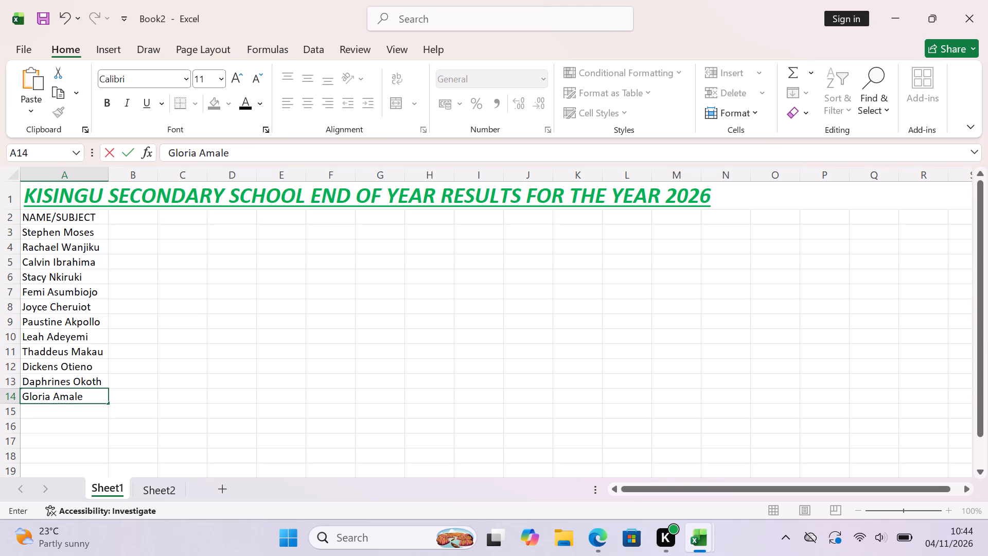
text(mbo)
Enter Chemistry as the first subject heading in cell B2, beside the NAME/SUBJECT heading.
click(133, 216)
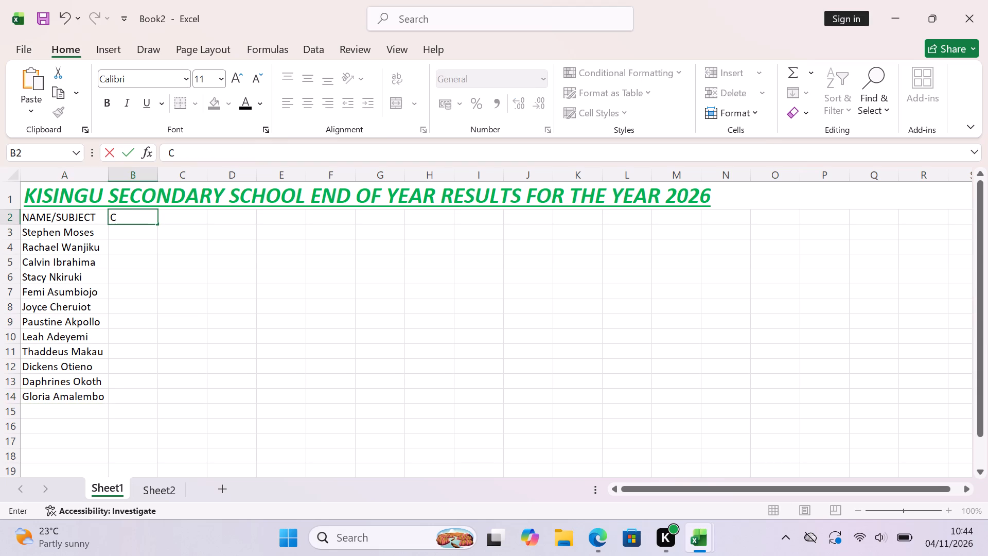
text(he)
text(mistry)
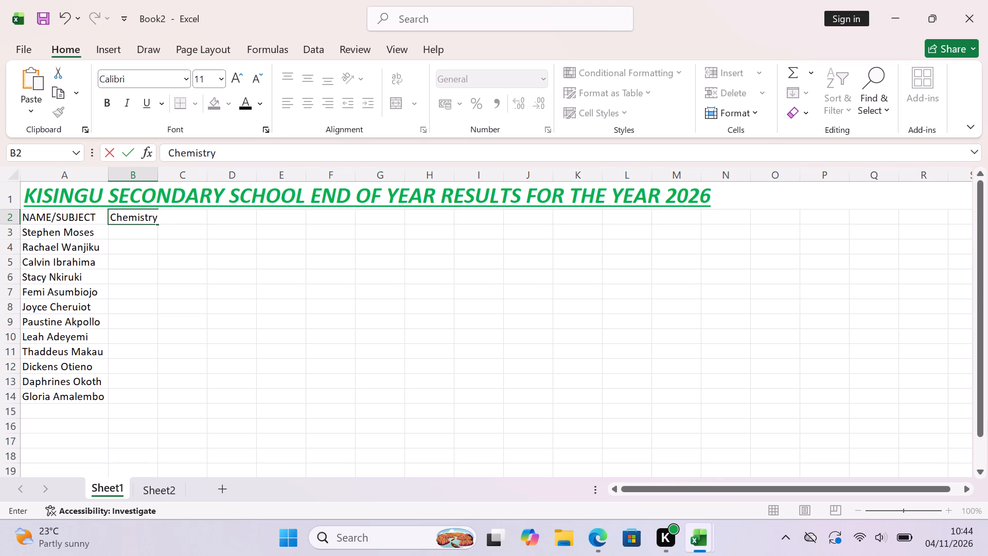
Append Biology after Chemistry in cell B2, with a space between the two subject names.
click(171, 216)
click(171, 216)
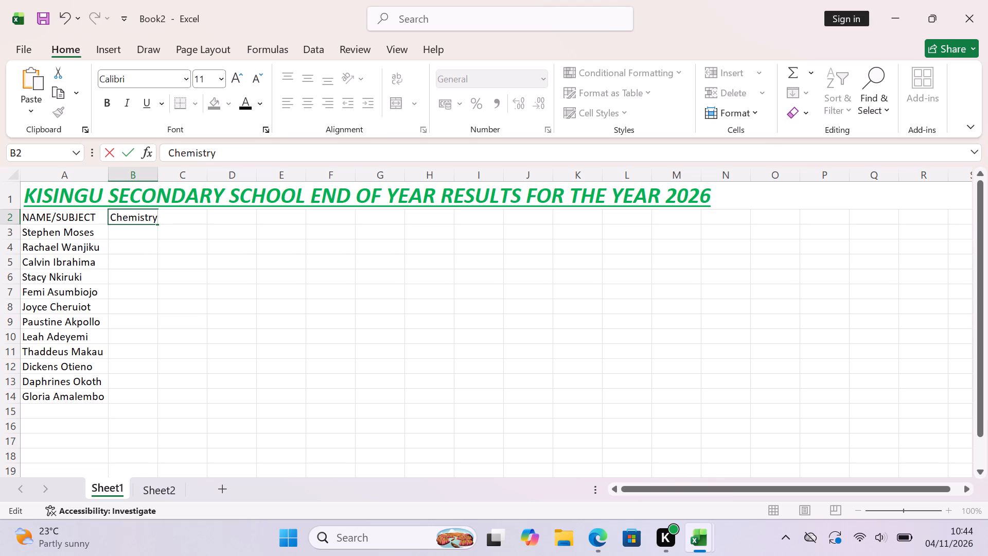
click(174, 216)
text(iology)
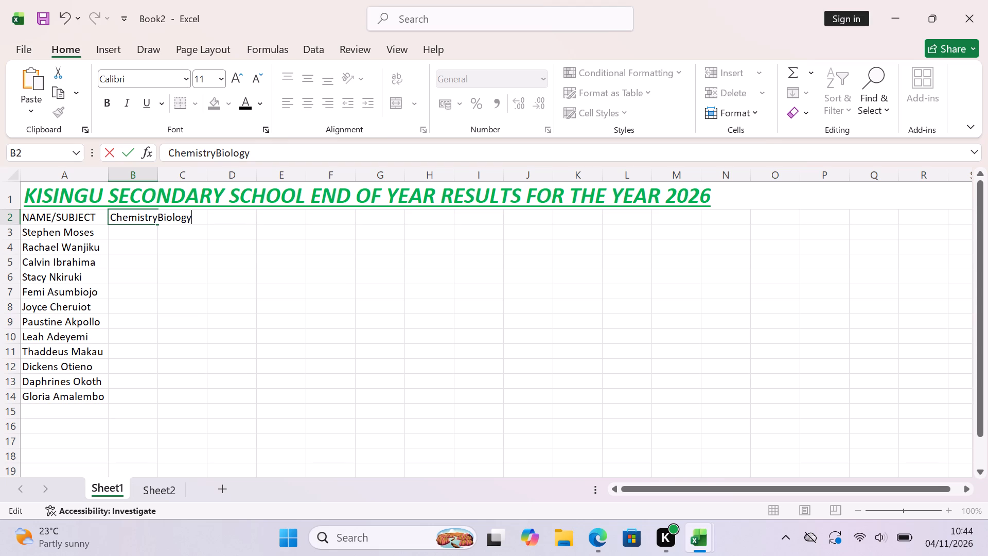
click(155, 215)
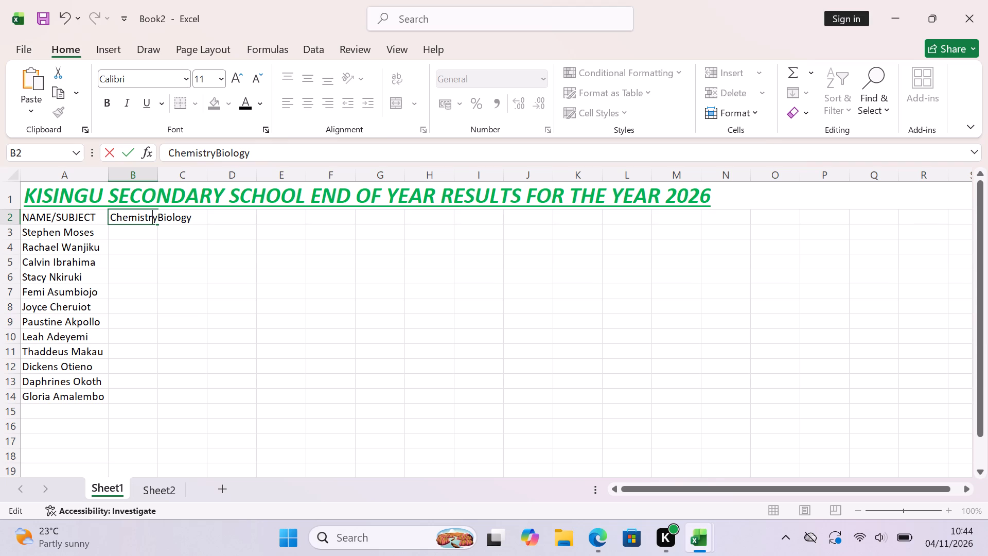
click(158, 214)
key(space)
Enter the subject headings Physics in D2, Maths with a leading space in E2, and English in F2.
click(223, 213)
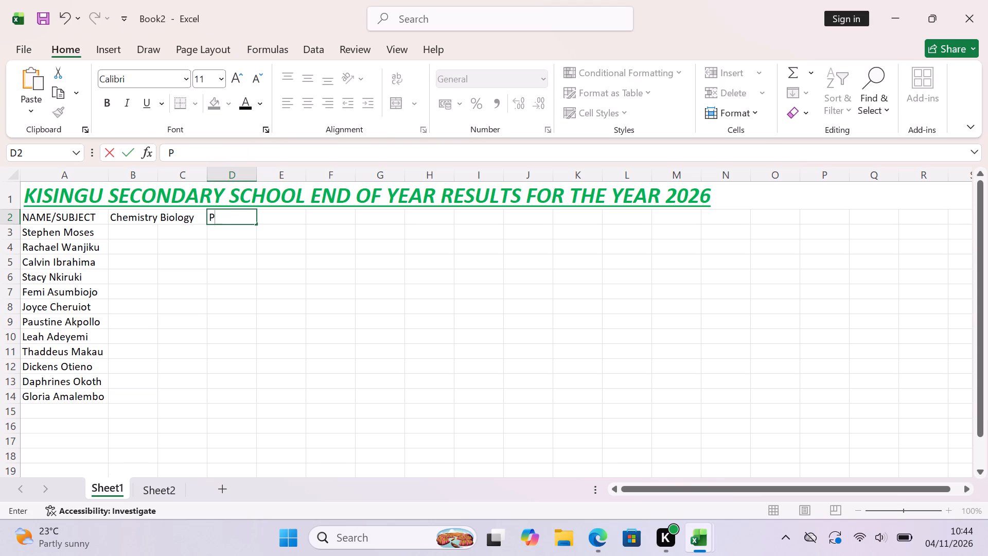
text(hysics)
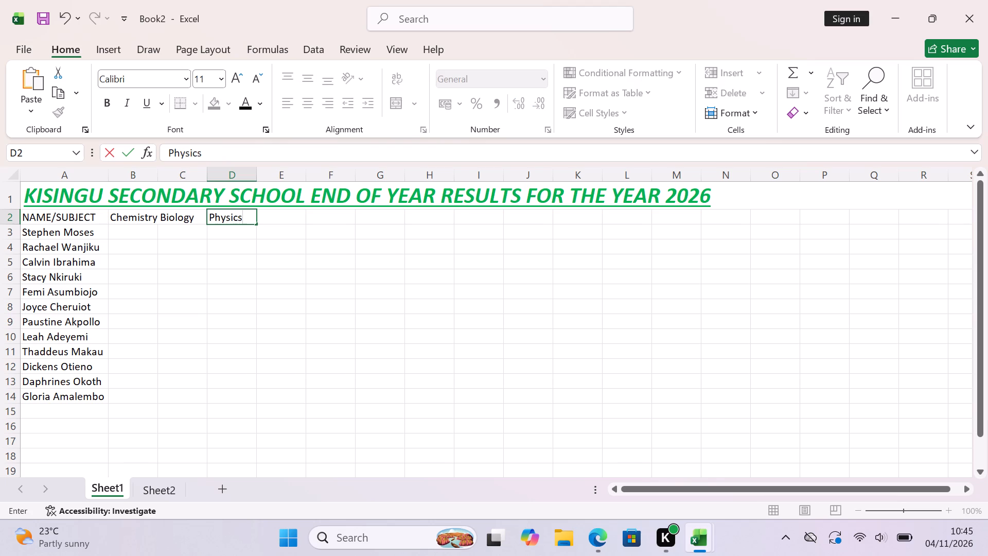
click(265, 216)
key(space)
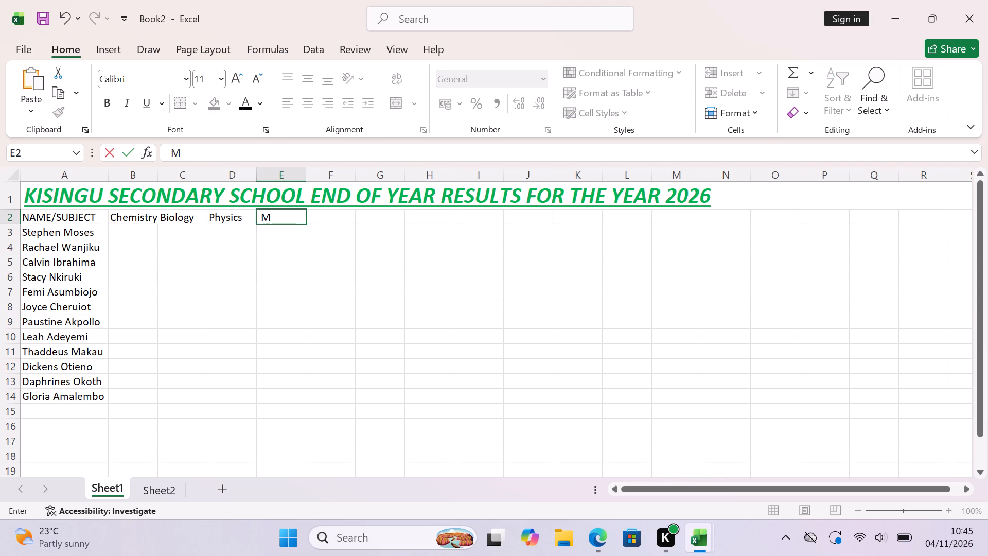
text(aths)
click(322, 219)
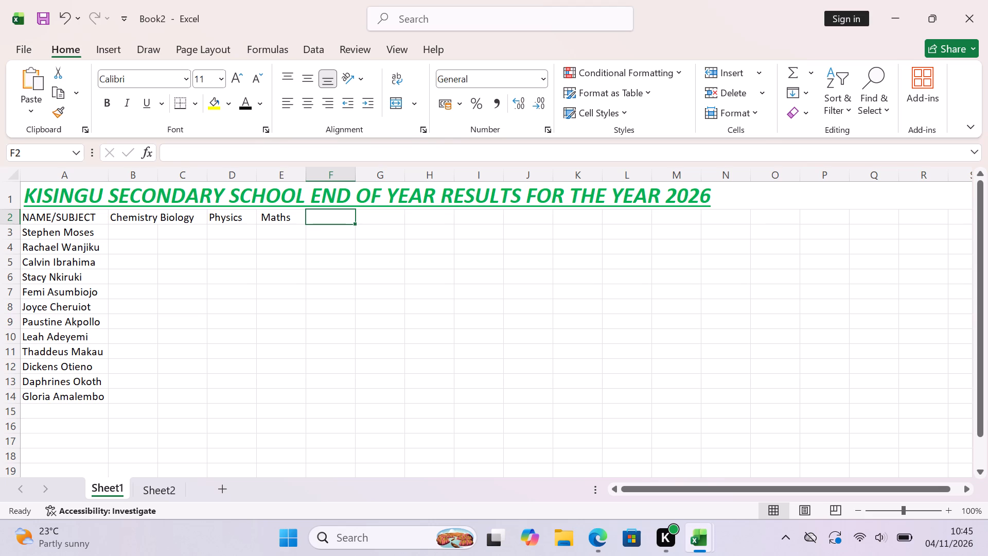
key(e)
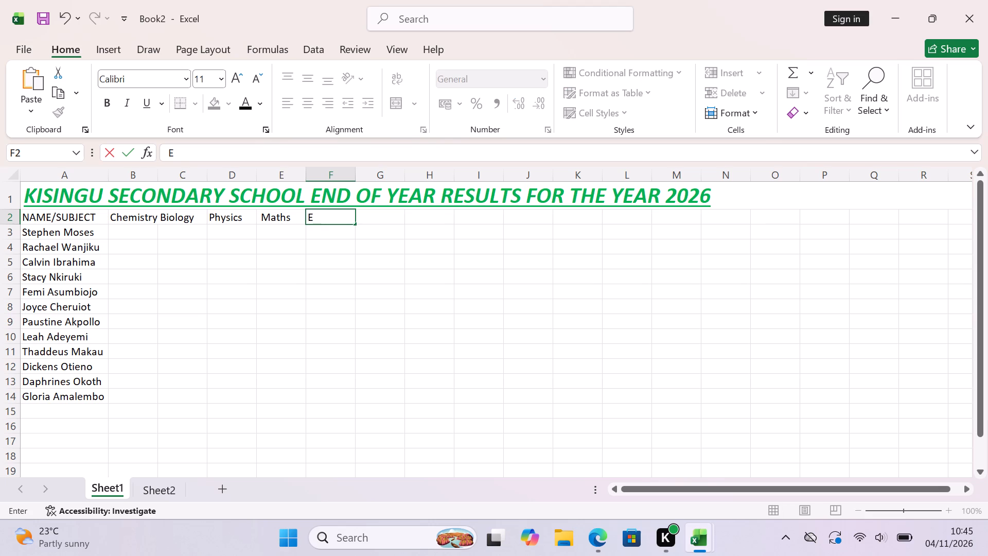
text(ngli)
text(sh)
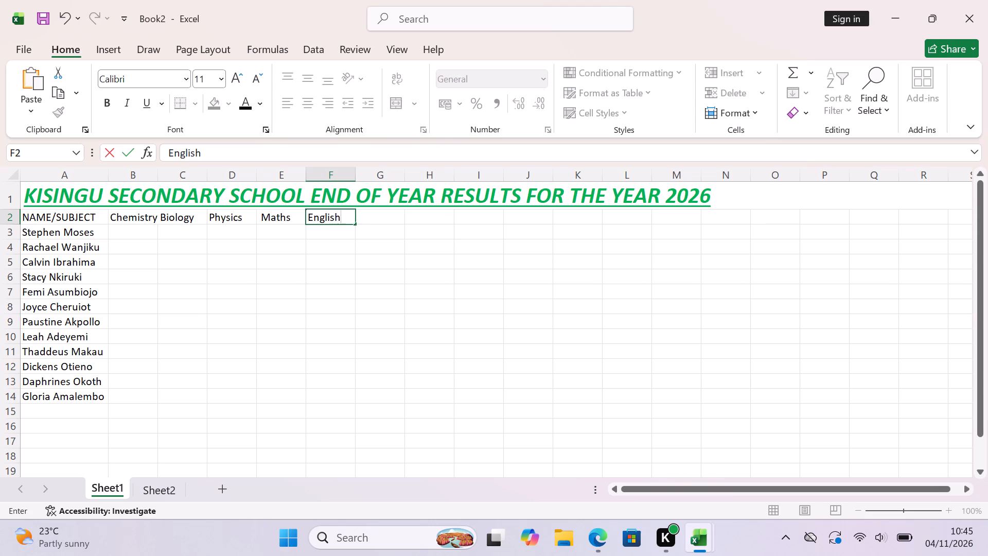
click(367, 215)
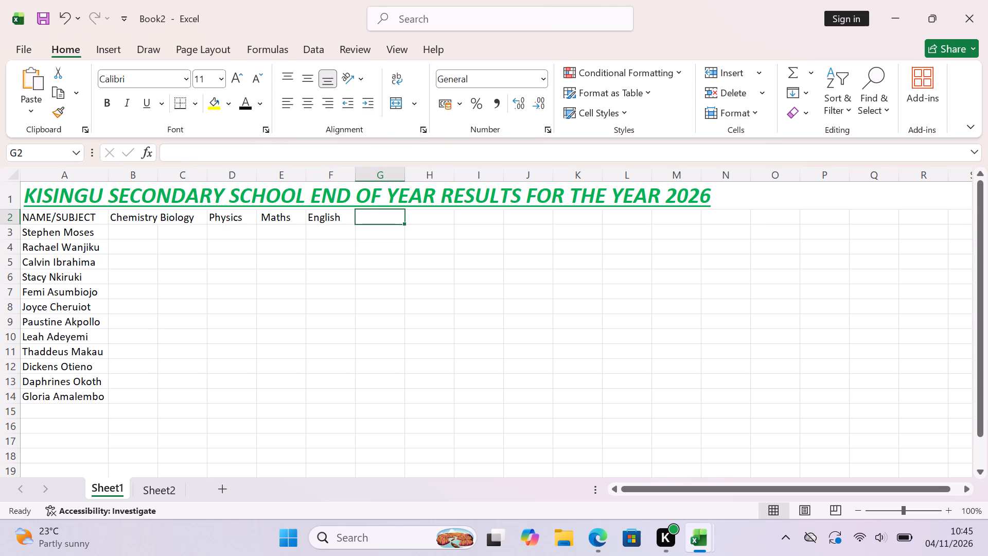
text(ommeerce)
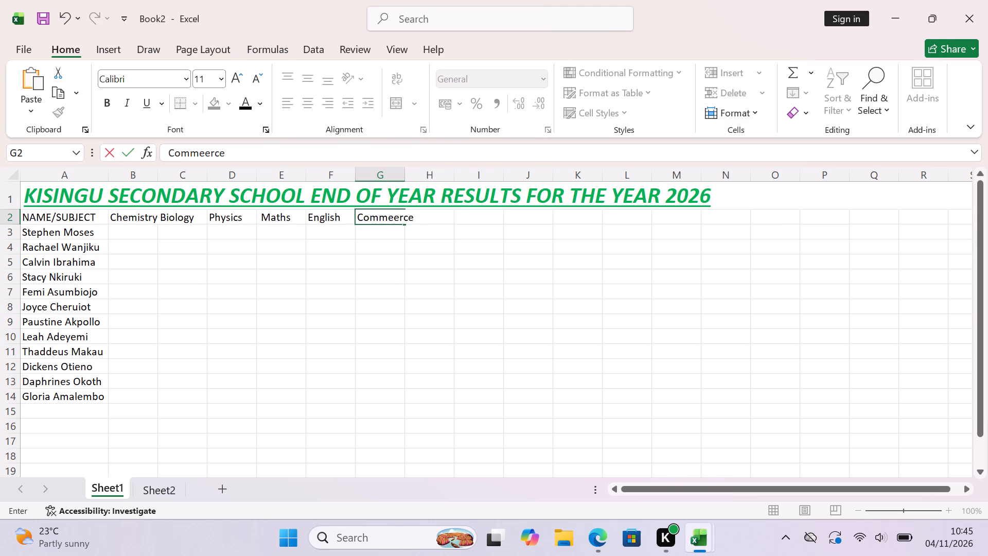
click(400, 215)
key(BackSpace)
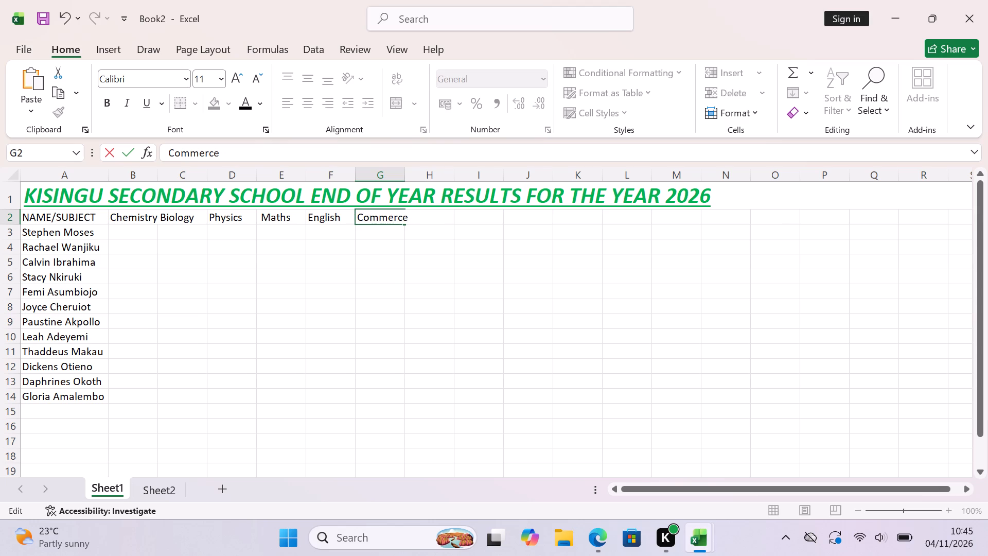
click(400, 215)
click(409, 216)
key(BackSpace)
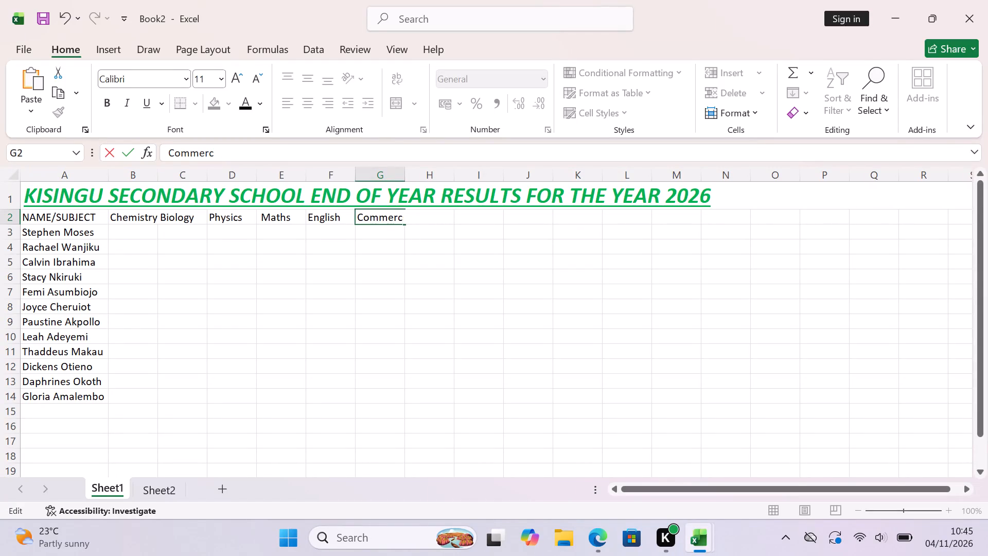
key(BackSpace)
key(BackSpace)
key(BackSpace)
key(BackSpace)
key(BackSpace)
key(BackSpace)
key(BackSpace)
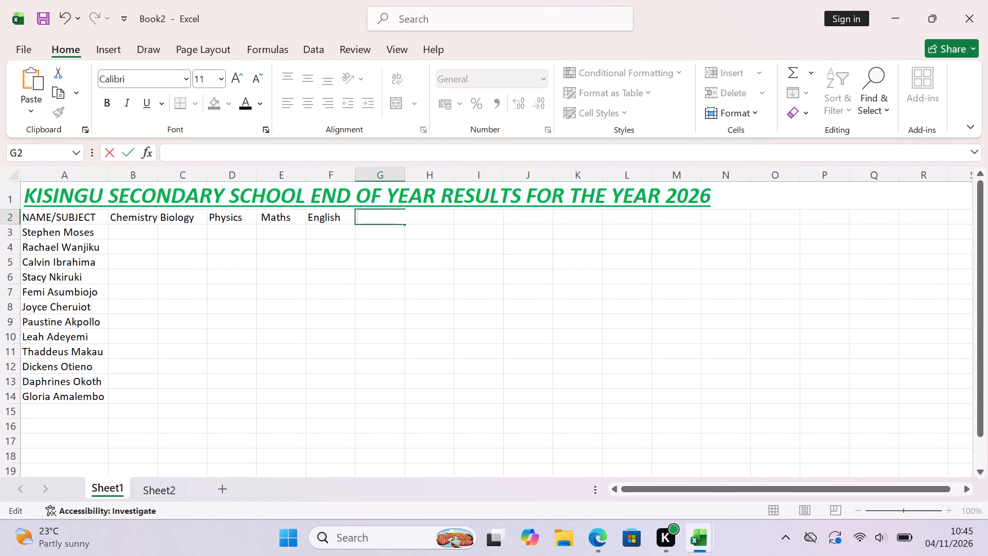
Enter History as the subject heading in cell G2, beside English.
click(381, 216)
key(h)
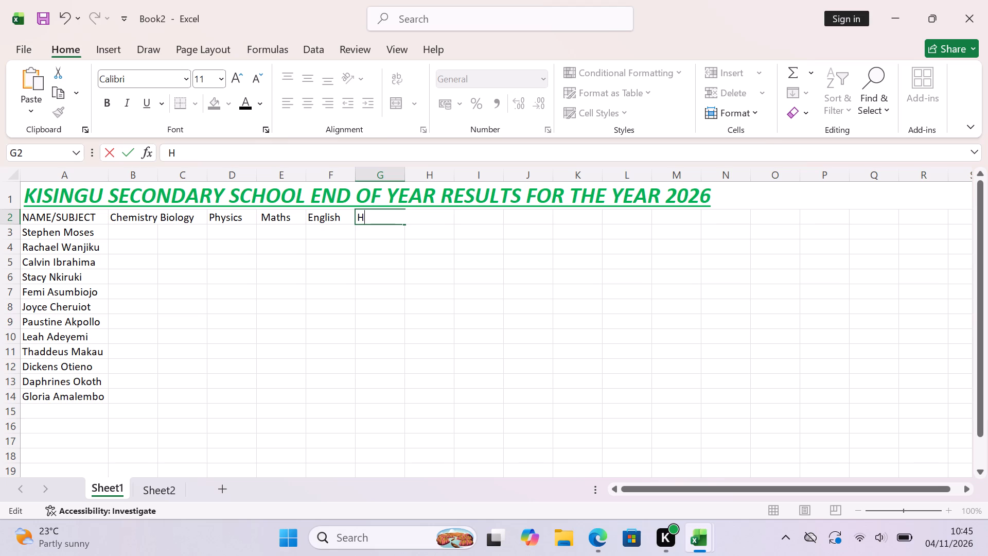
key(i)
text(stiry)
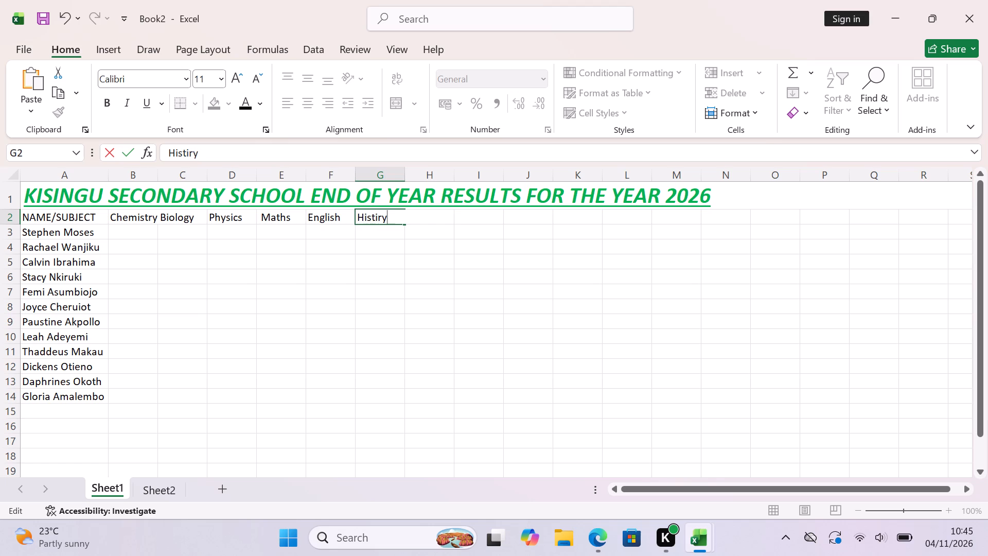
click(381, 216)
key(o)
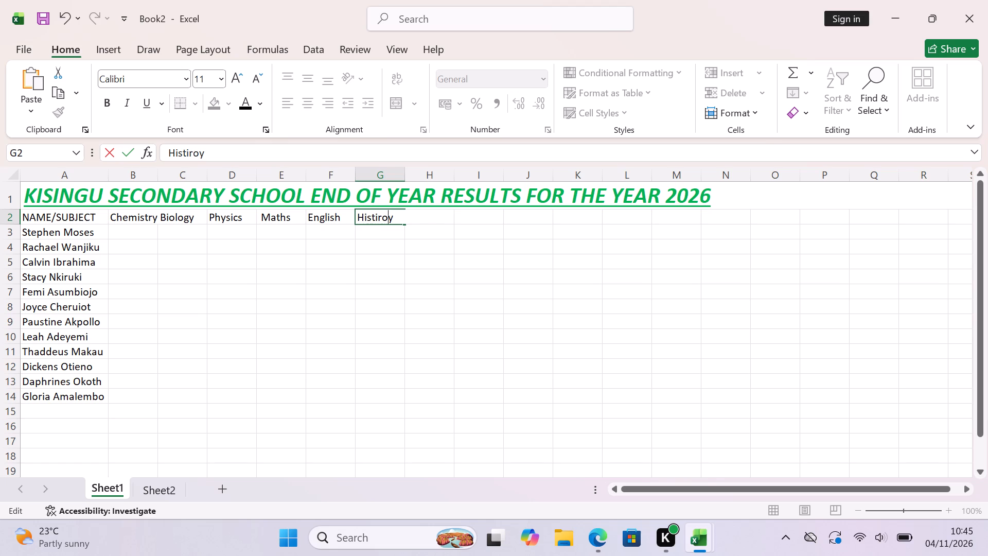
click(381, 214)
key(BackSpace)
key(BackSpace)
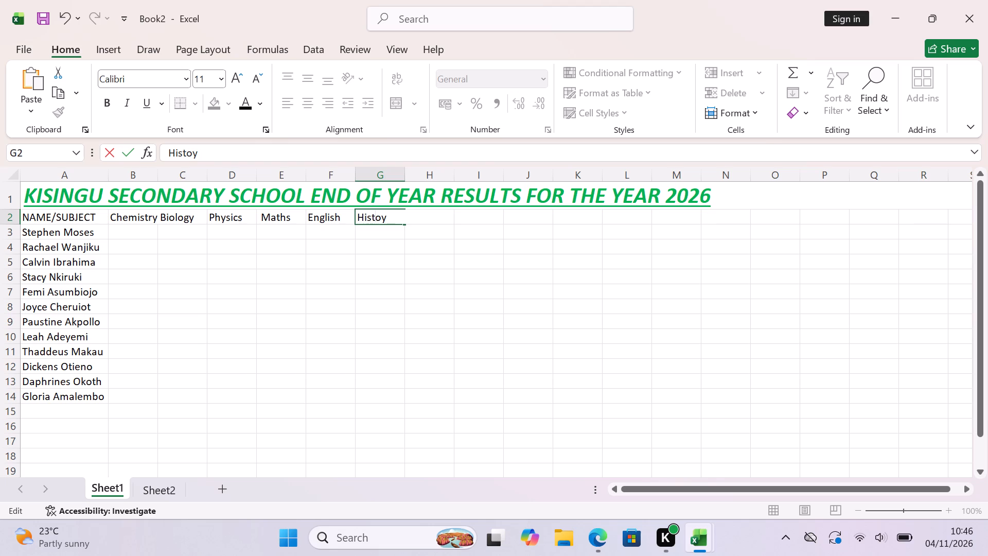
click(379, 216)
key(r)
Enter the Chemistry marks 76, 84, 53 and 78 for the first four students in cells B3 to B6.
click(143, 234)
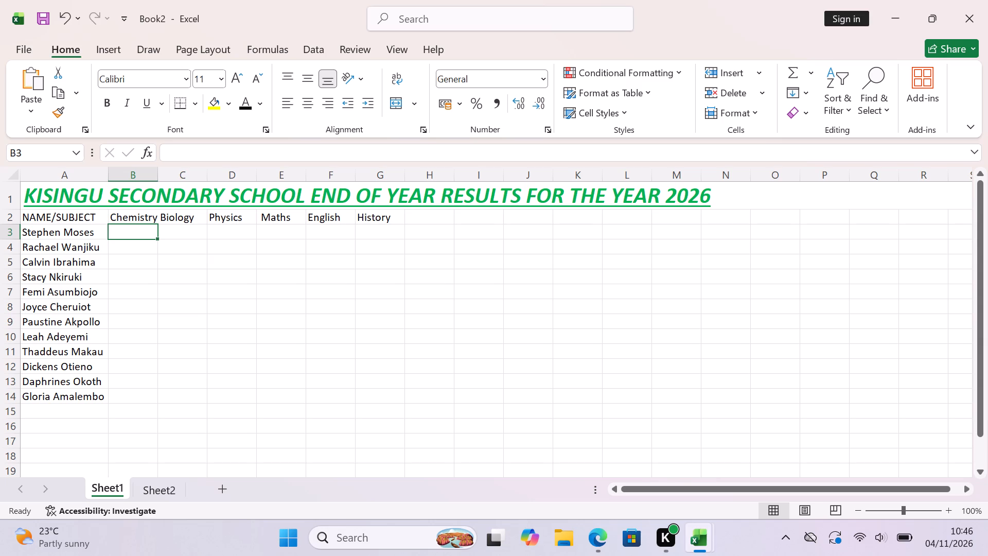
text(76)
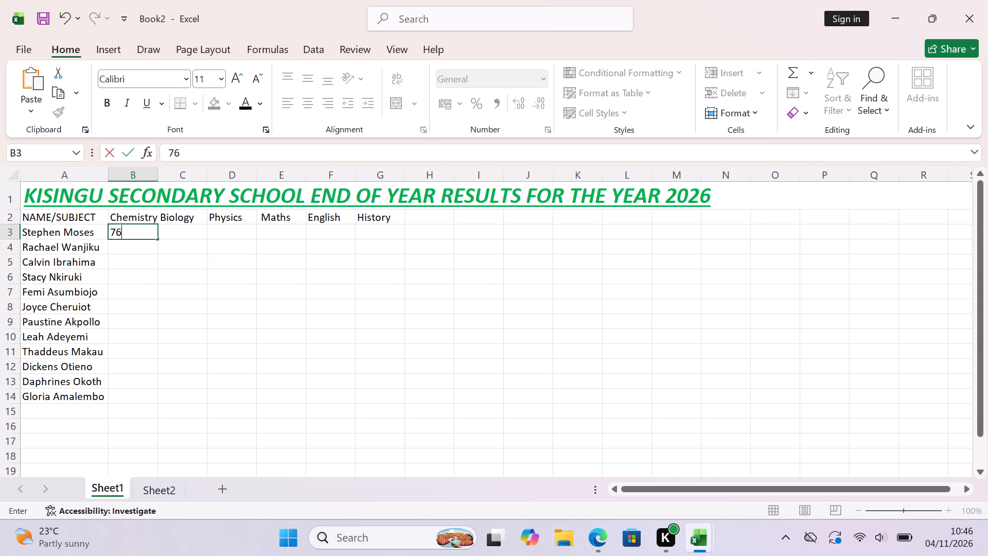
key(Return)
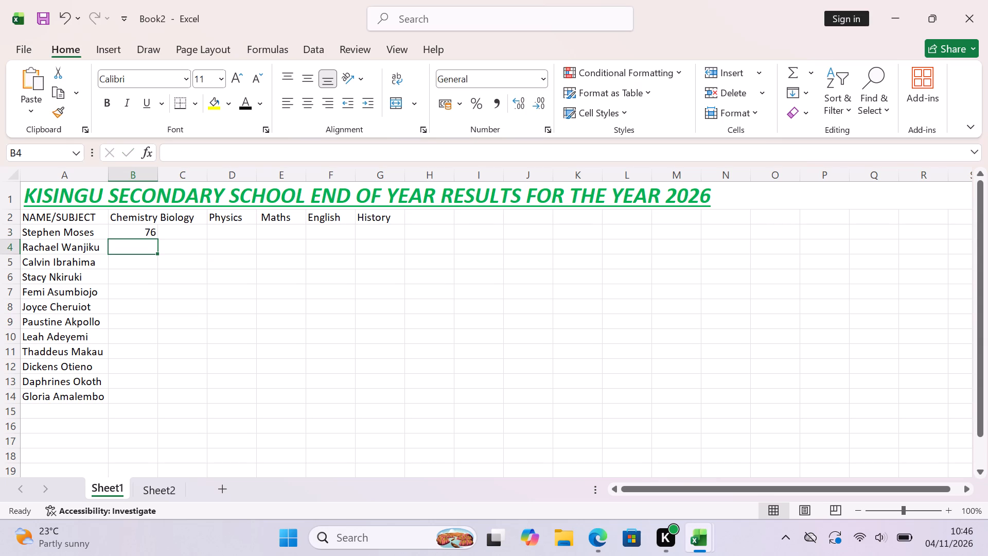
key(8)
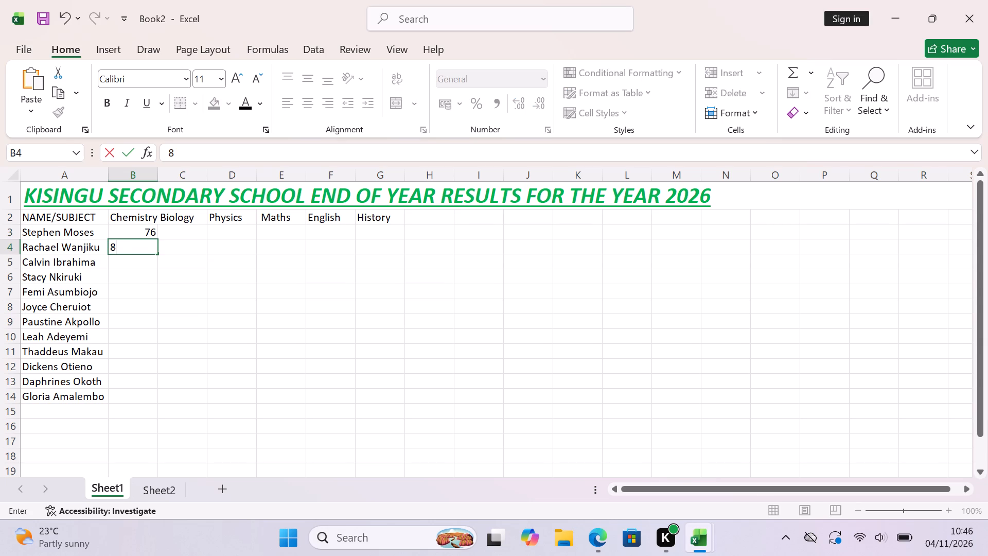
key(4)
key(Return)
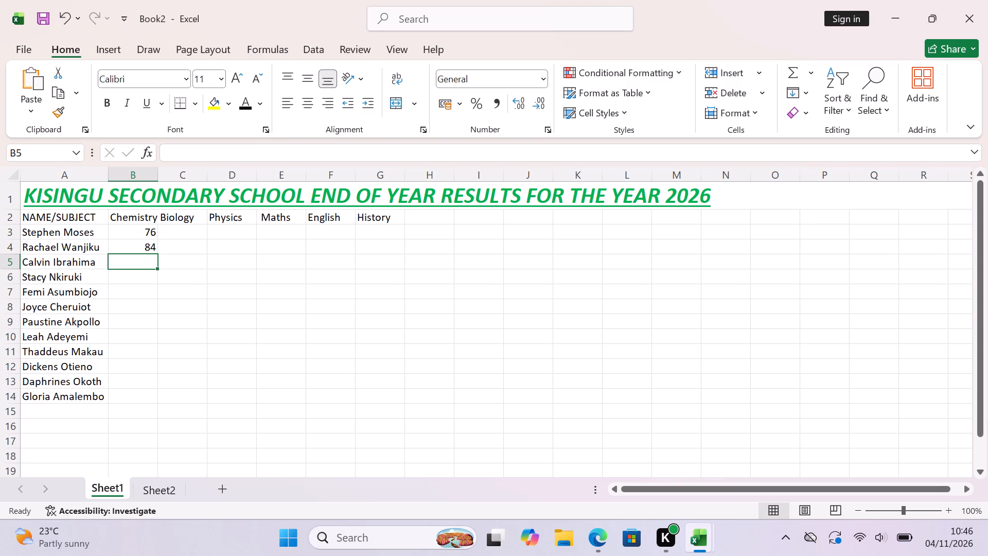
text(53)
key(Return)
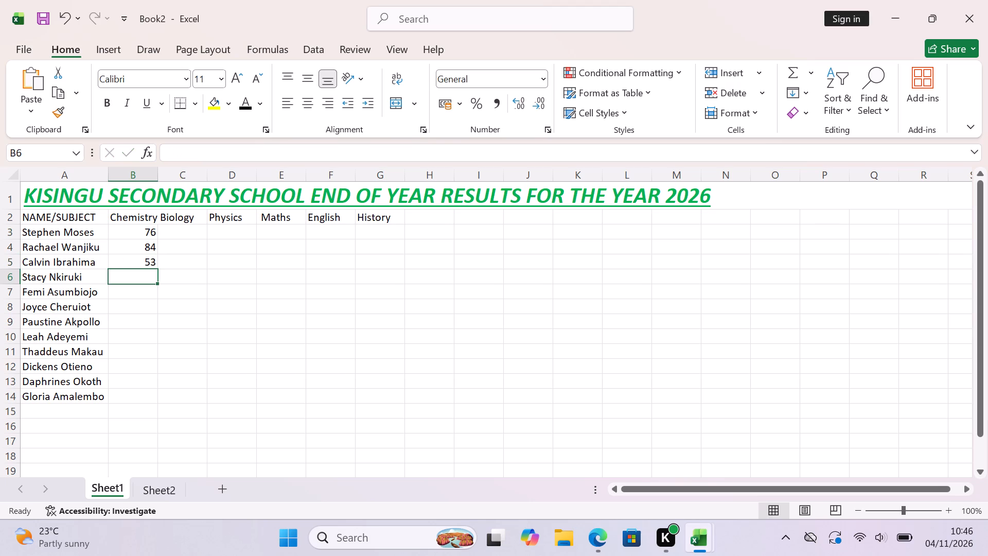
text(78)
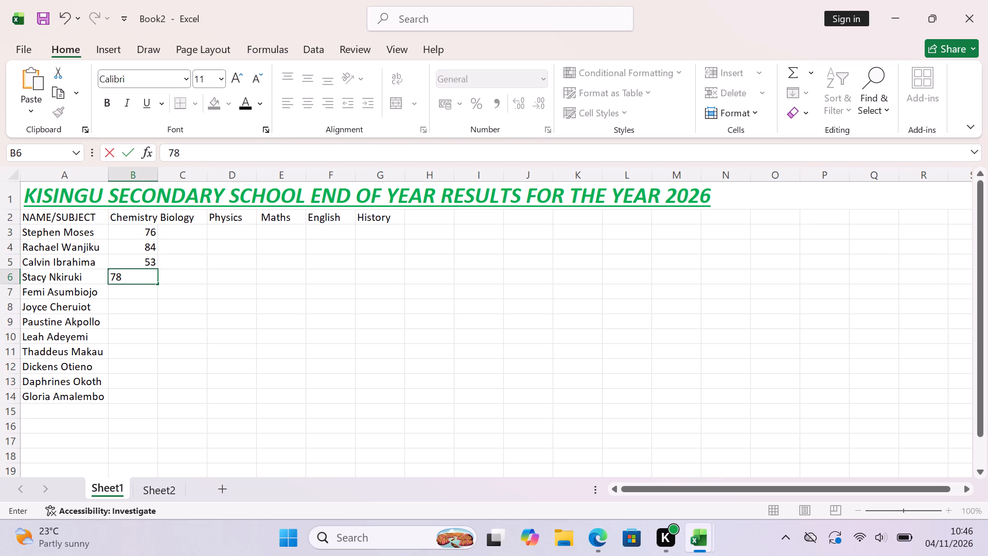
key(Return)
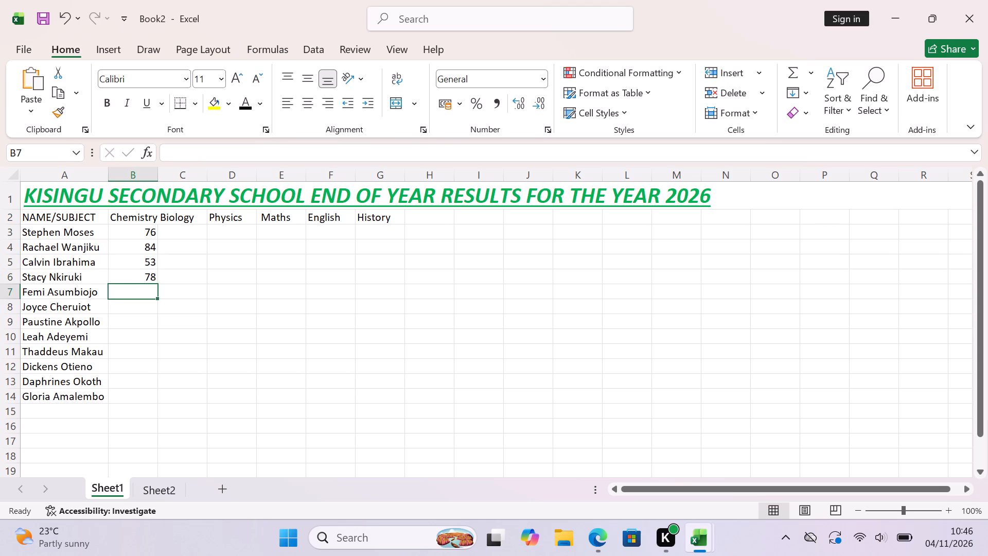
Enter the Chemistry marks 67, 91, 84 and 79 in cells B7 to B10.
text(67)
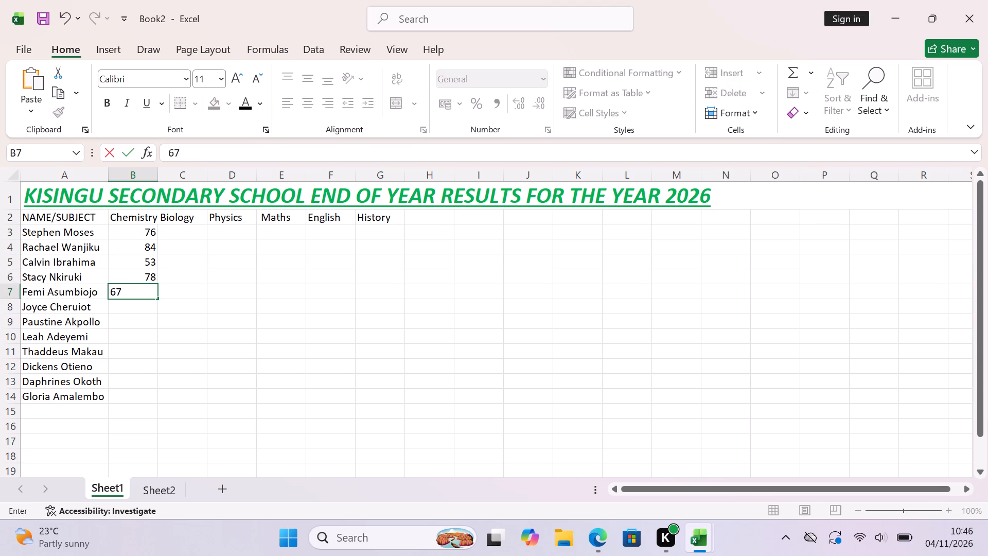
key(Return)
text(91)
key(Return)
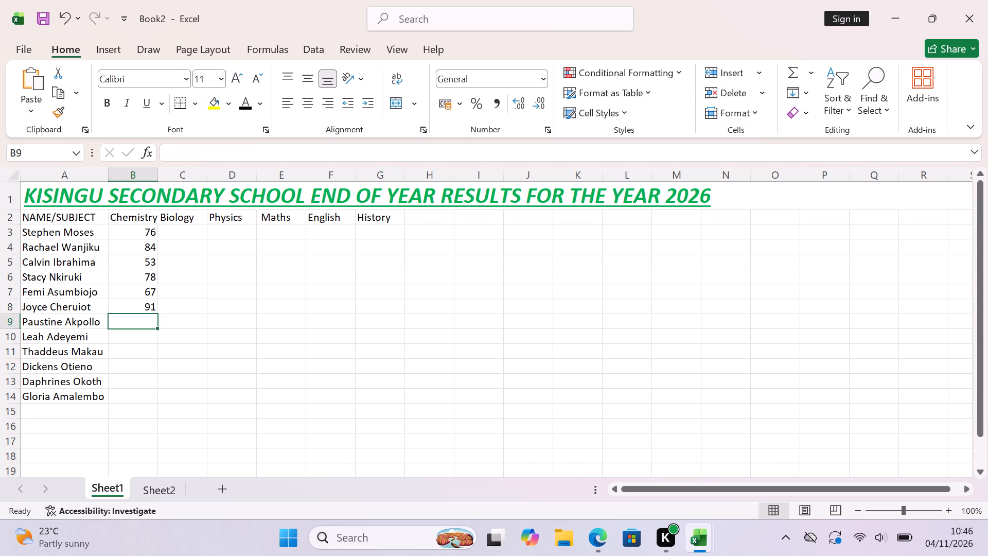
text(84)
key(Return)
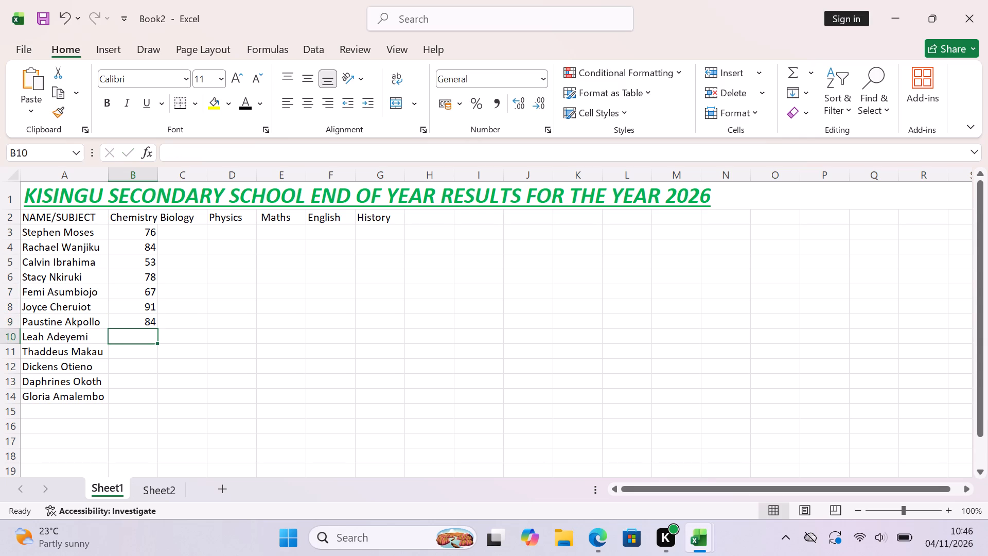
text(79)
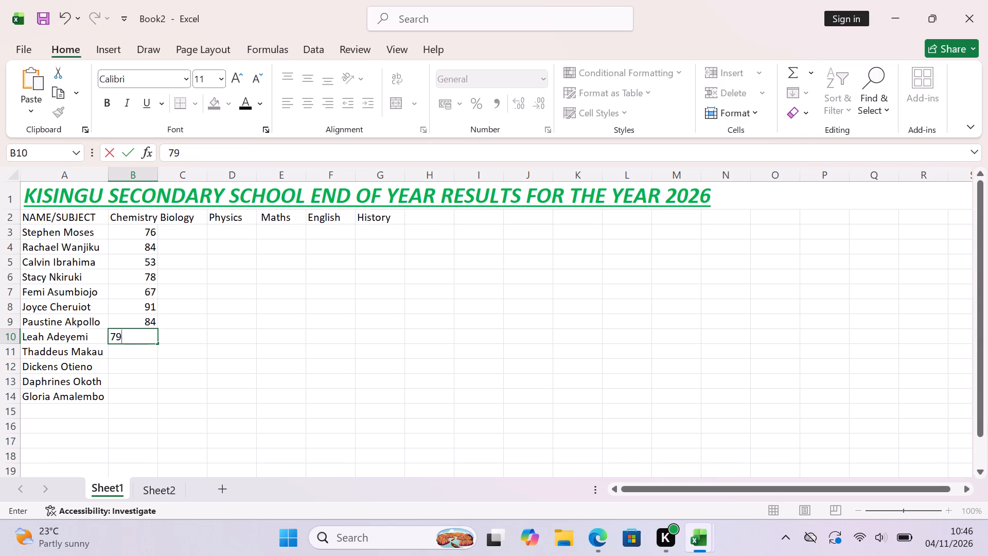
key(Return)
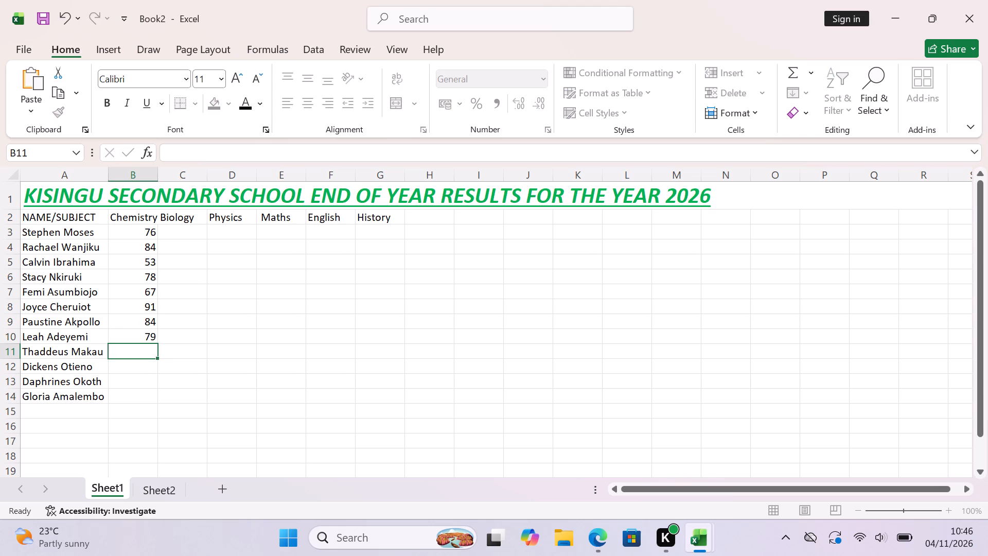
Enter the Chemistry marks 69, 90, 81 and 74 for the last four students in cells B11 to B14.
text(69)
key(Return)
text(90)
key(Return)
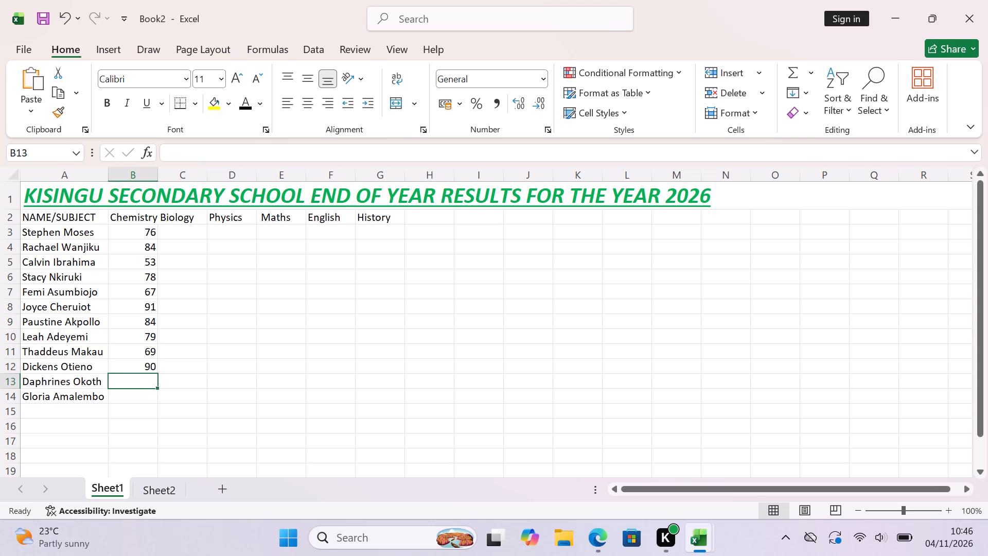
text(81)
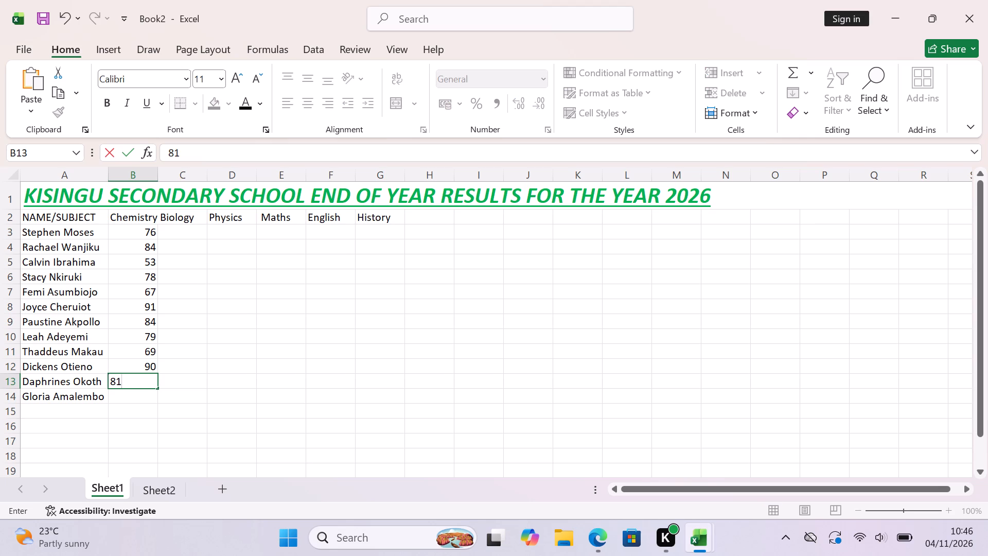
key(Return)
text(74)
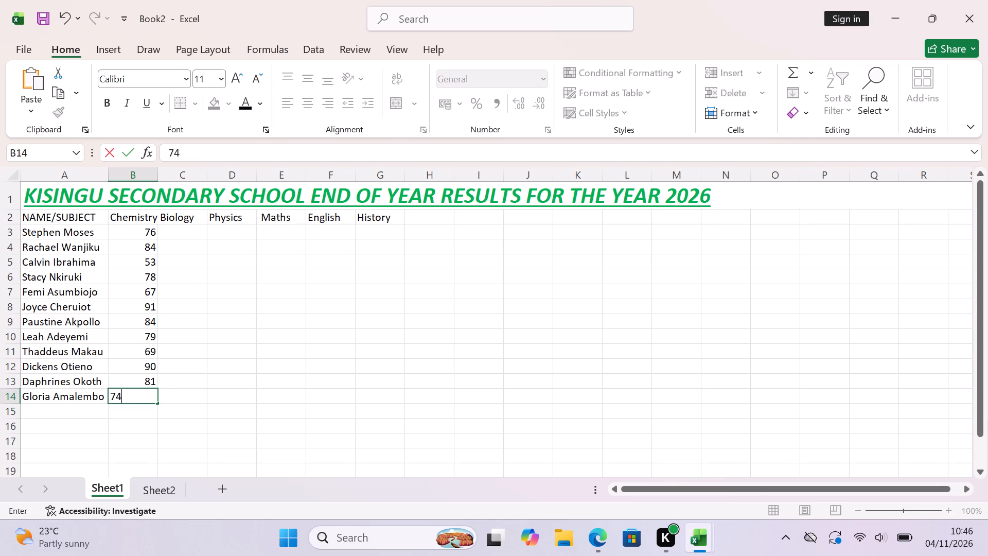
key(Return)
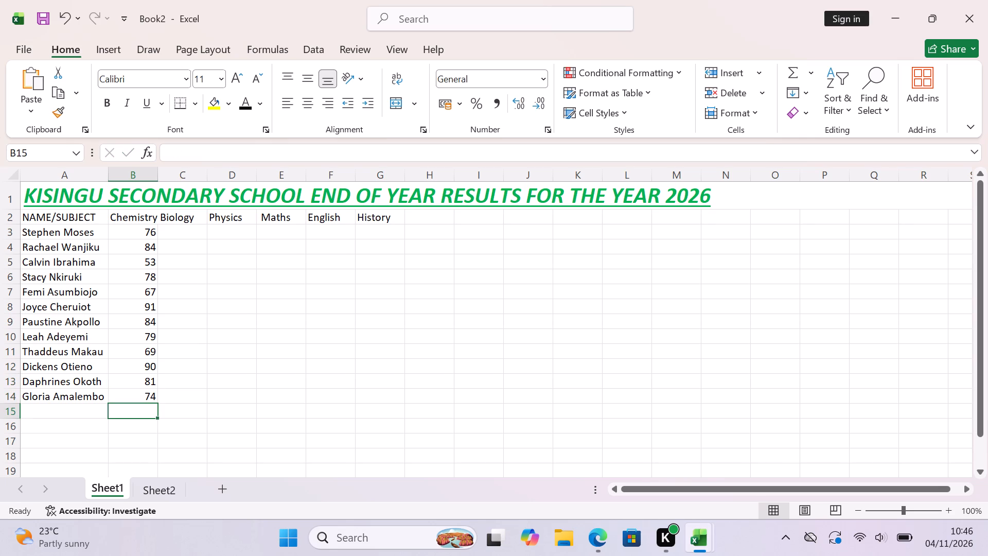
Enter the Biology marks 91, 67, 84 and 59 for the first four students in cells C3 to C6.
click(186, 234)
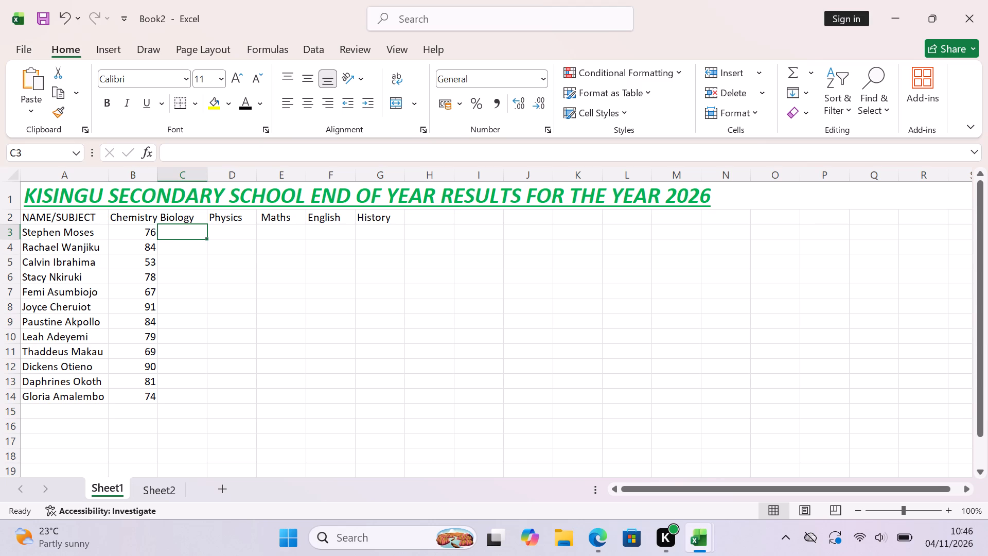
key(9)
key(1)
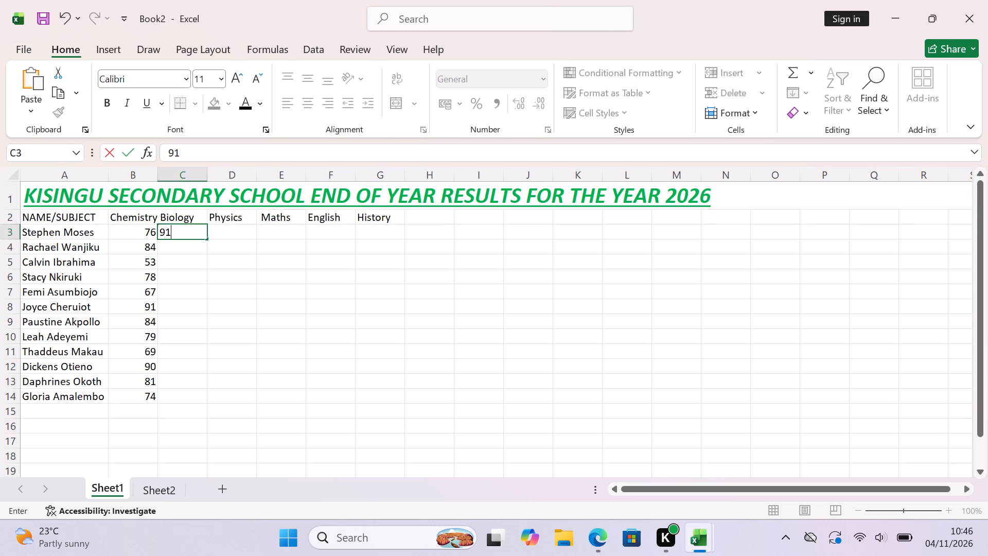
key(Return)
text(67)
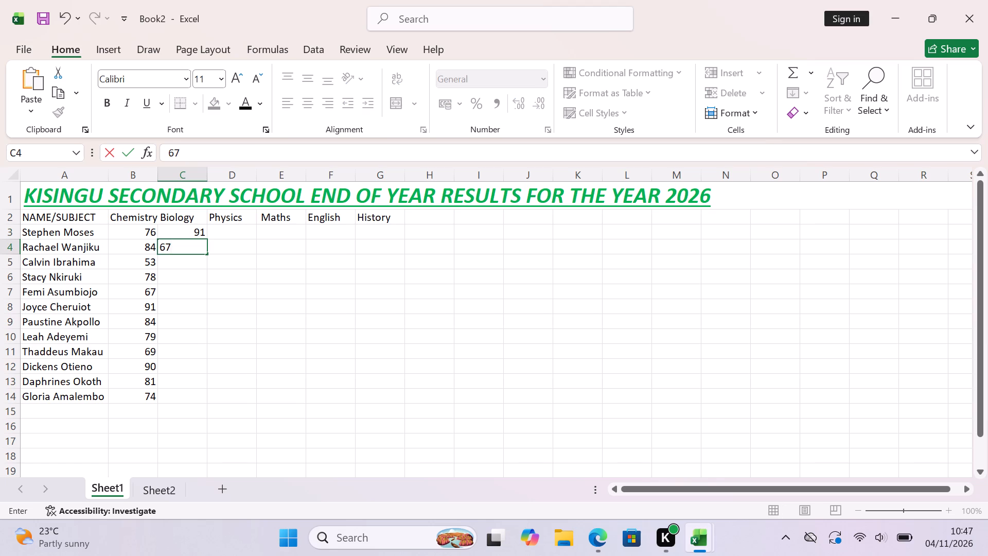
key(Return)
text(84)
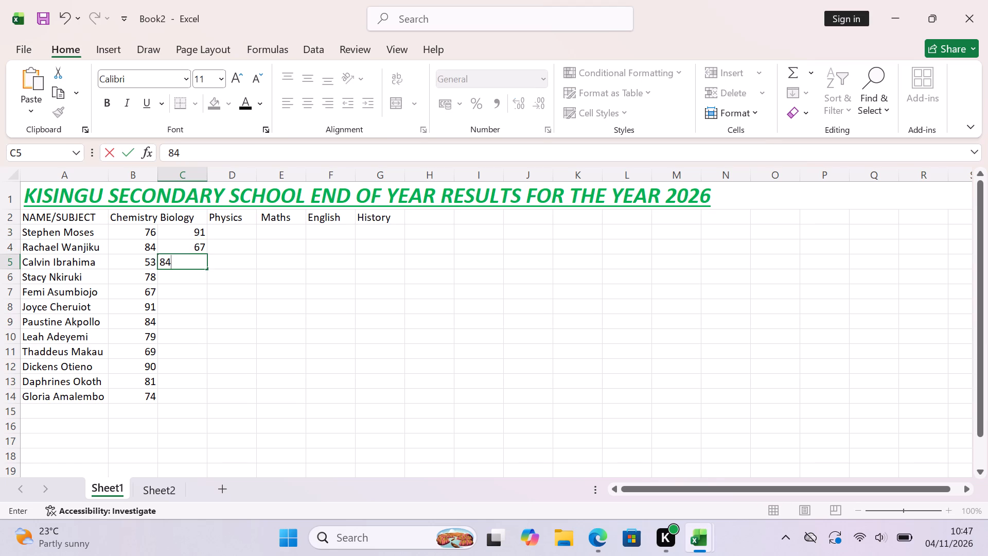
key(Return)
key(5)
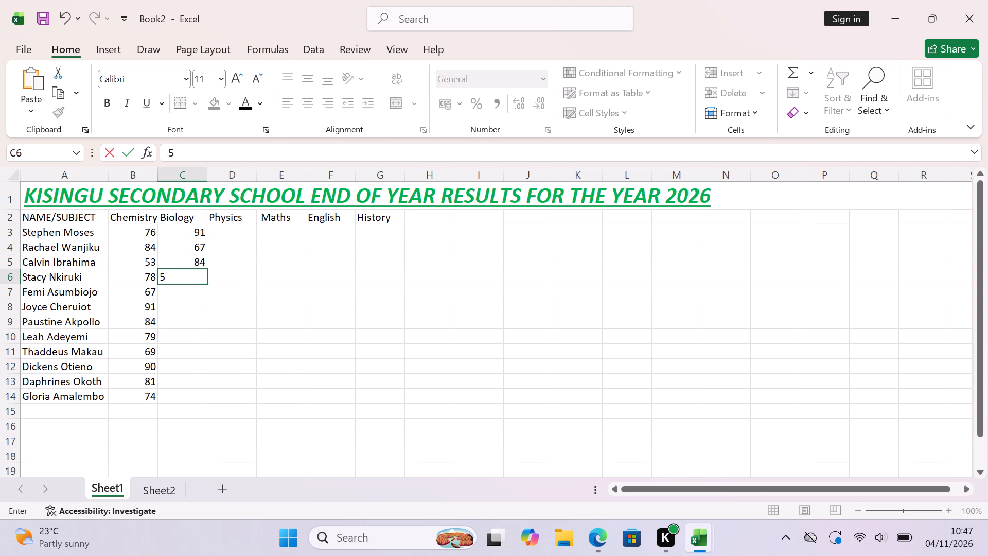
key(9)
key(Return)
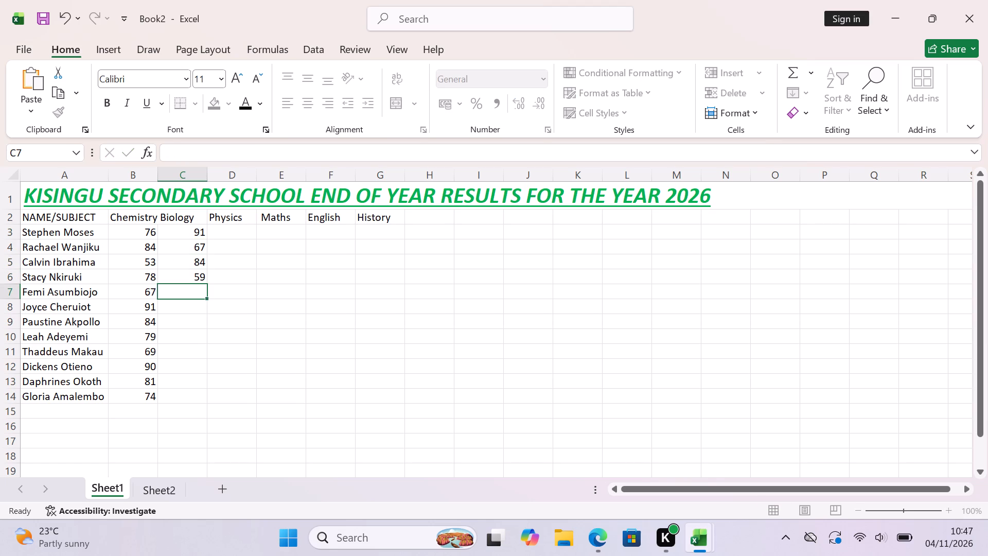
Enter the Biology marks 63, 78, 56 and 79 in cells C7 to C10.
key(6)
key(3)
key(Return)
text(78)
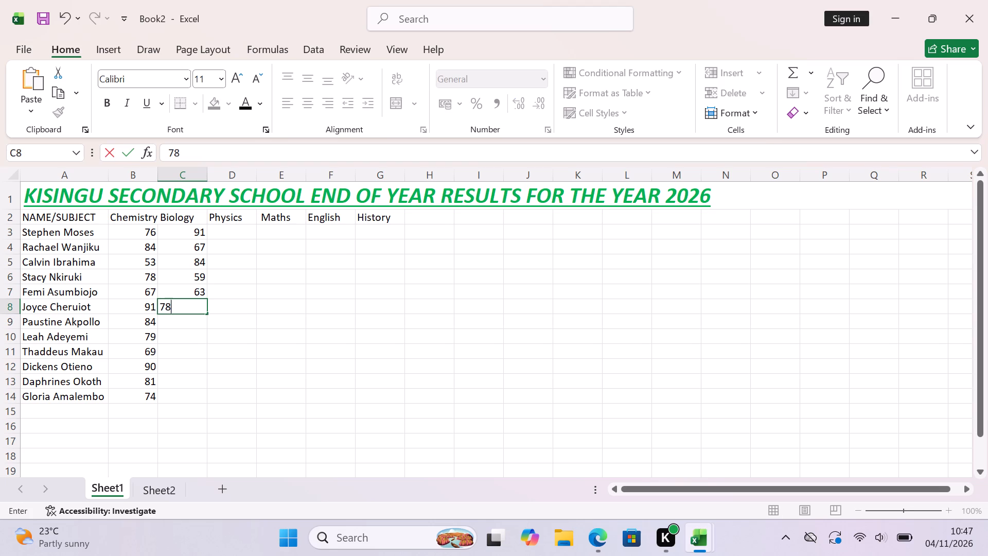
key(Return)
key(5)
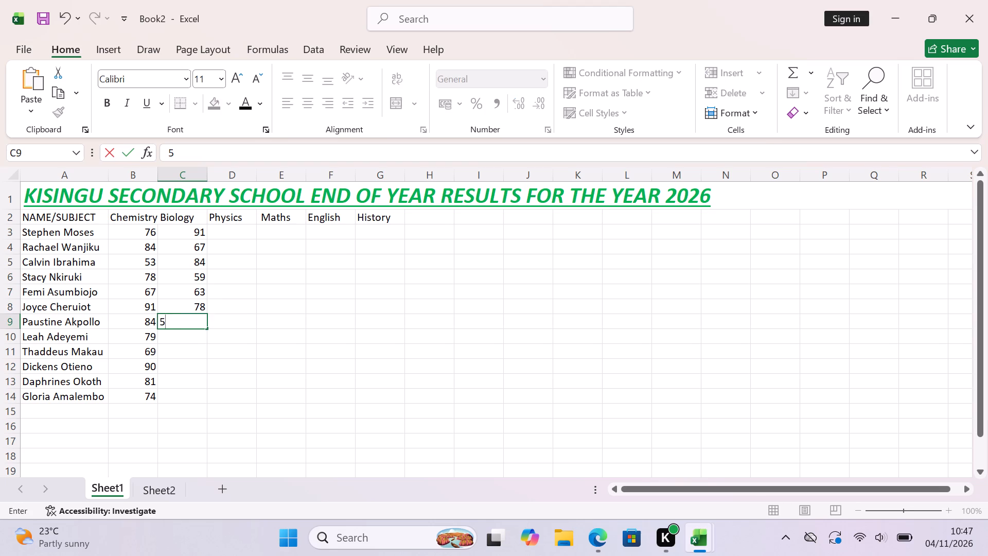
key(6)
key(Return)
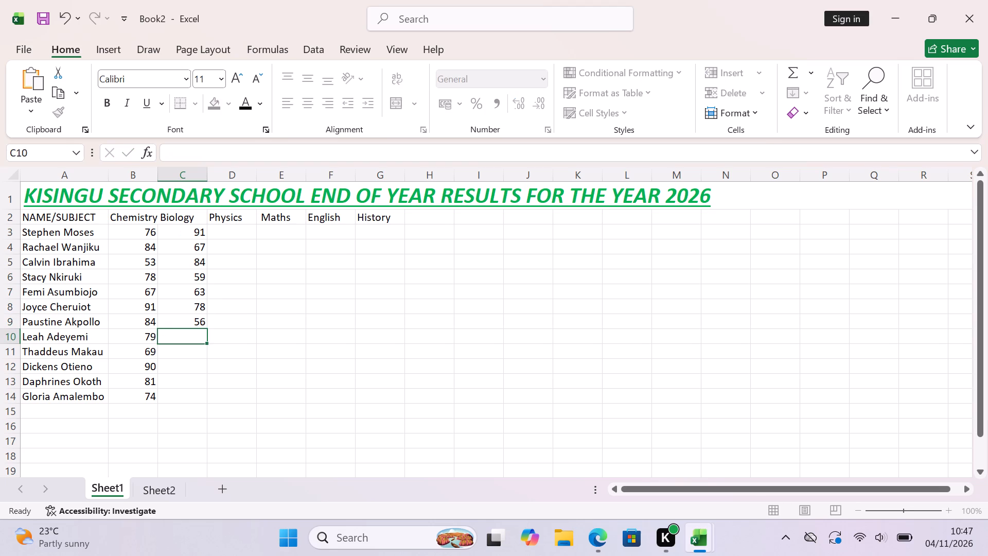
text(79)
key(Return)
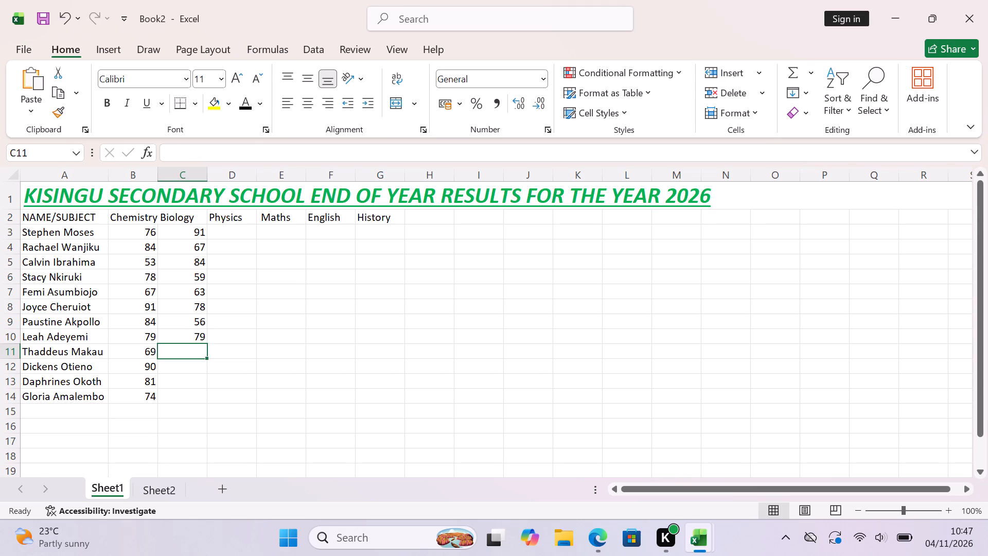
Enter the Biology marks 65, 71, 73 and 68 for the last four students in cells C11 to C14.
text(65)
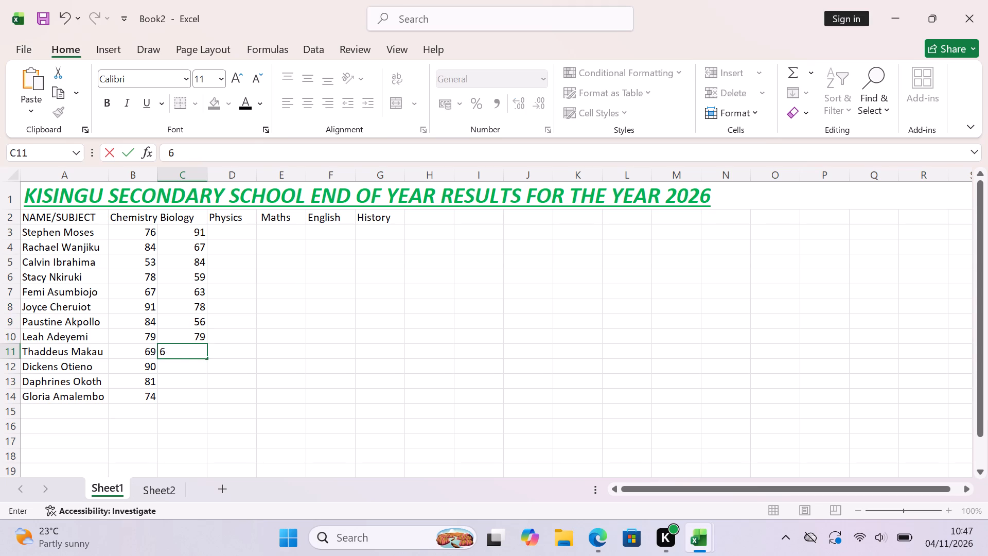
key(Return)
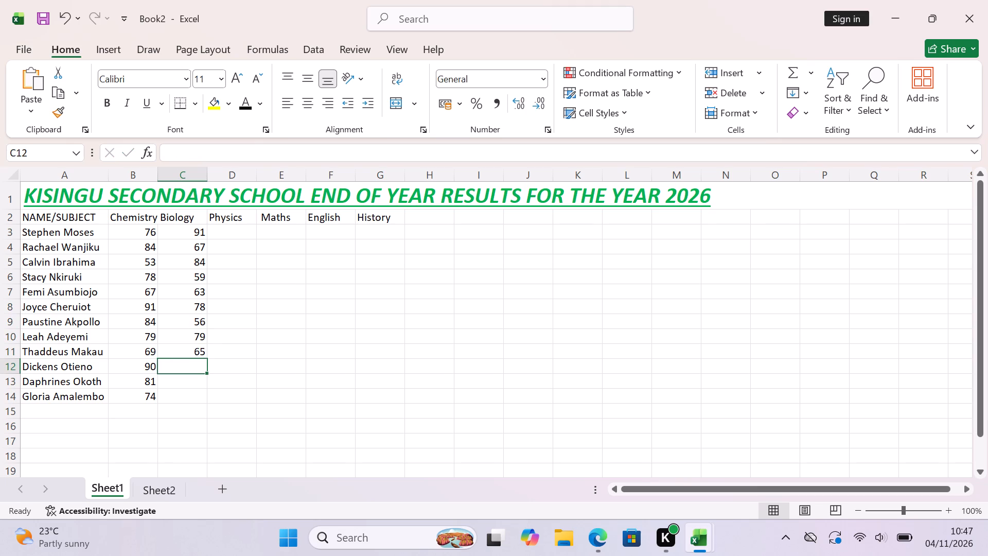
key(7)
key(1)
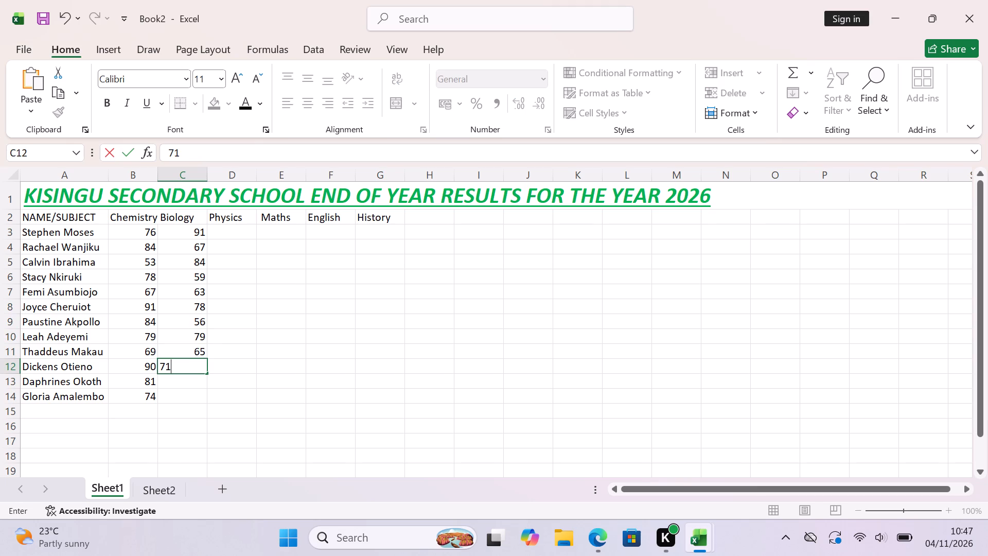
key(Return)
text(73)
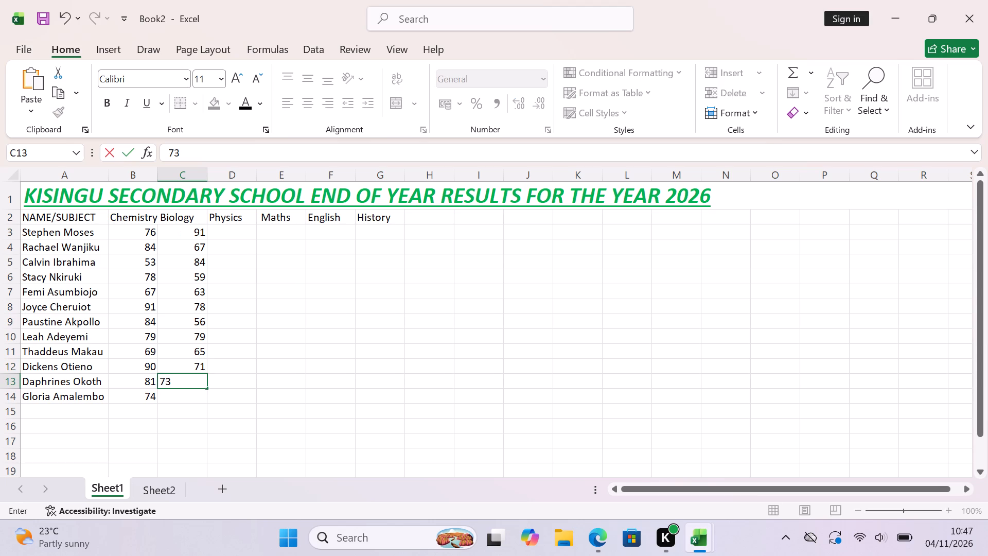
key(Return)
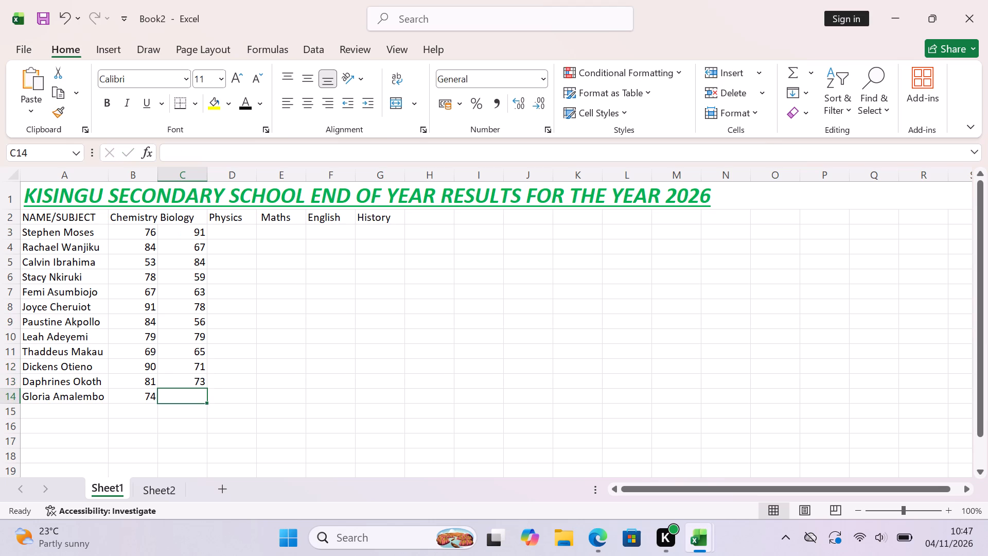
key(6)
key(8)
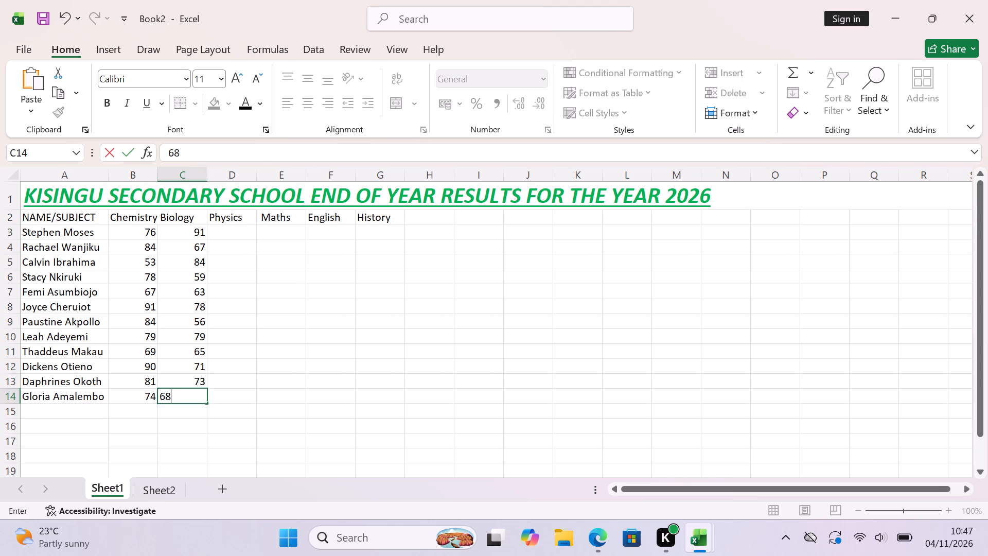
Enter the Physics marks 73, 67, 83, 77, 66 and 56 for the first six students in cells D3 to D8.
click(238, 233)
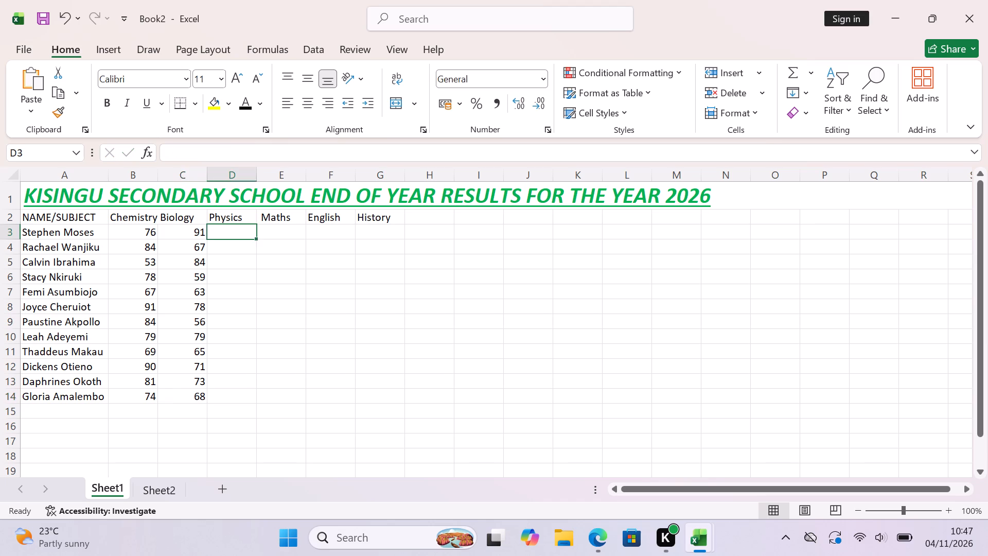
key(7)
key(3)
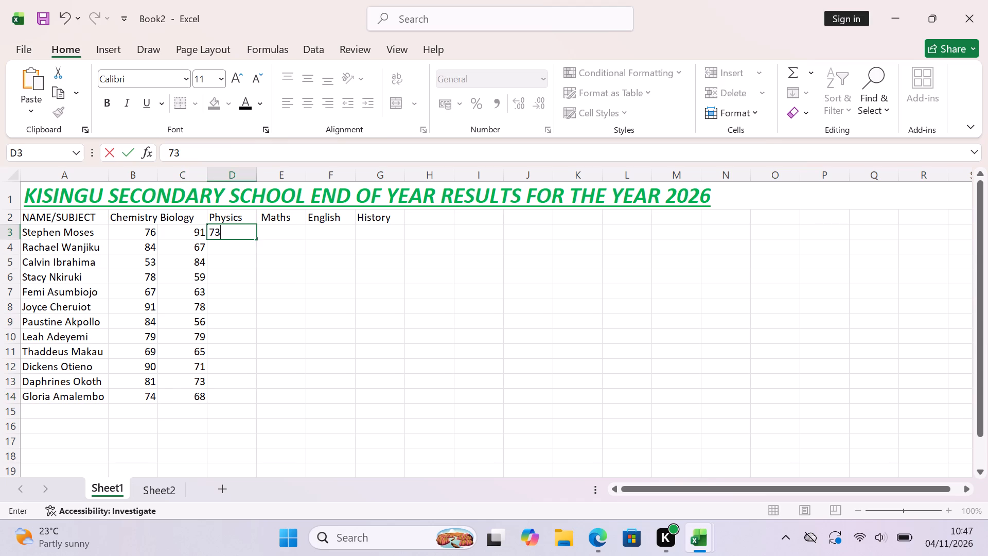
key(Return)
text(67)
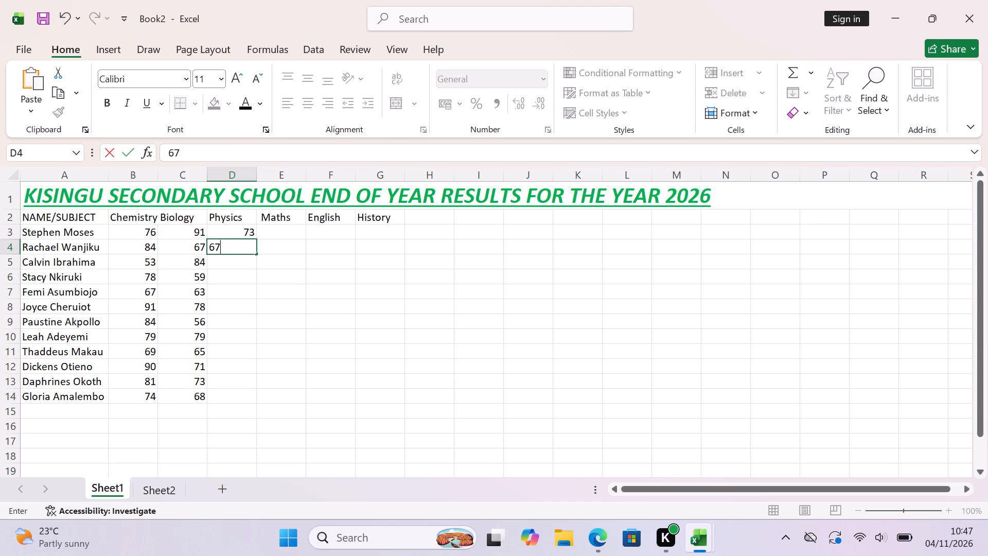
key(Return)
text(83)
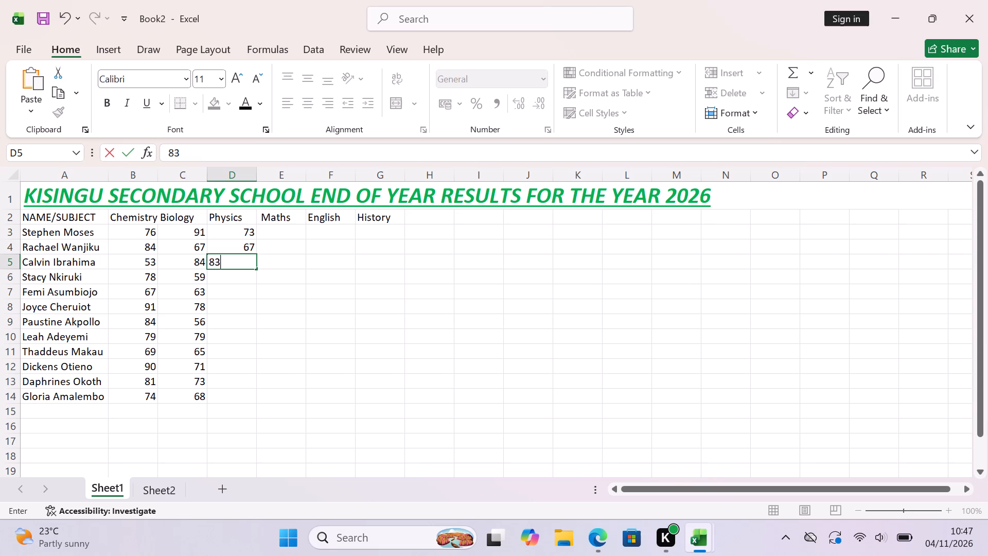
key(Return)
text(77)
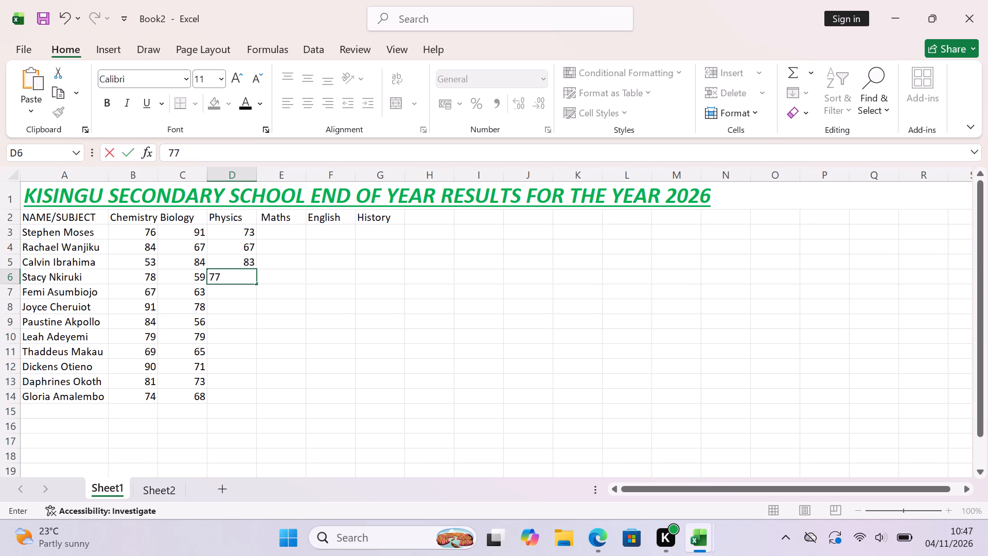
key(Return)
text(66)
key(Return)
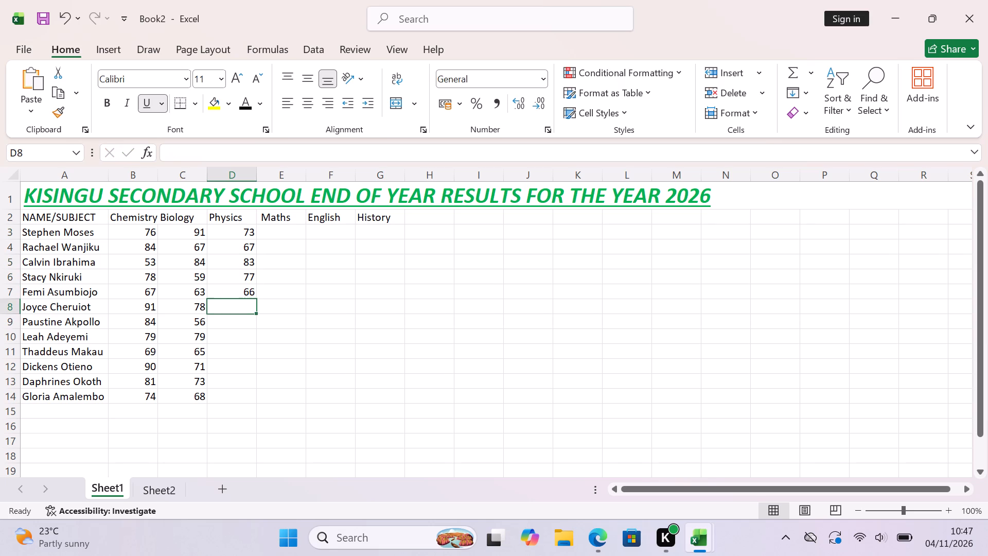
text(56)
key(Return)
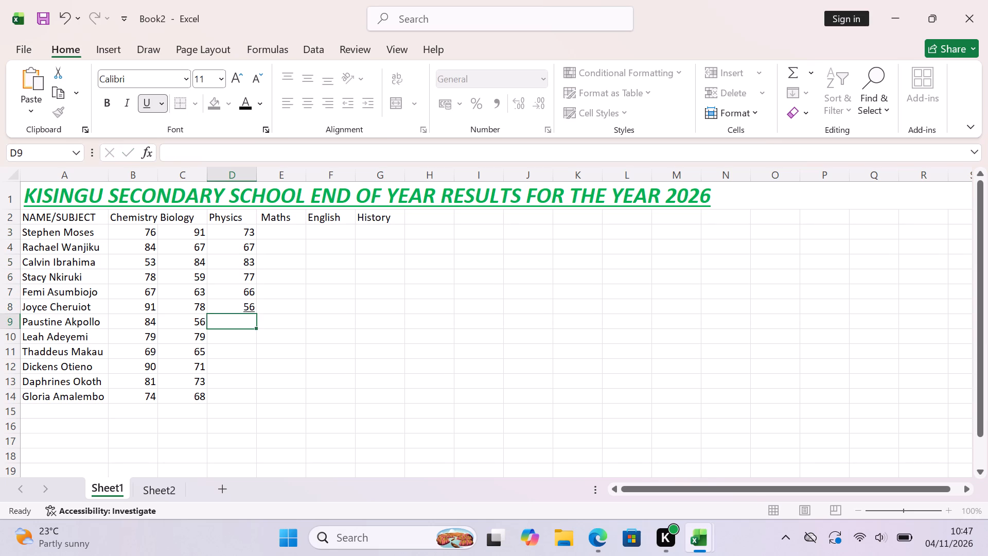
Enter the Physics marks 81, 49, 65, 83, 84 and 75 for the last six students in cells D9 to D14.
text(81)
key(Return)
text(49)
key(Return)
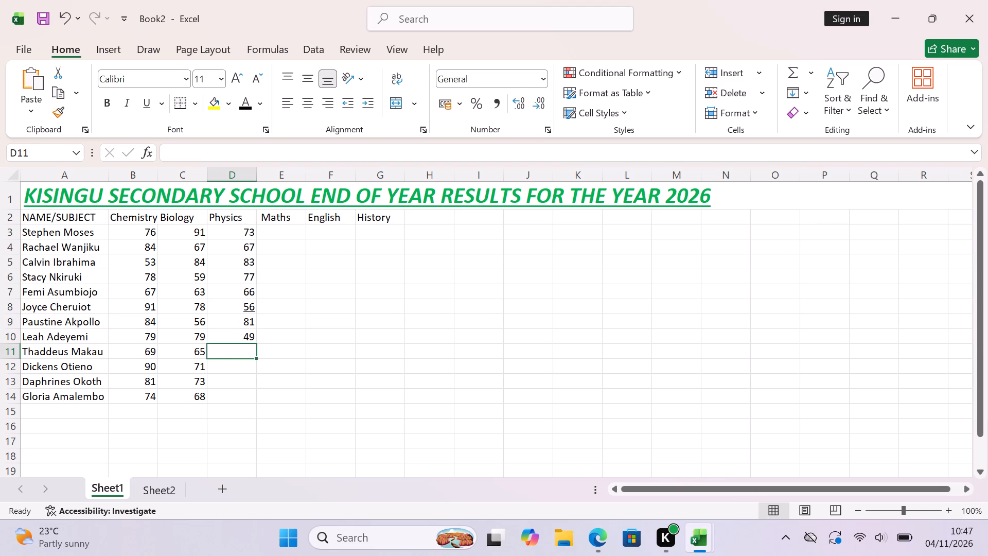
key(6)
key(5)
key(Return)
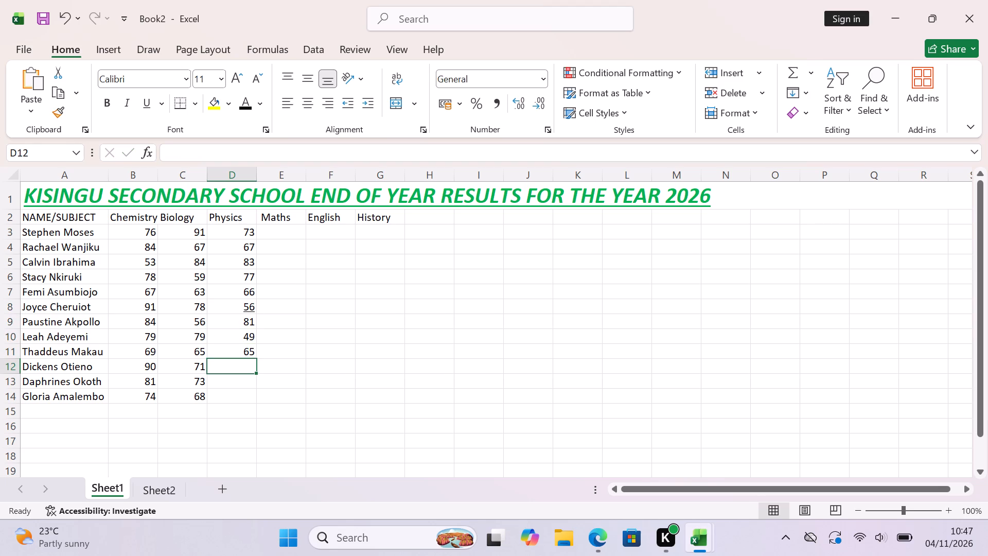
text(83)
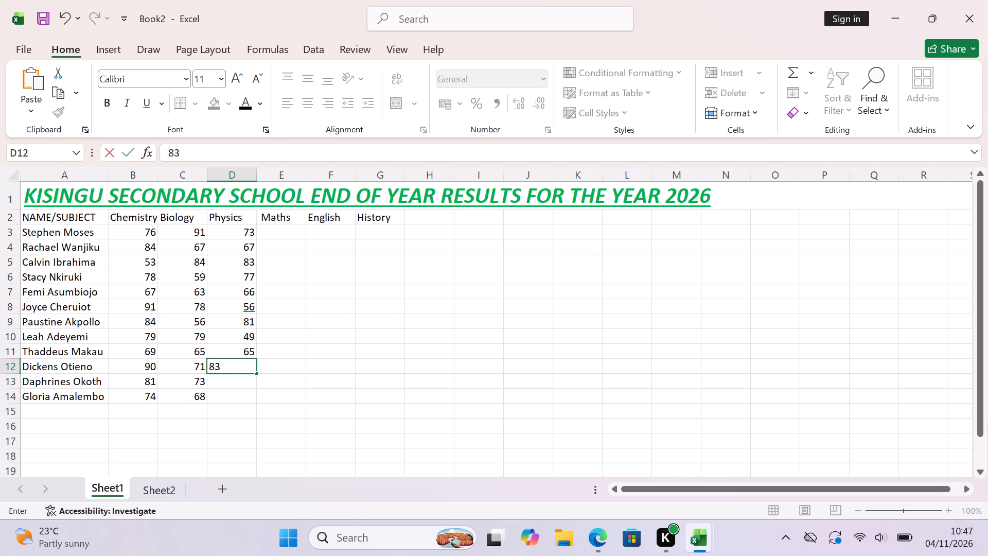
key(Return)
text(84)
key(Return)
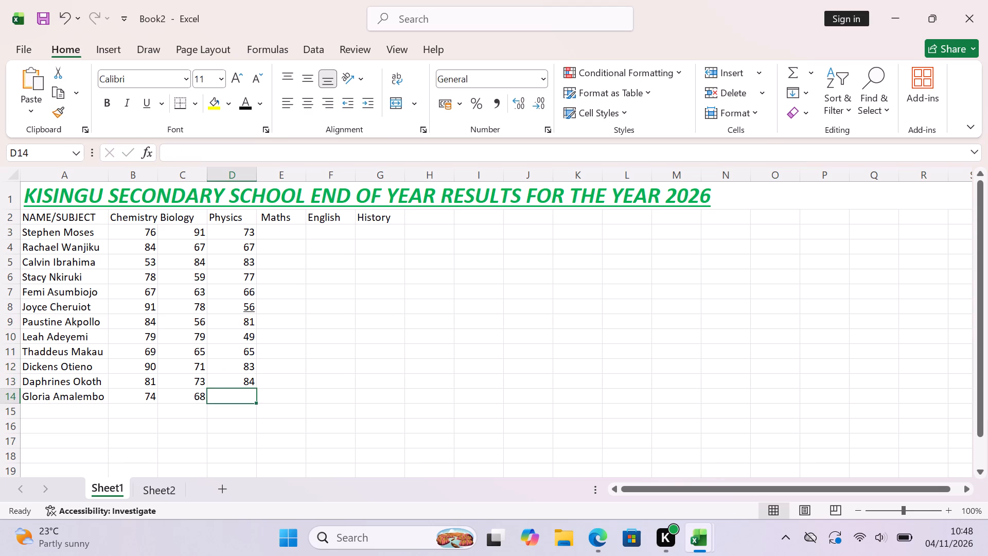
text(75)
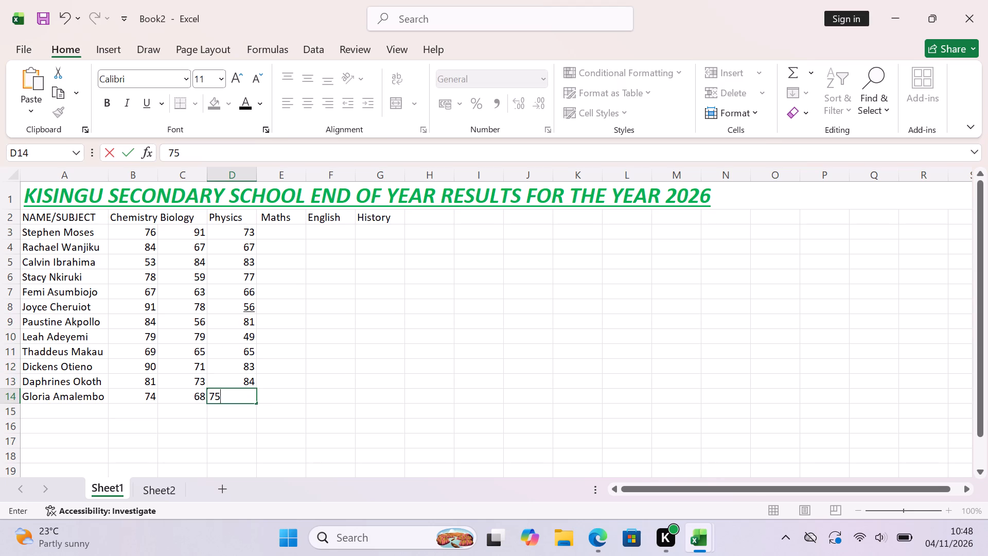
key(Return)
Enter the Maths marks 77, 87, 64 and 76 for the first four students in cells E3 to E6.
click(277, 231)
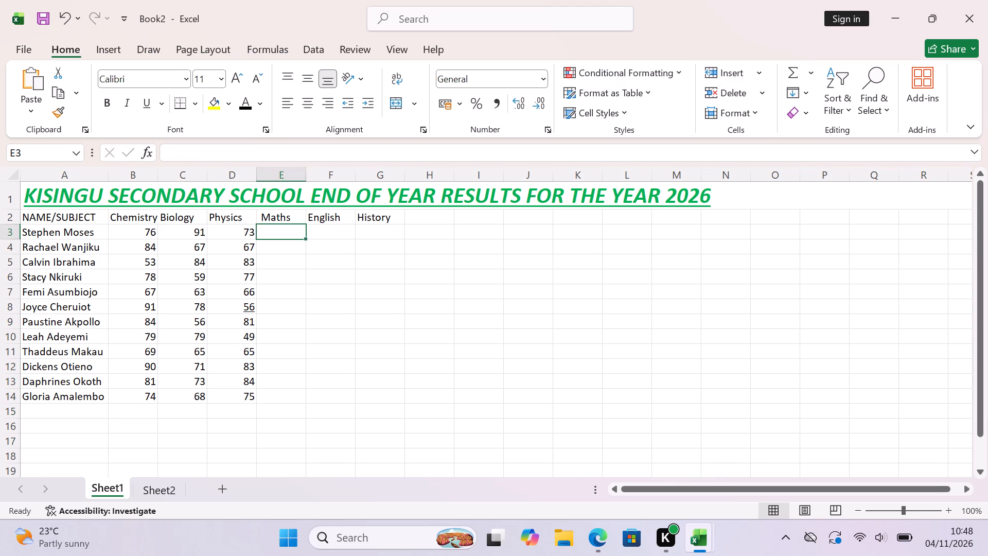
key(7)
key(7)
key(Return)
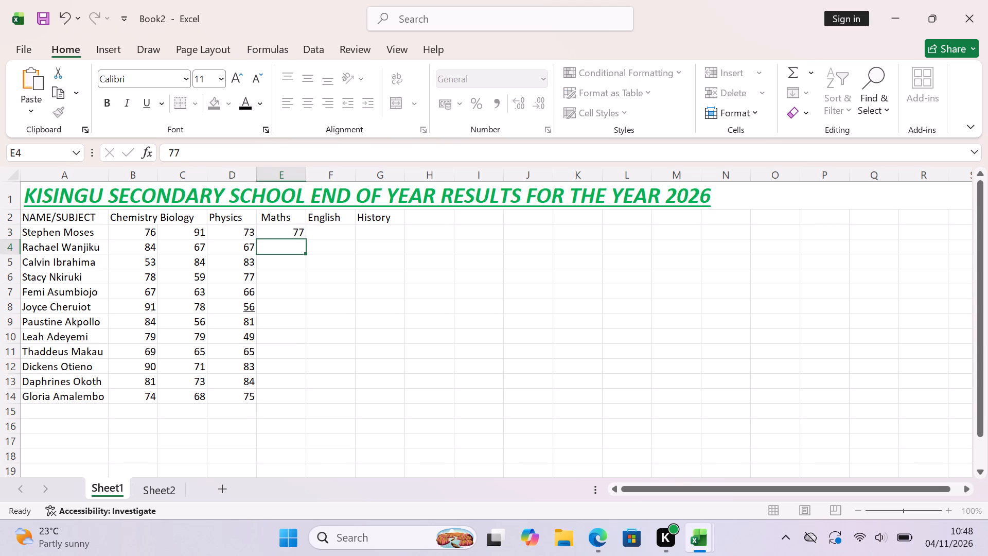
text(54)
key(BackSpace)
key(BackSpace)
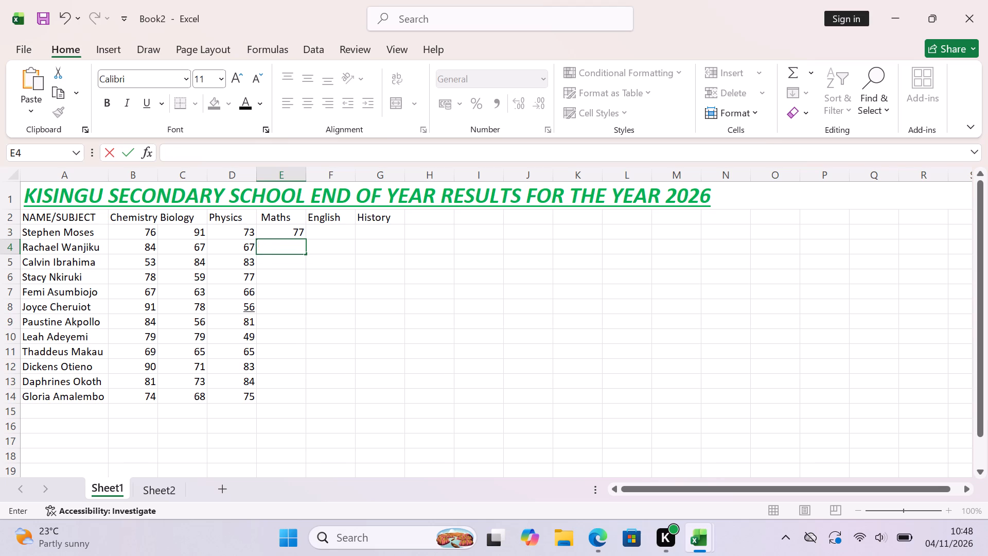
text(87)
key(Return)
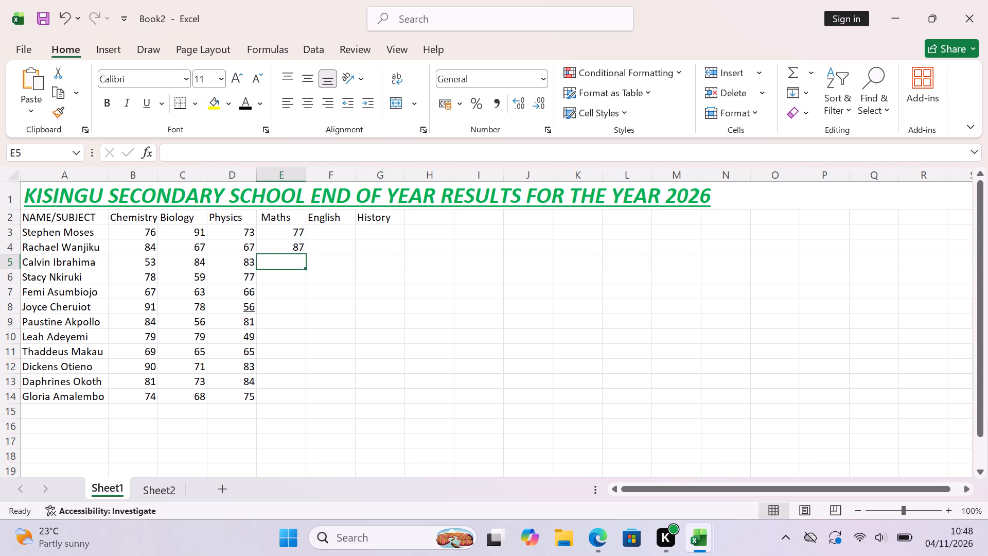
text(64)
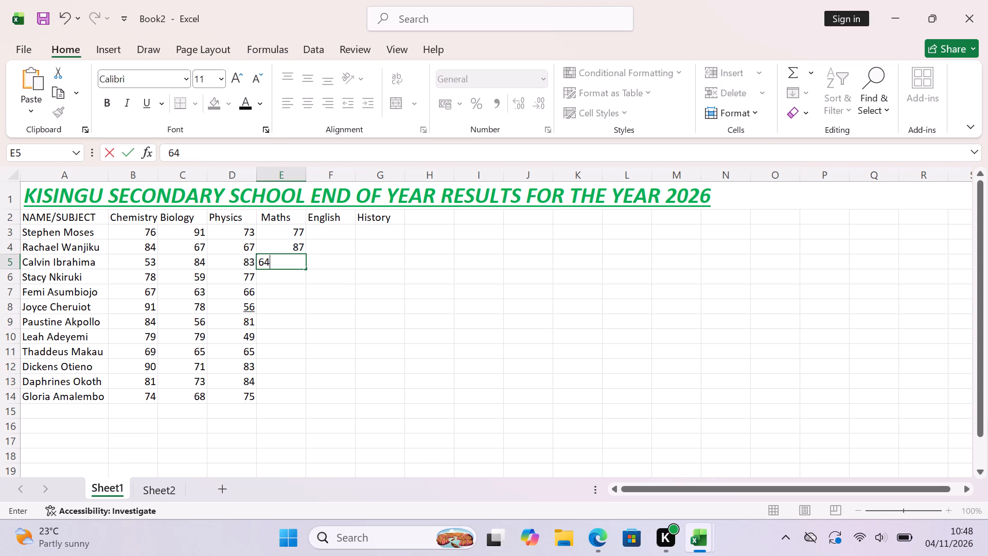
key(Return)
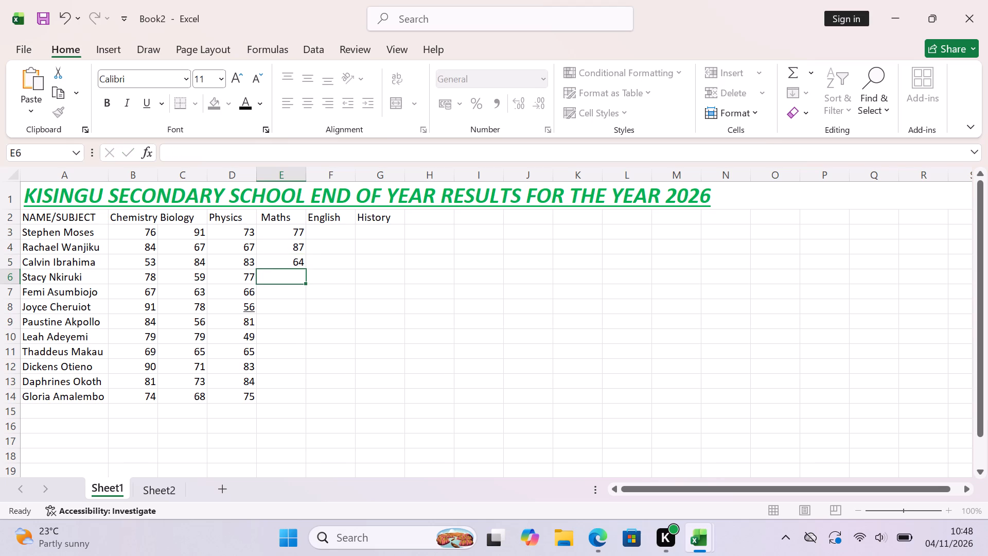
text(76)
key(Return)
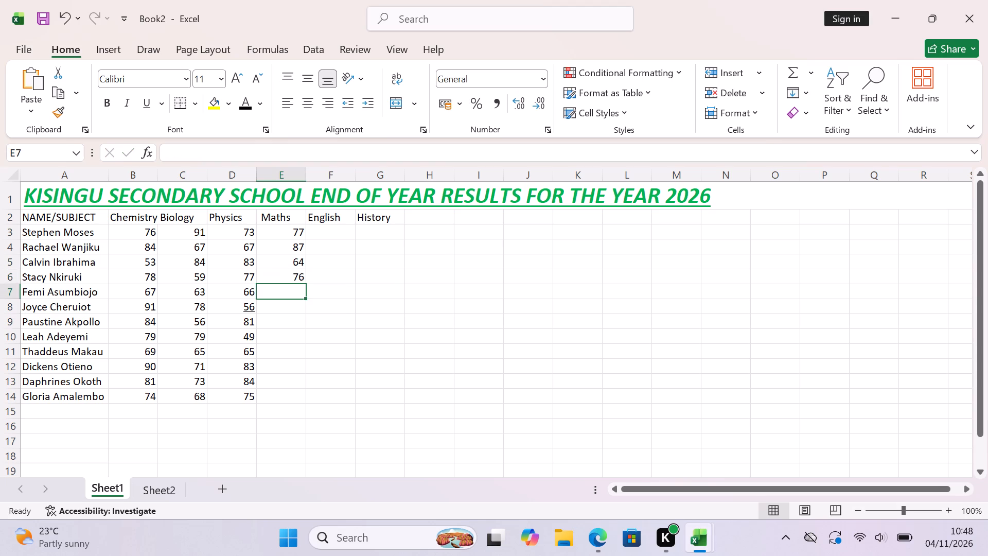
Enter the Maths marks 59, 67, 81 and 70 in cells E7 to E10.
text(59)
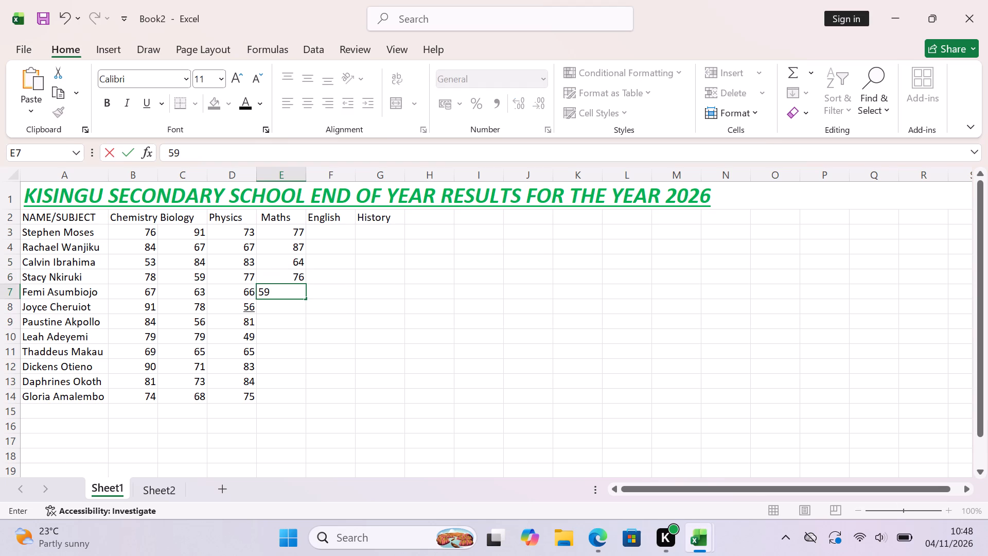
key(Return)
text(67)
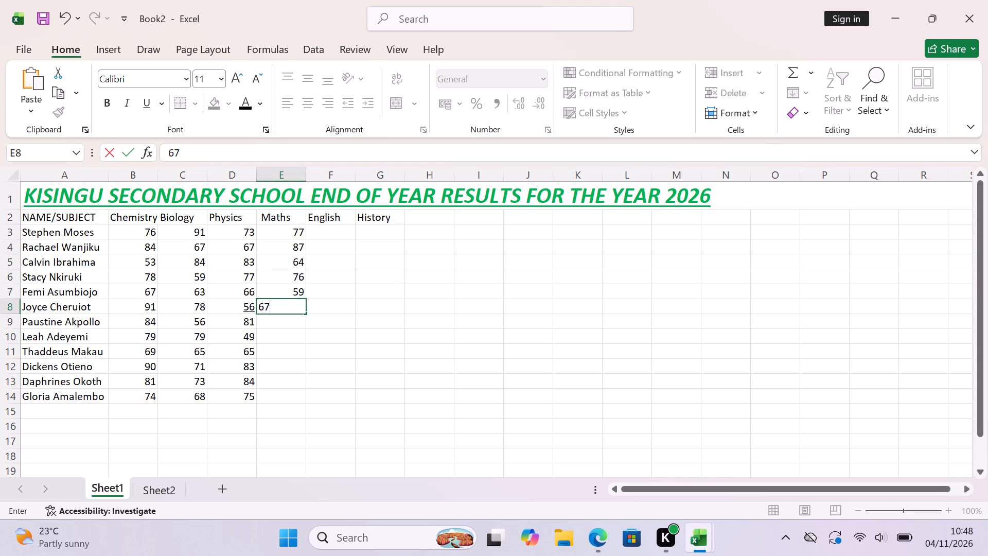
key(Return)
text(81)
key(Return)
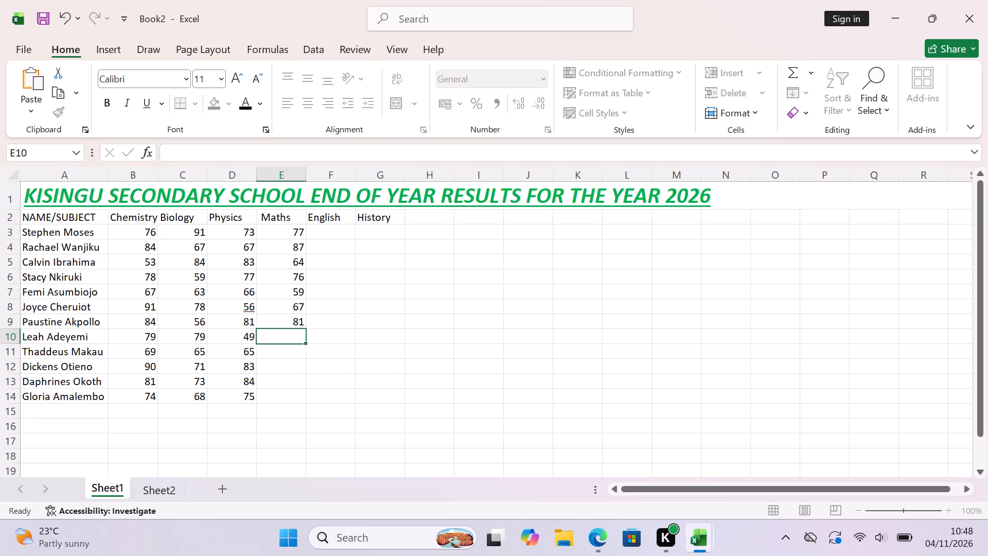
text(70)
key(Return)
Enter the Maths marks 64, 70, 72 and 71 for the last four students in cells E11 to E14.
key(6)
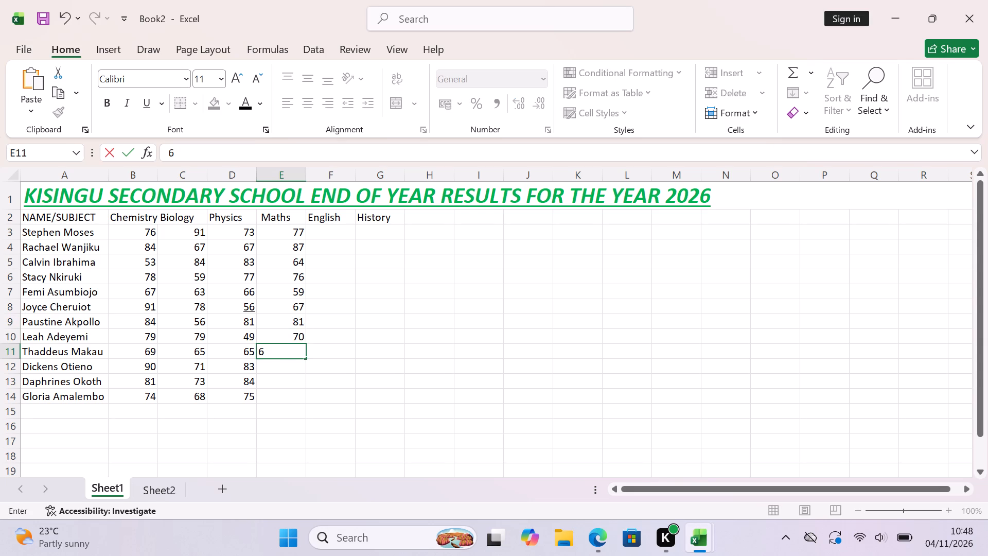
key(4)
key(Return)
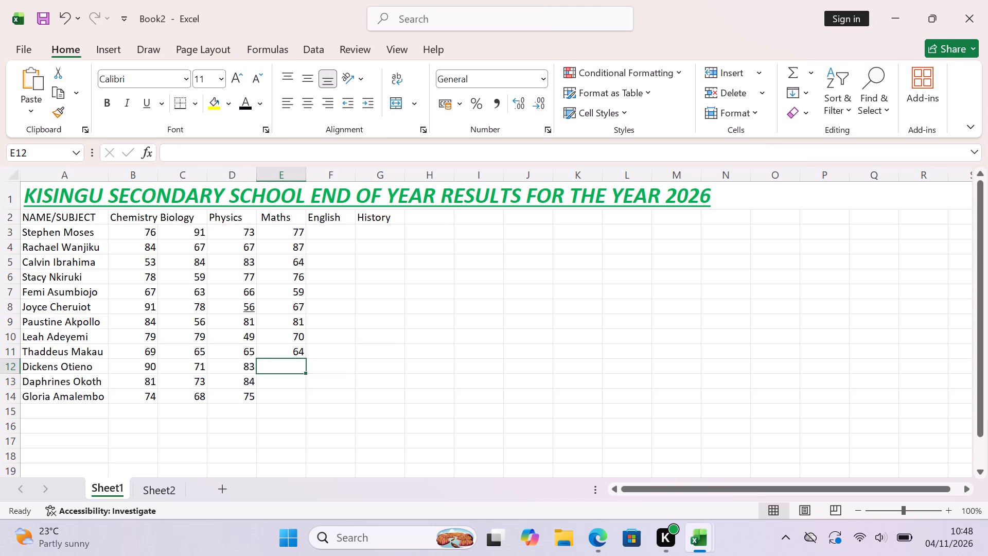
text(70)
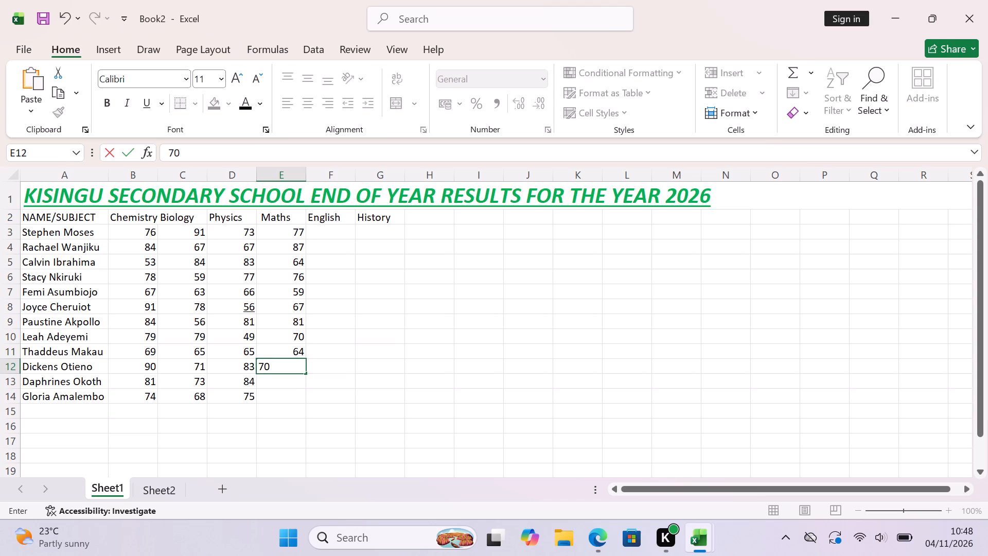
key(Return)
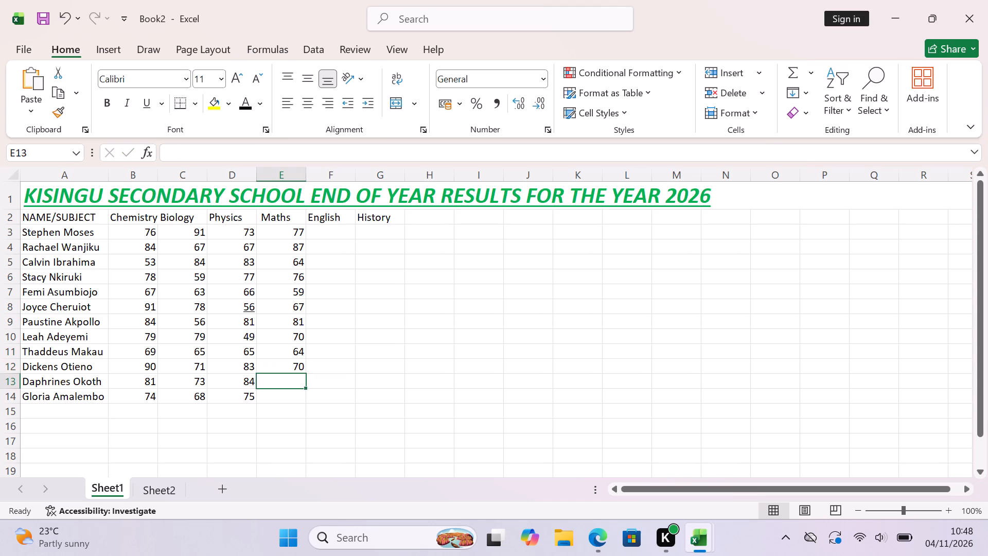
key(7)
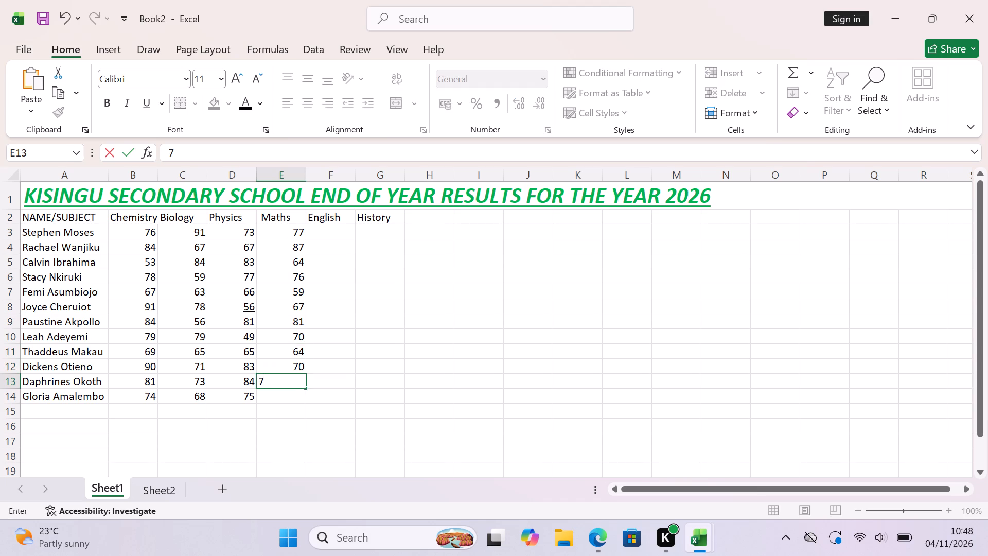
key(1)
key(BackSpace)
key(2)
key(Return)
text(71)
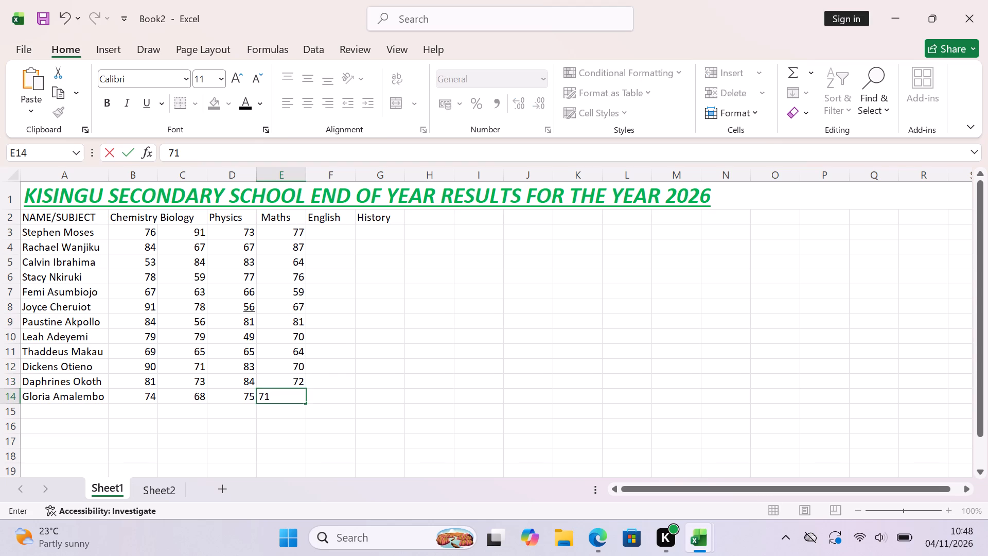
Enter the English marks 69, 74, 72 and 65 for the first four students in cells F3 to F6.
click(339, 235)
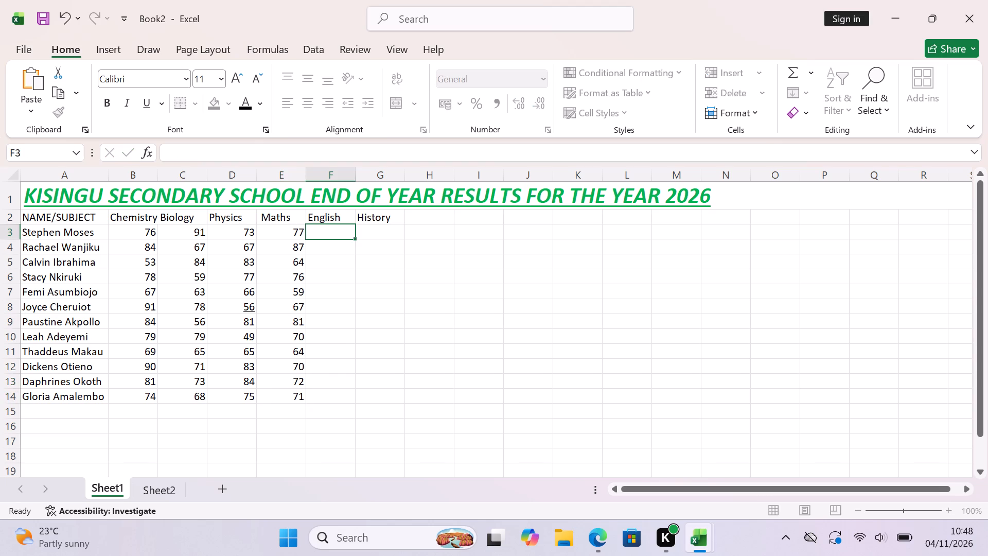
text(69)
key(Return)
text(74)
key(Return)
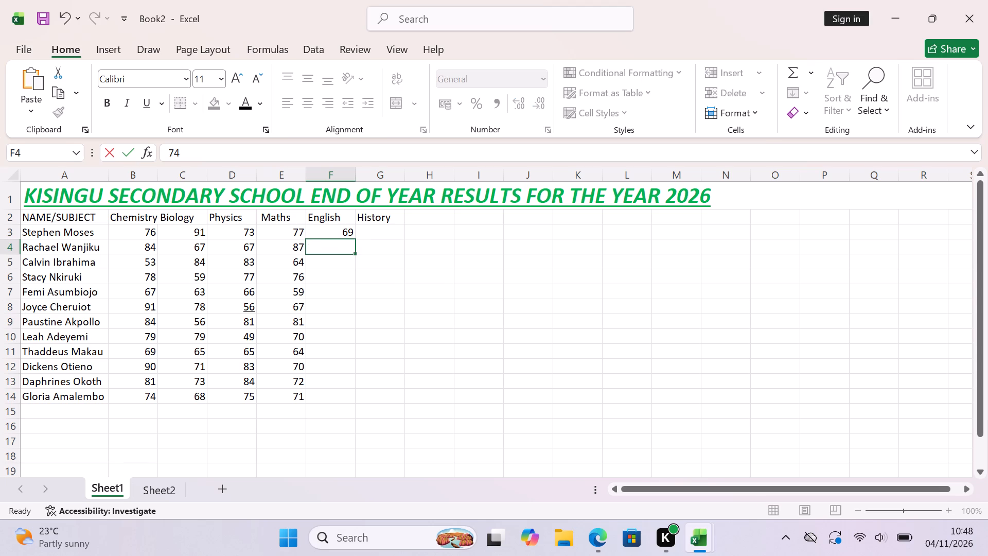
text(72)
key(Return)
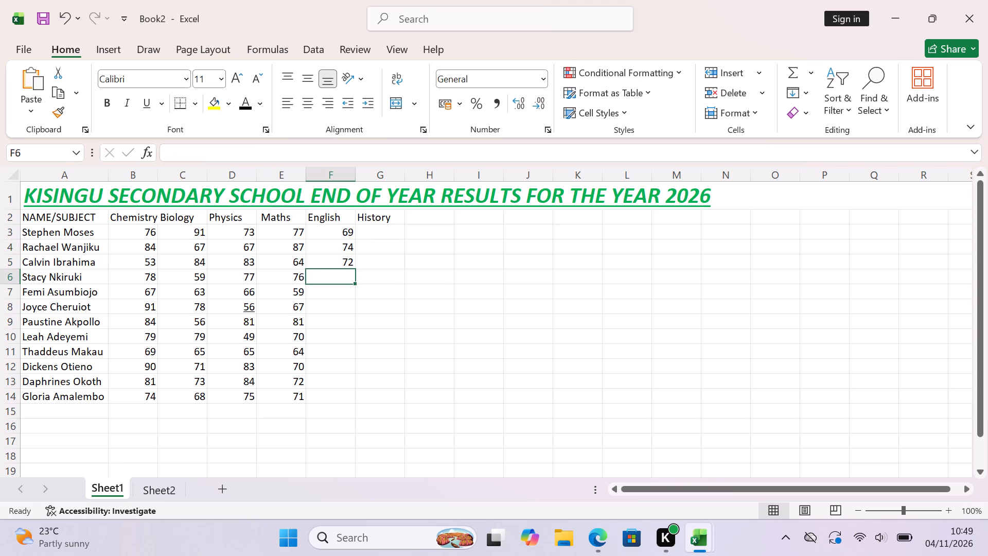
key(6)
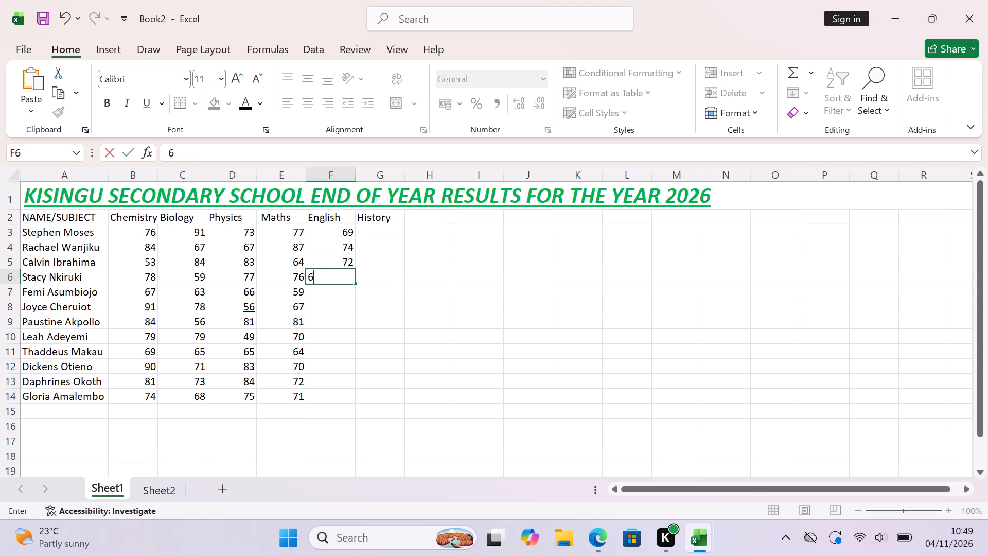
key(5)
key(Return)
Enter the English marks 73, 64, 77 and 70 in cells F7 to F10.
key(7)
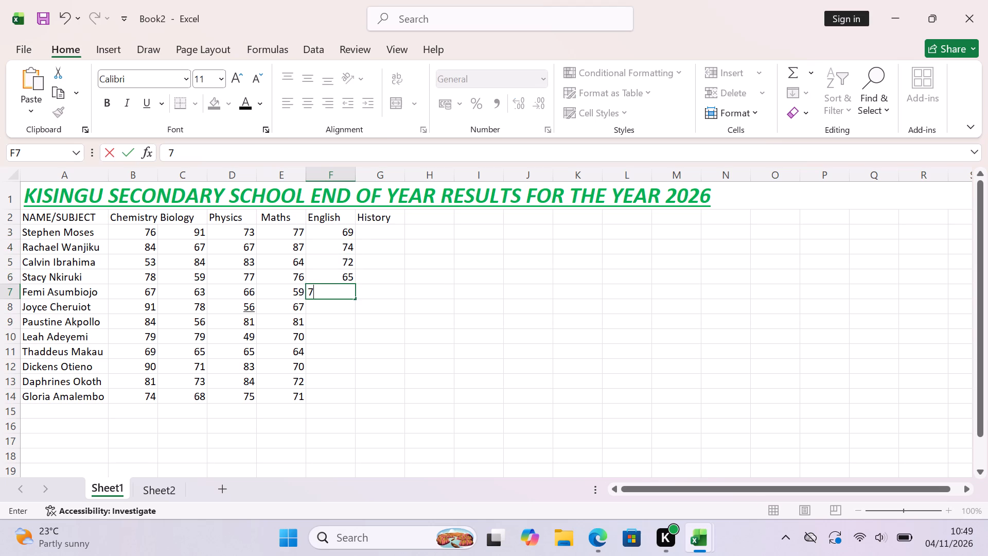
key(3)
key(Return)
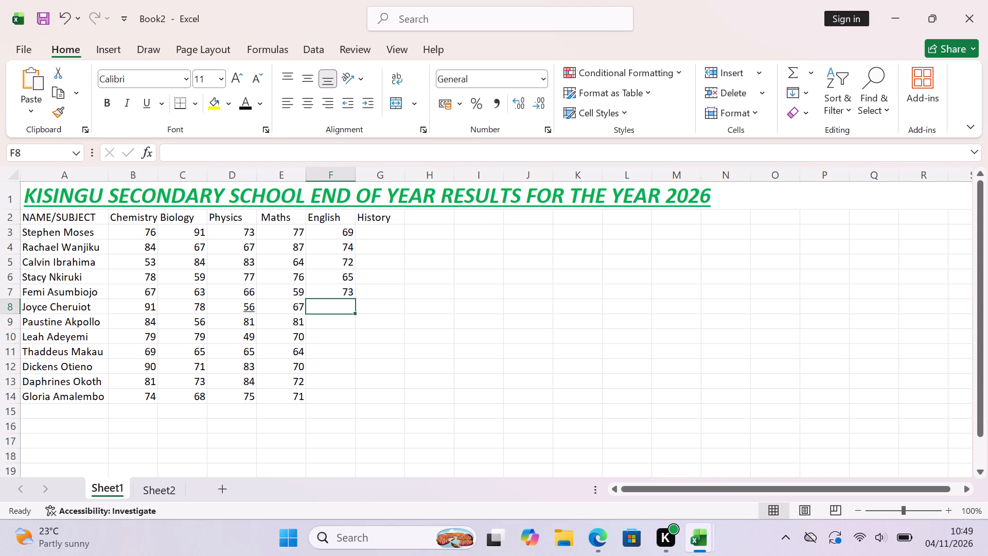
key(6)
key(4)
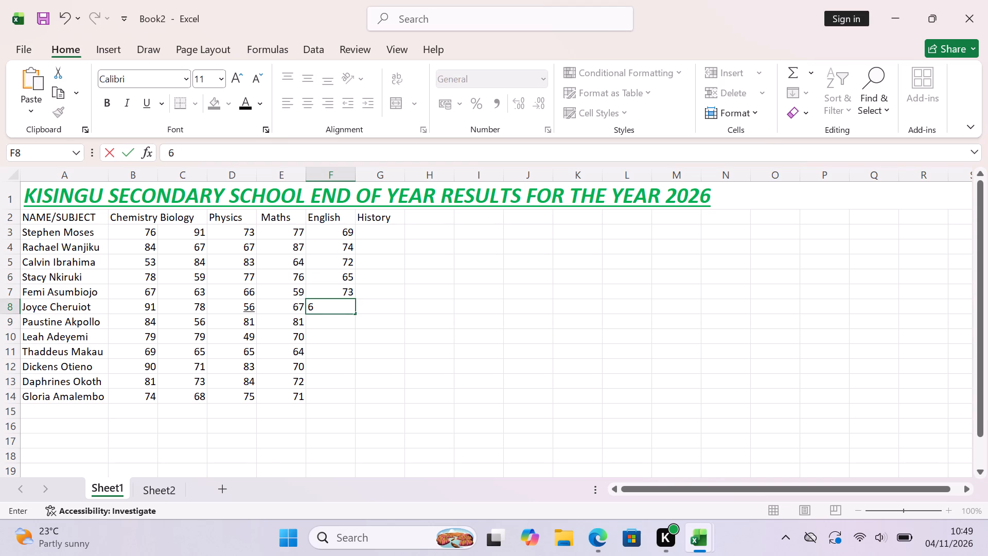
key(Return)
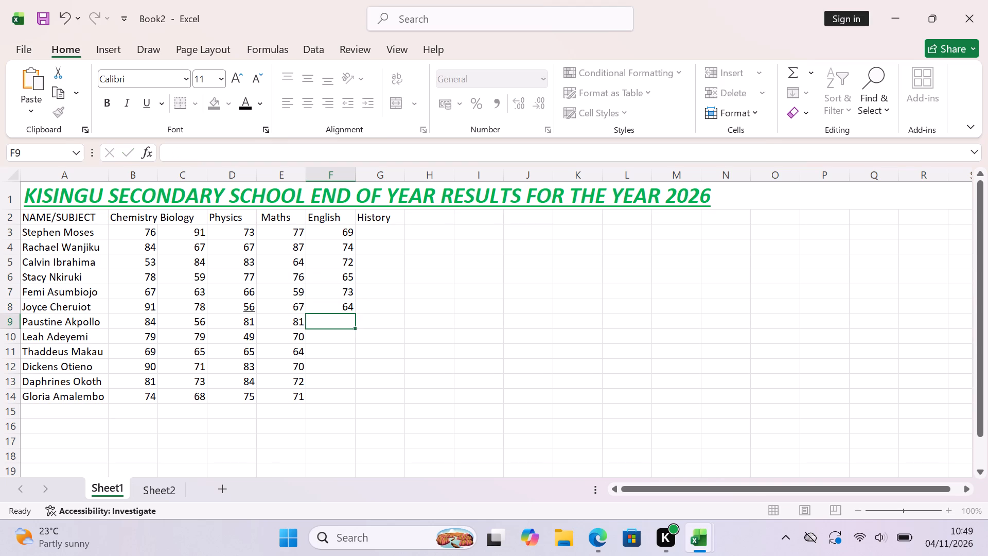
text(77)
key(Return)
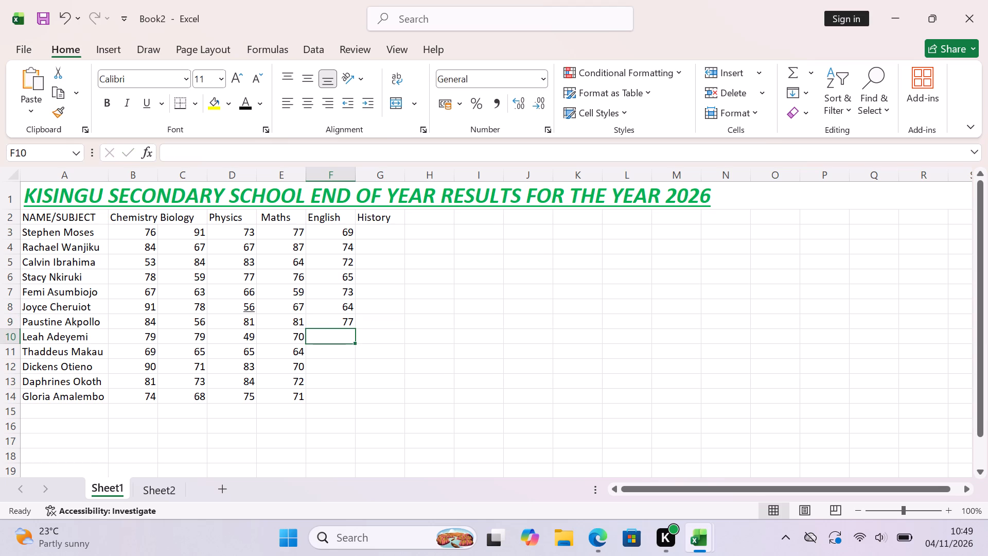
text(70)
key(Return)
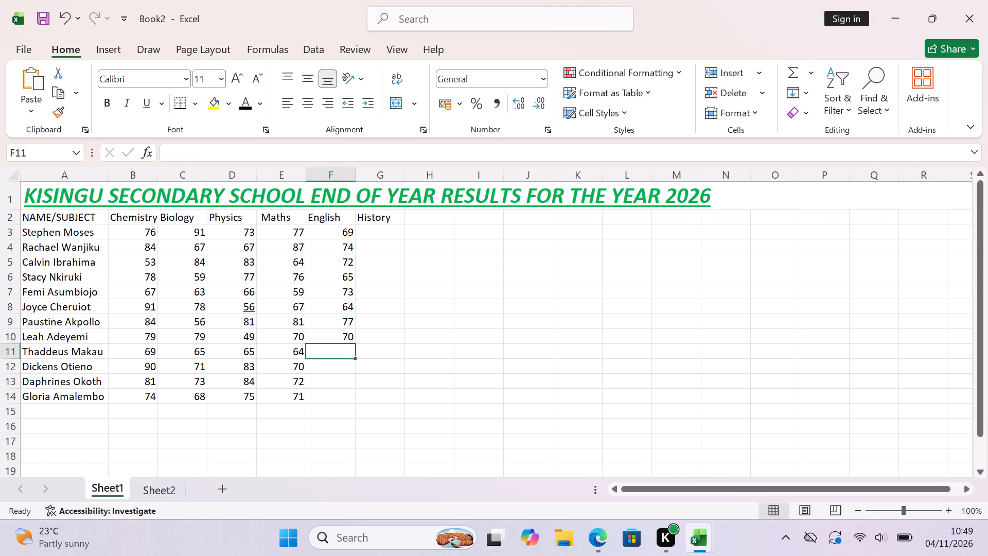
Enter the English marks 66, 80, 78 and 69 for the last four students in cells F11 to F14.
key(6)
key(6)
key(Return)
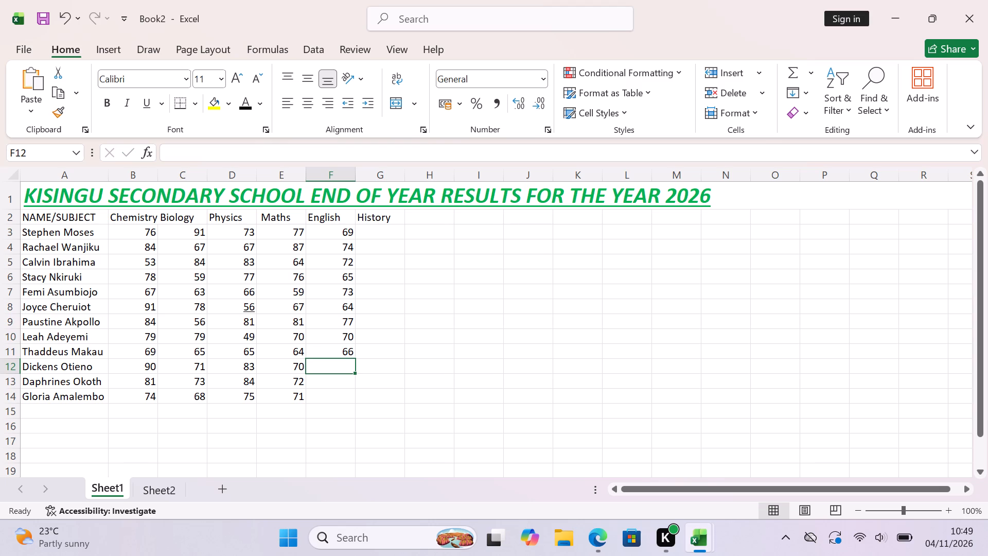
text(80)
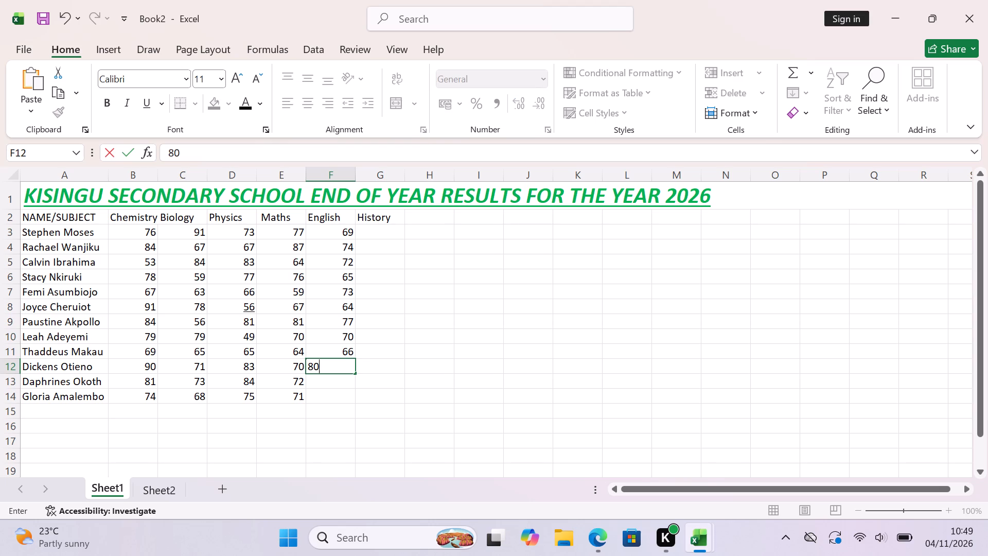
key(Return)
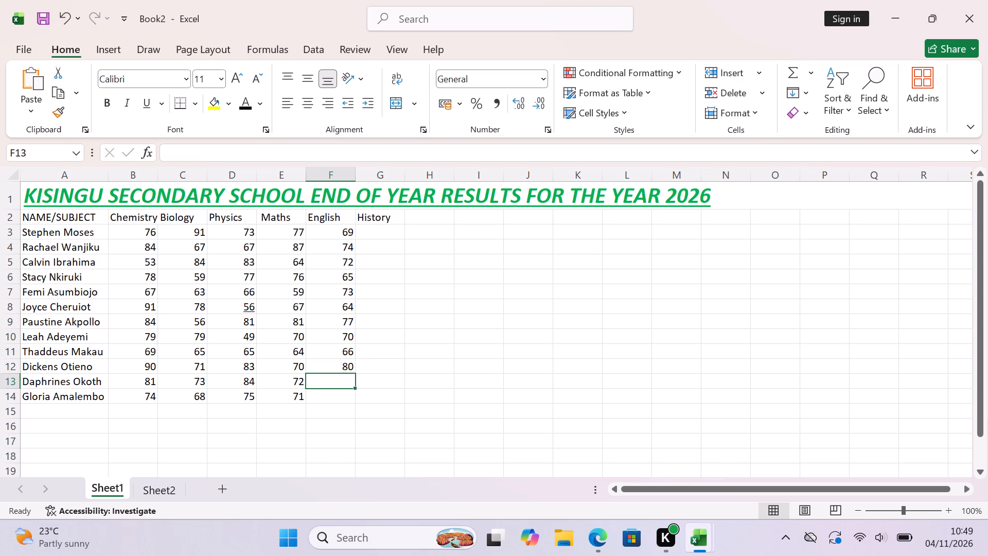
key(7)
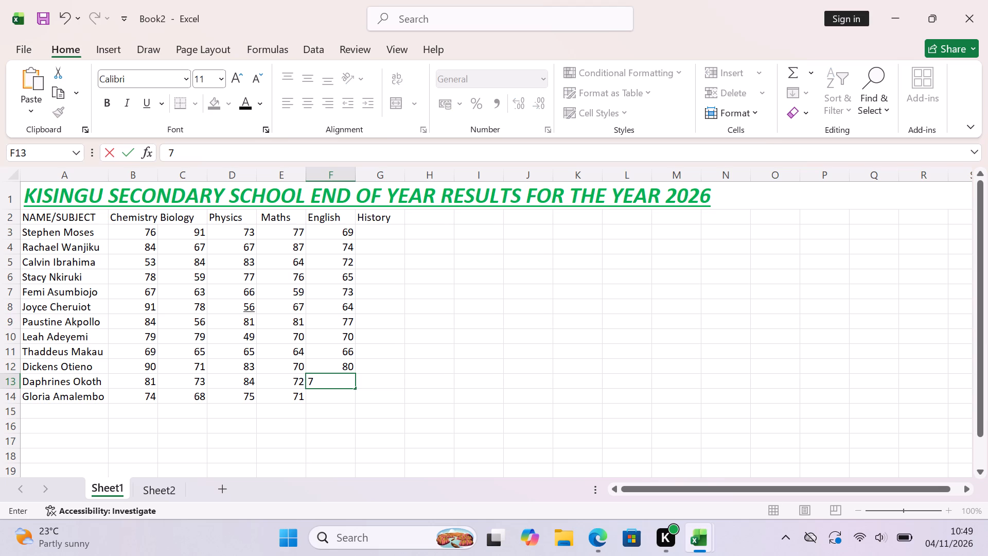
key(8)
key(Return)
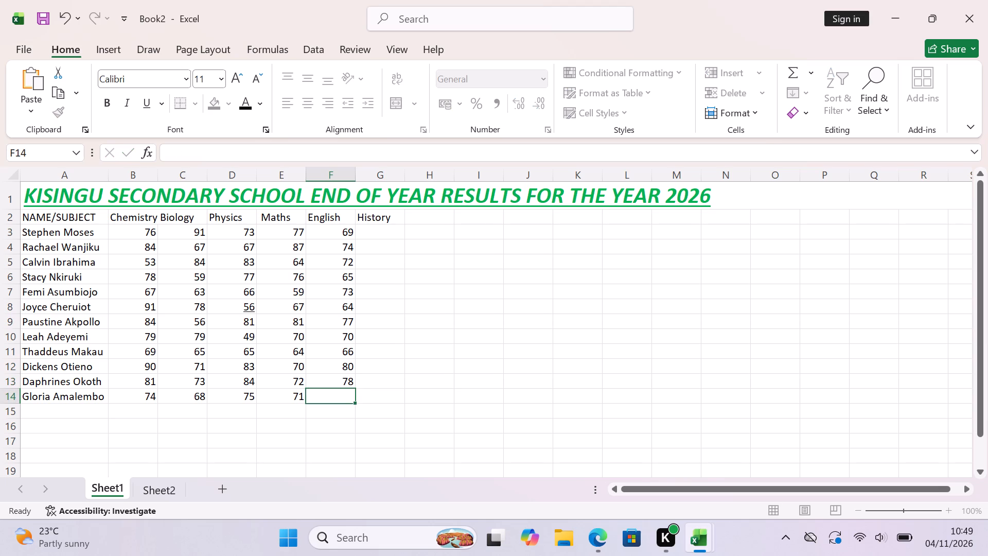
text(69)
click(385, 224)
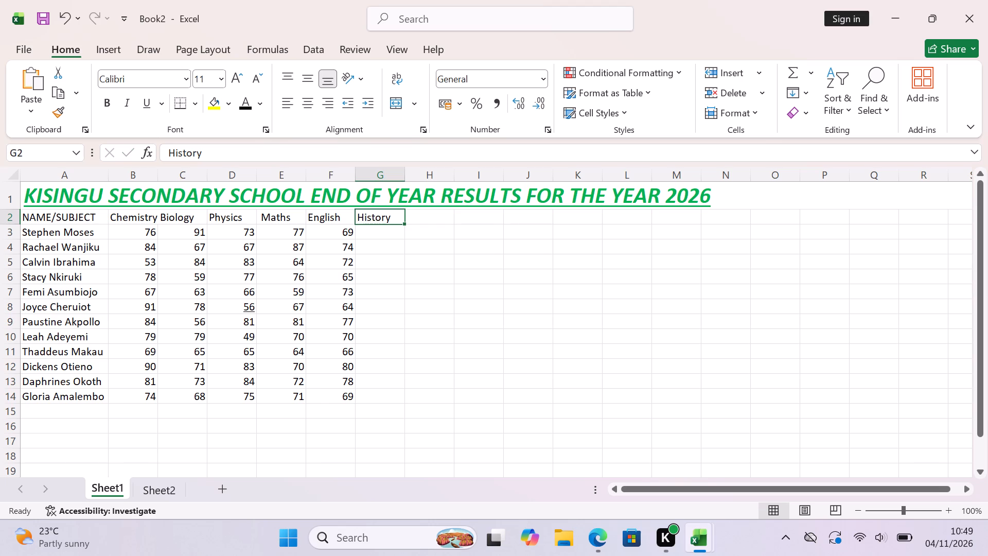
Enter the History marks 91, 87, 84 and 77 for the first four students in cells G3 to G6.
click(384, 232)
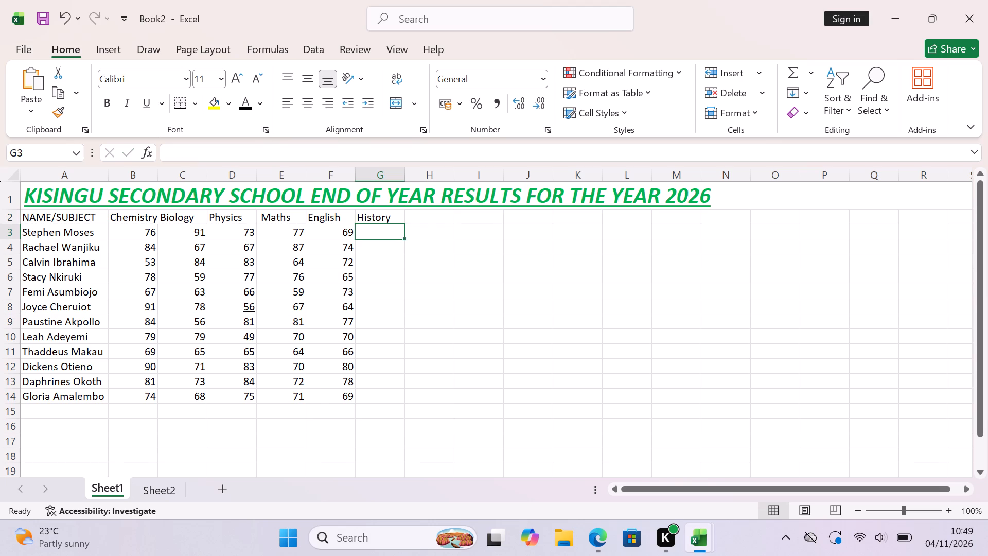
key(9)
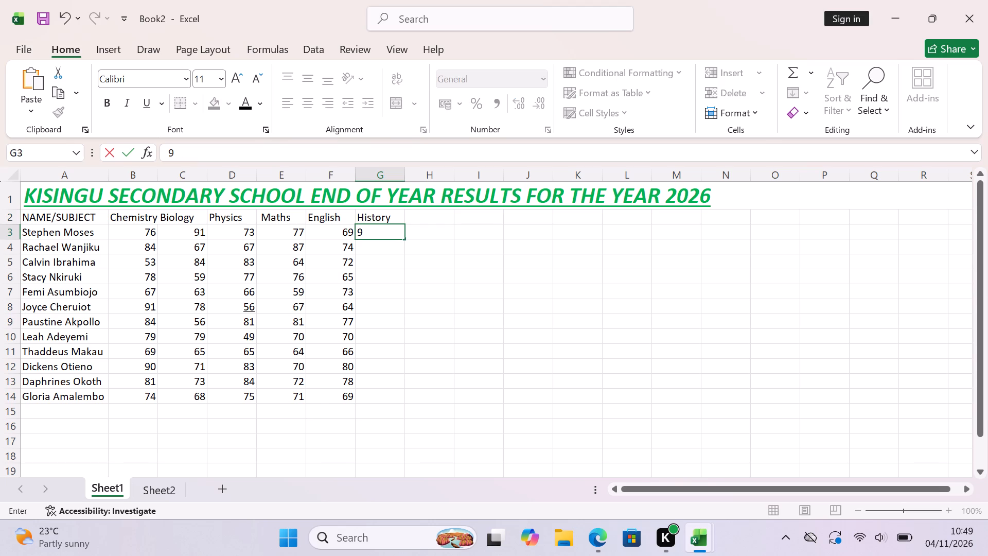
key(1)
key(Return)
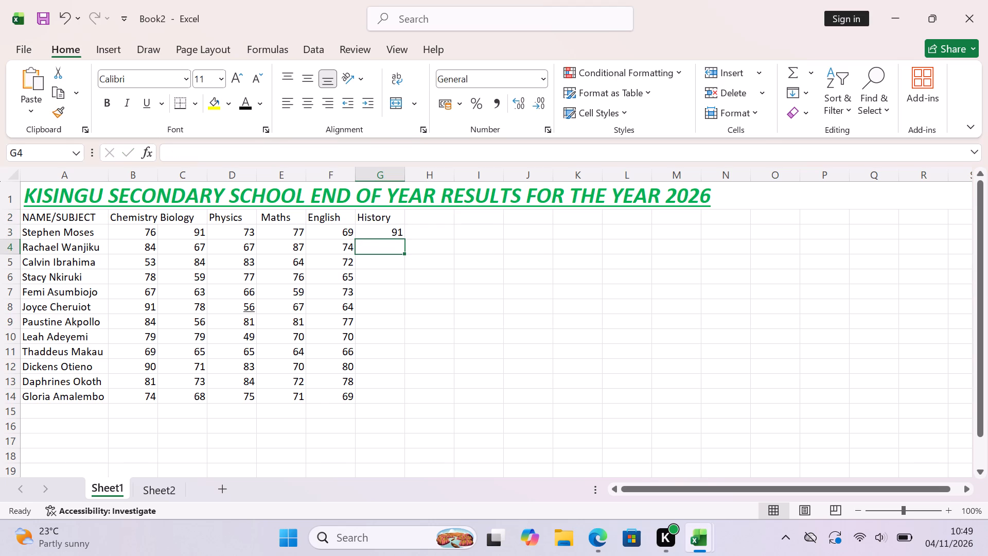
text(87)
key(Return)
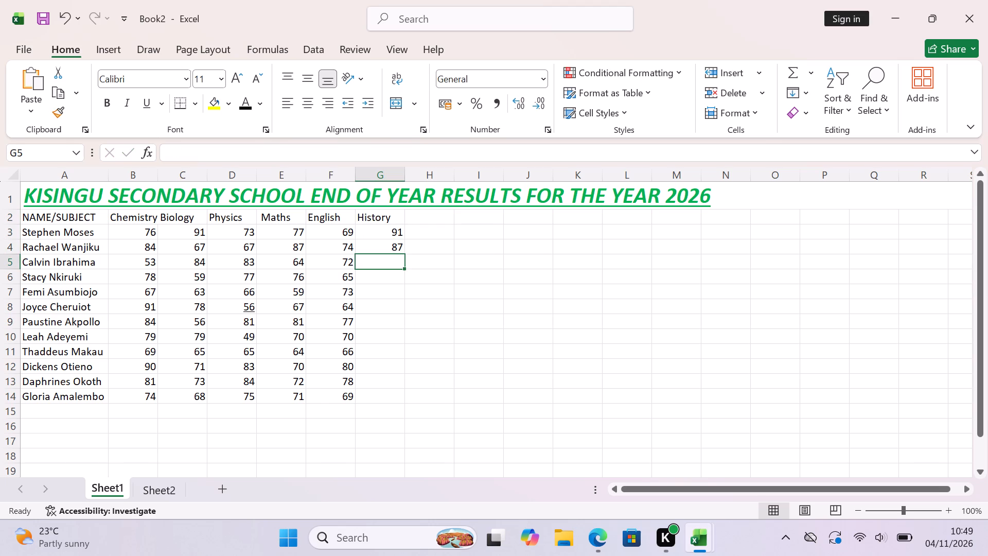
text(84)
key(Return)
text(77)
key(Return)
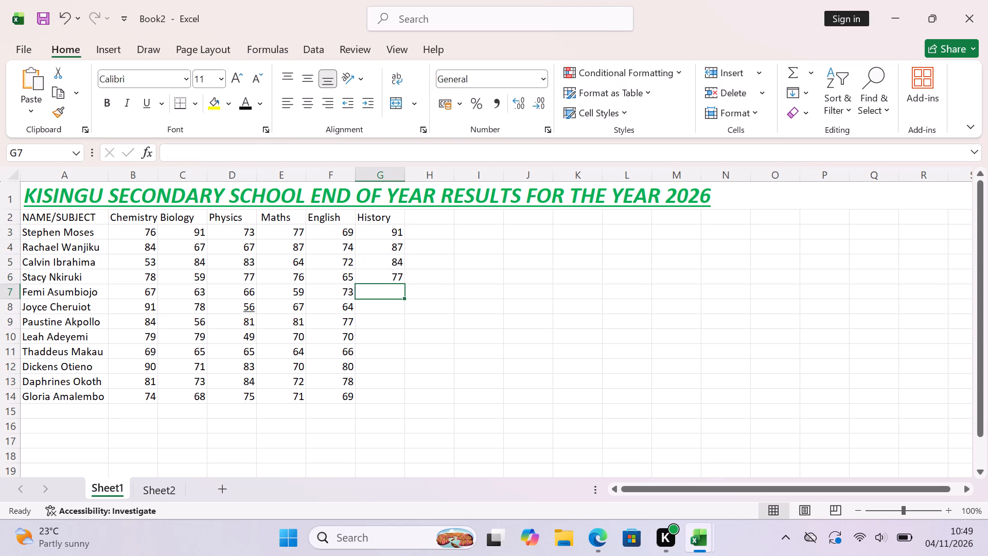
Enter the History marks 83, 88, 76 and 82 in cells G7 to G10.
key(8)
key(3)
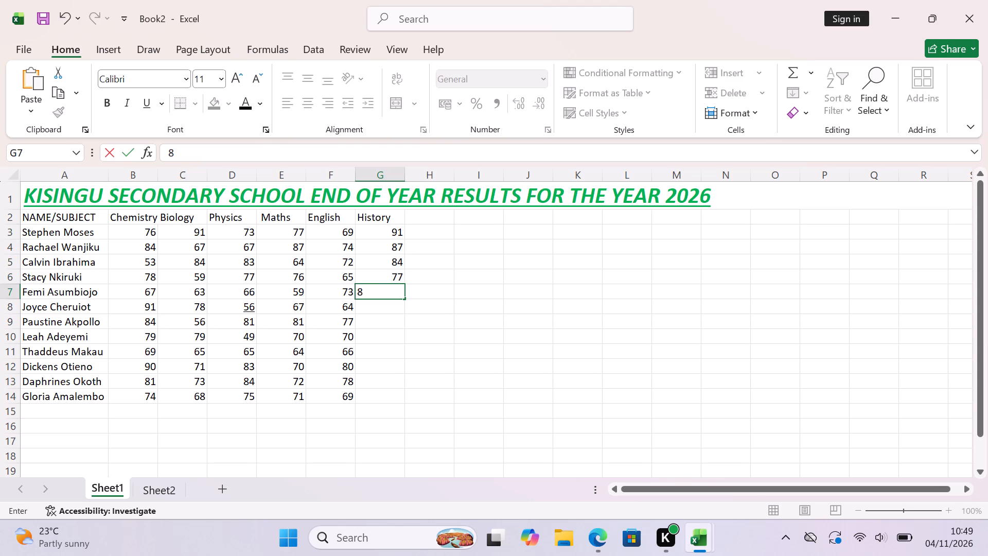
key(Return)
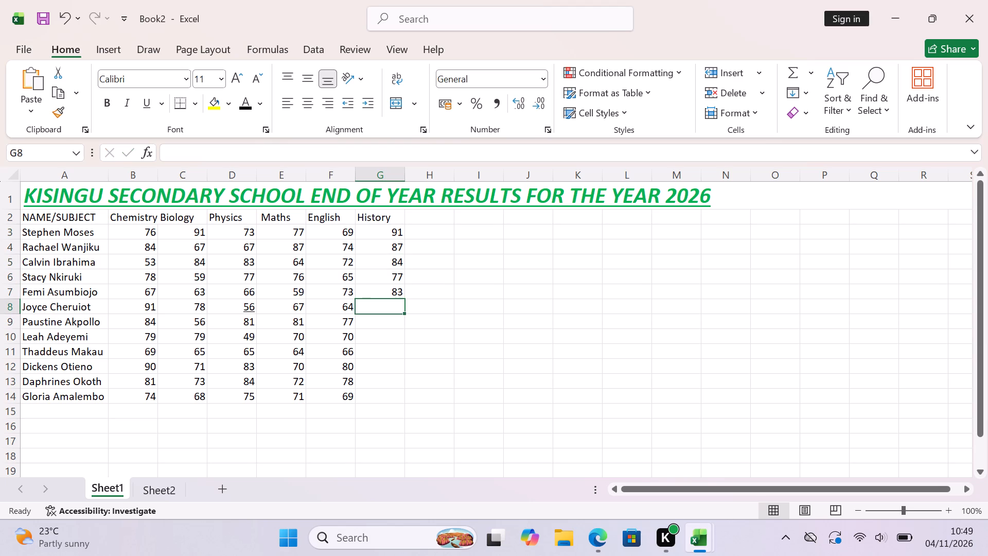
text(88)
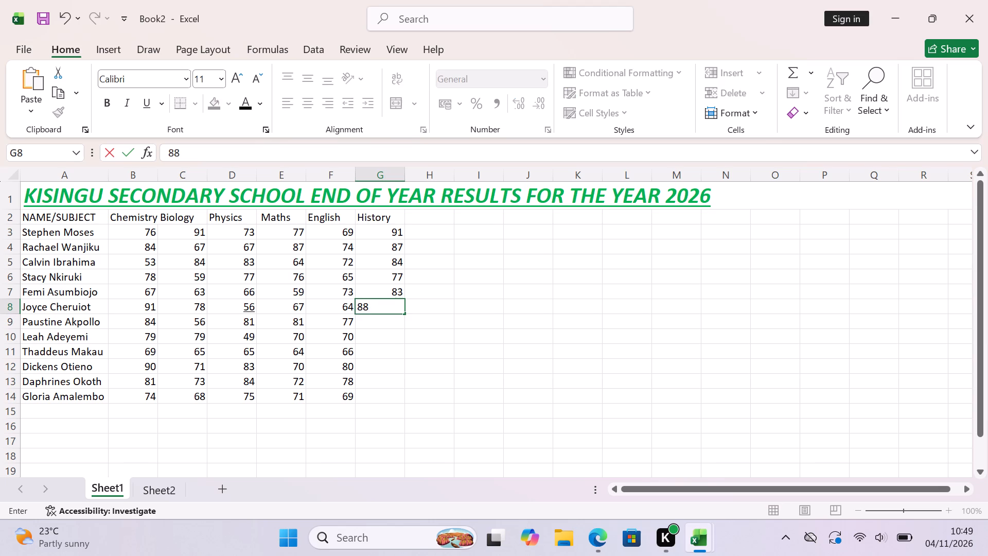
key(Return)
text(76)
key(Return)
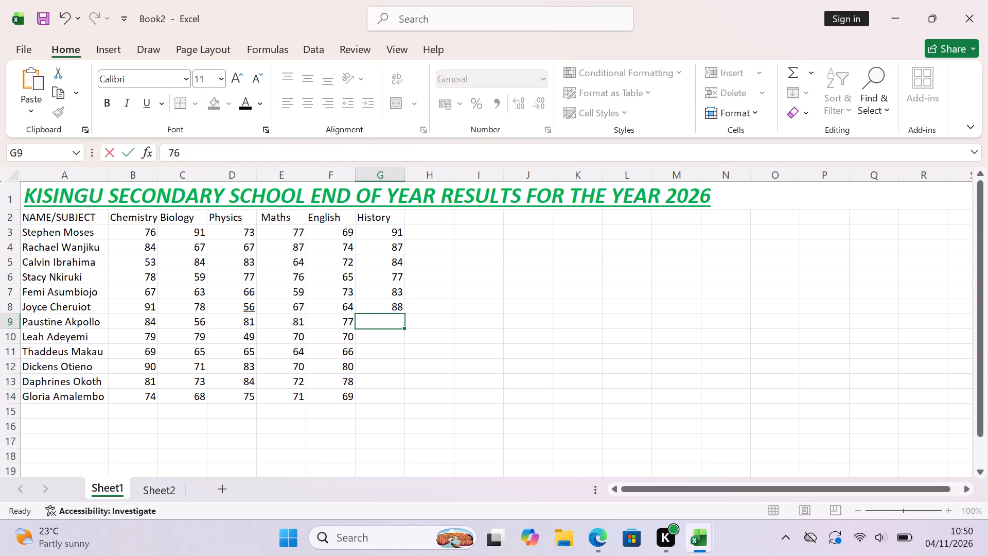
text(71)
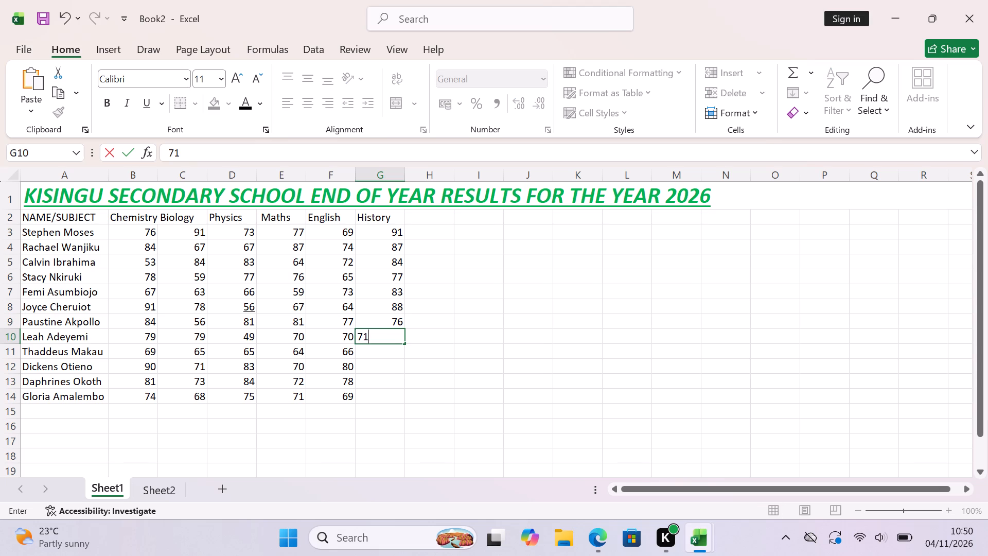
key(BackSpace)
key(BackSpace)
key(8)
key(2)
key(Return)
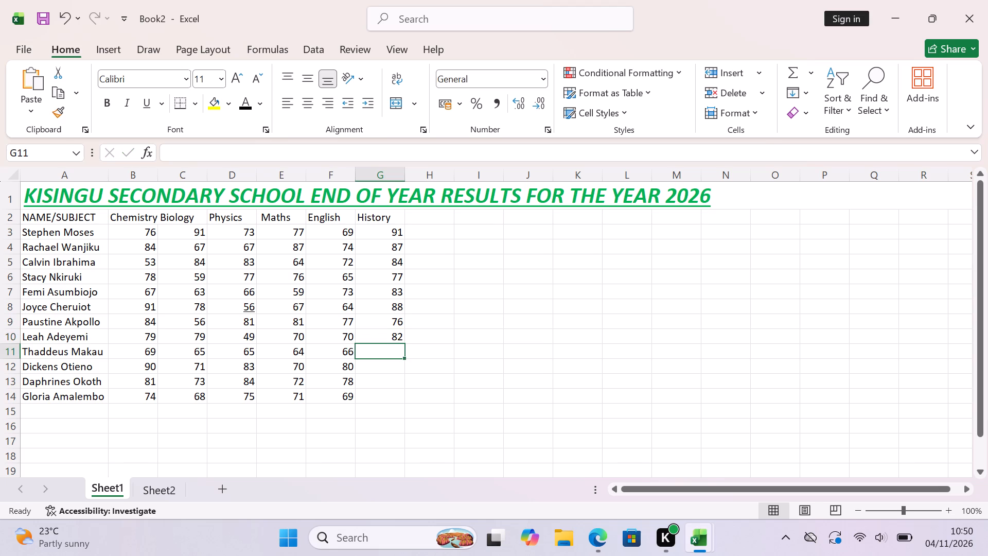
Enter the History marks 71, 68, 82 and 83 for the last four students in cells G11 to G14.
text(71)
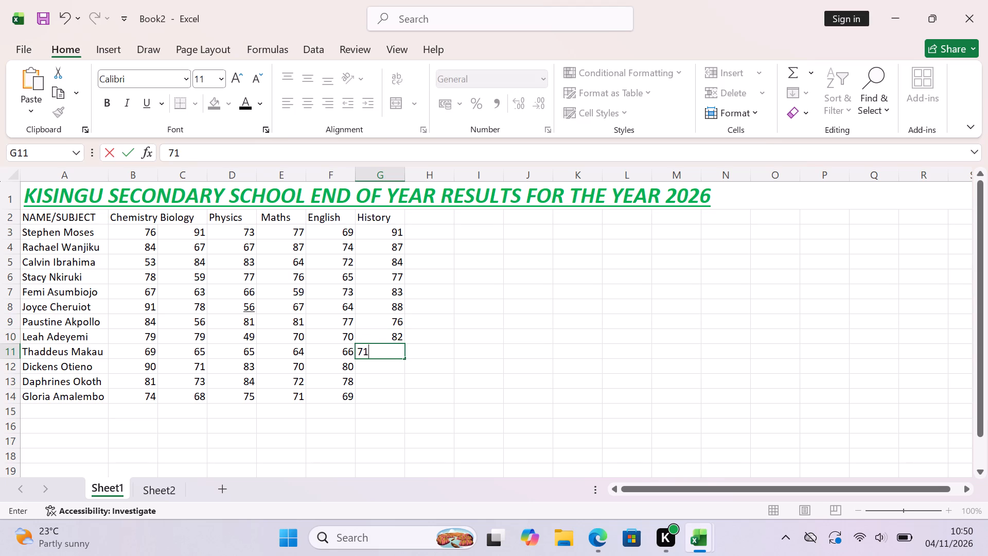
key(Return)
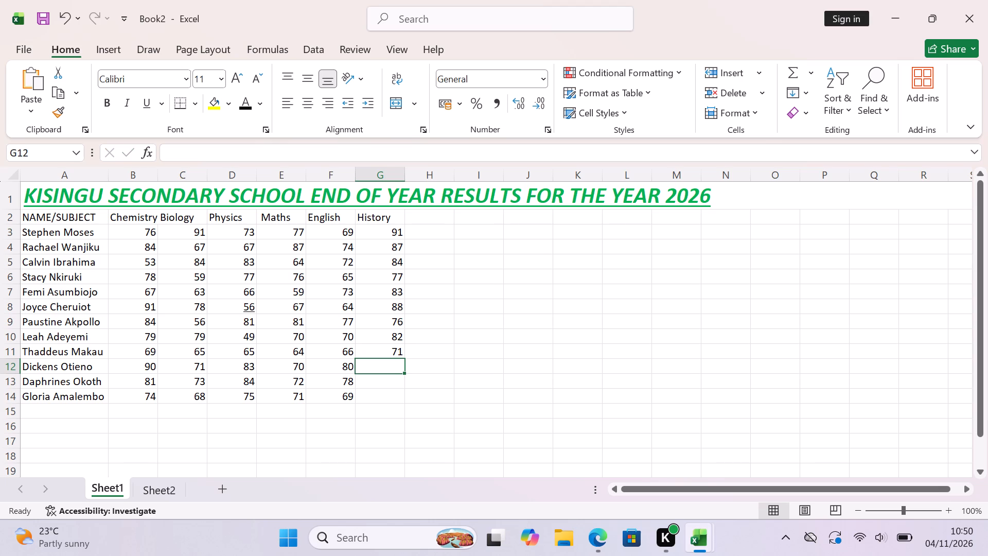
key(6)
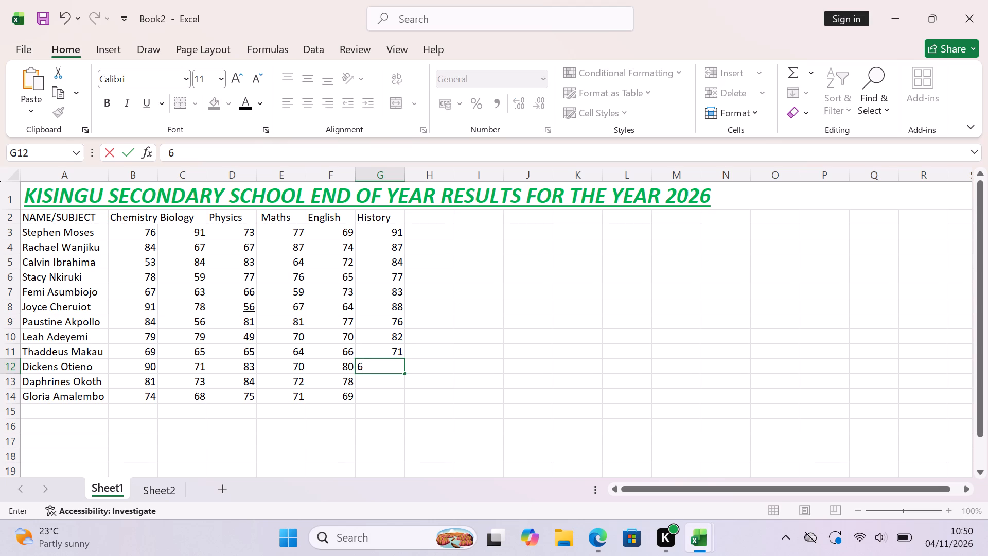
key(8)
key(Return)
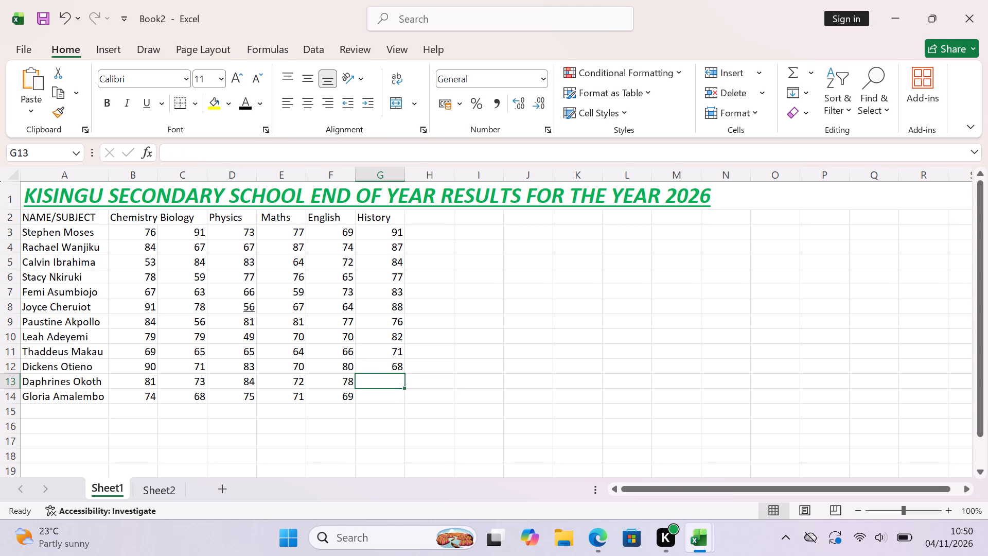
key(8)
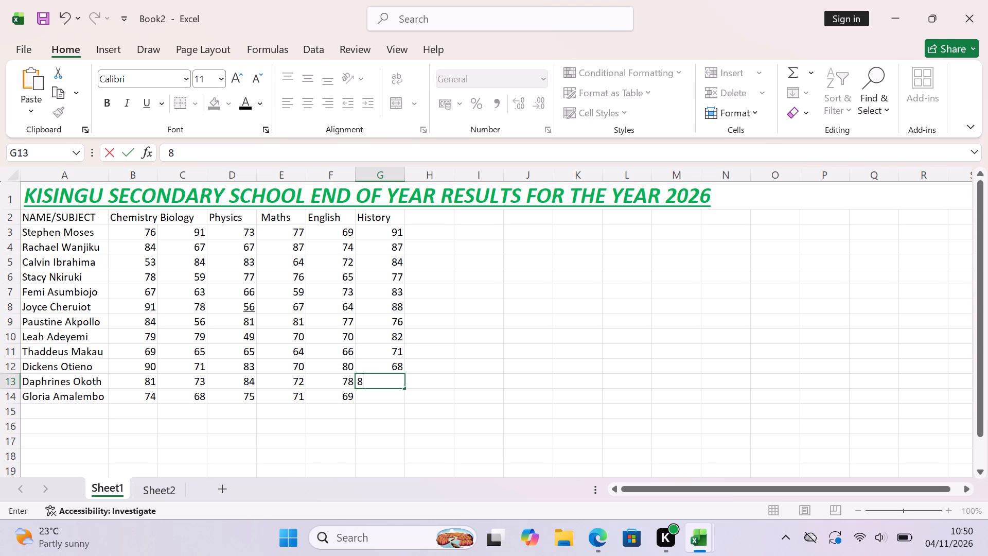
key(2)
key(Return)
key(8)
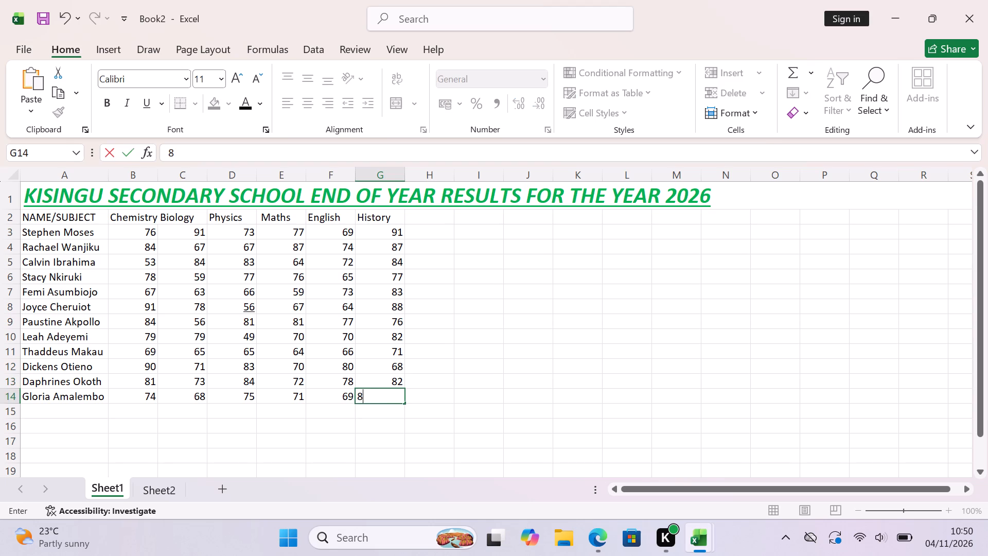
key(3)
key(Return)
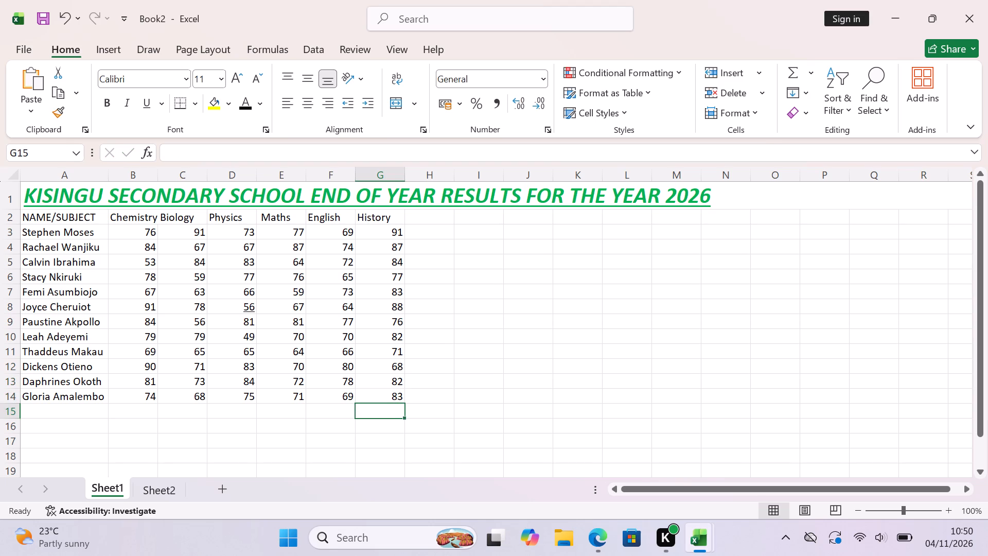
Add the heading Total in cell H2, beside the History heading.
click(68, 409)
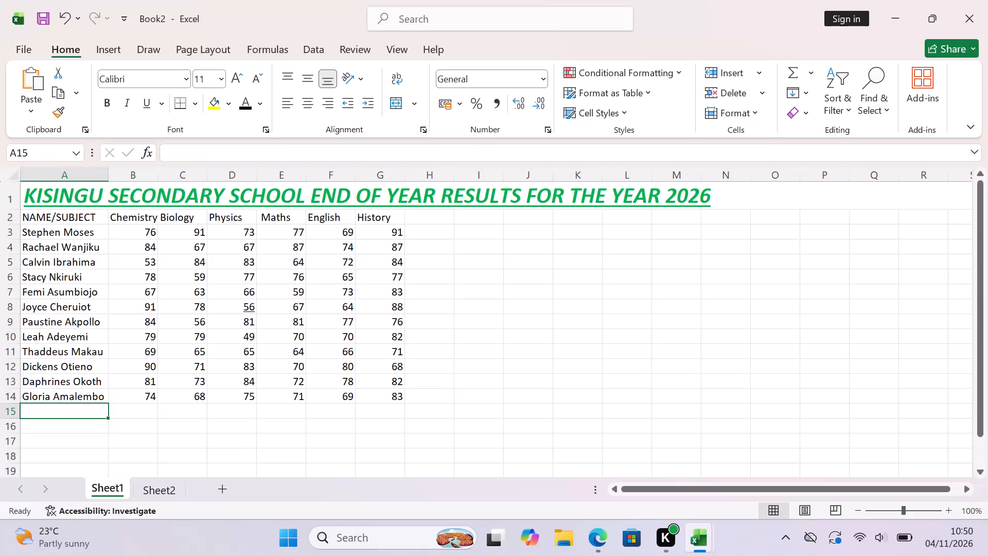
click(421, 214)
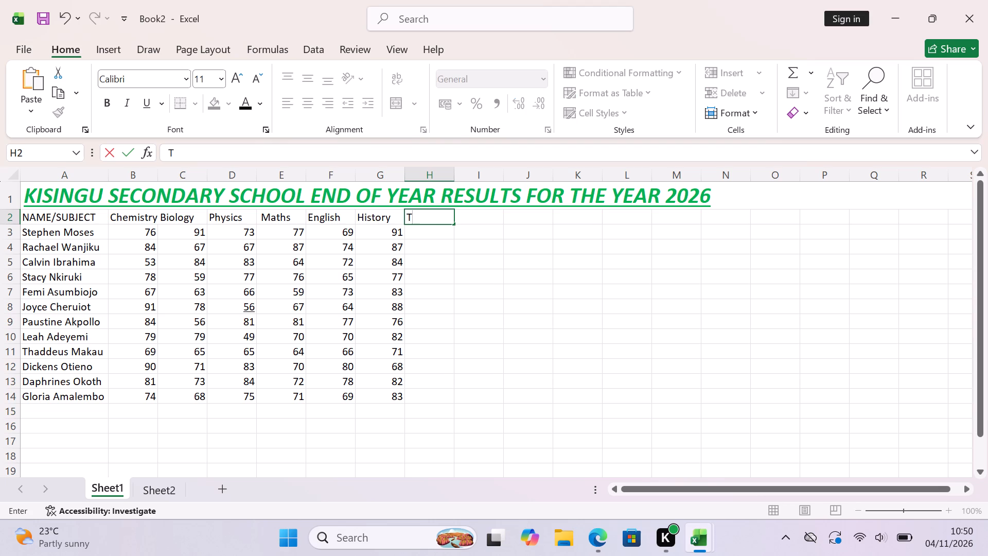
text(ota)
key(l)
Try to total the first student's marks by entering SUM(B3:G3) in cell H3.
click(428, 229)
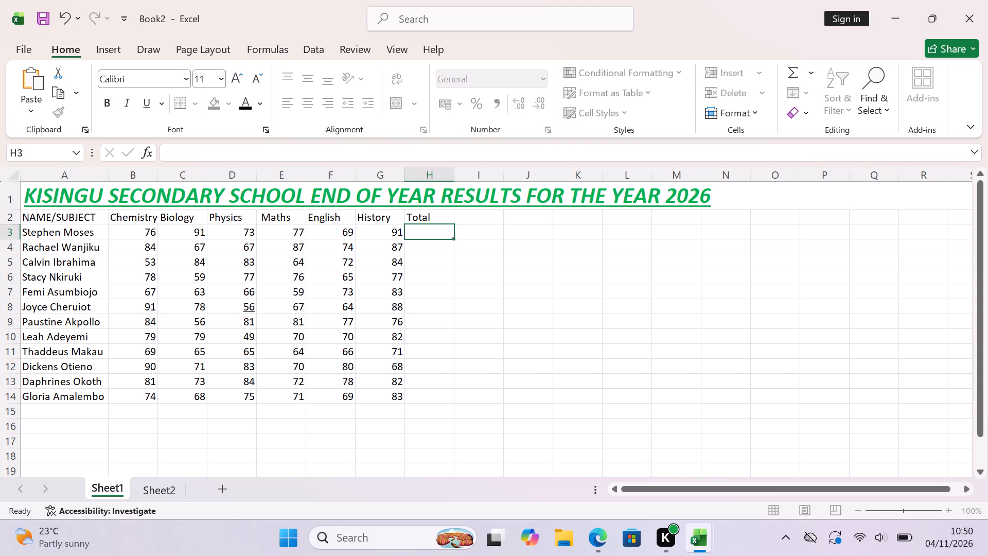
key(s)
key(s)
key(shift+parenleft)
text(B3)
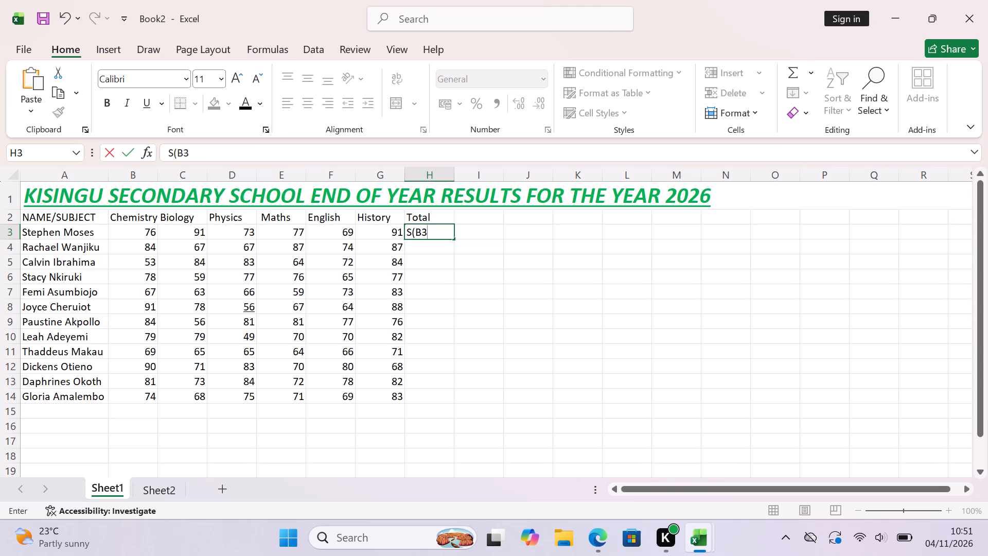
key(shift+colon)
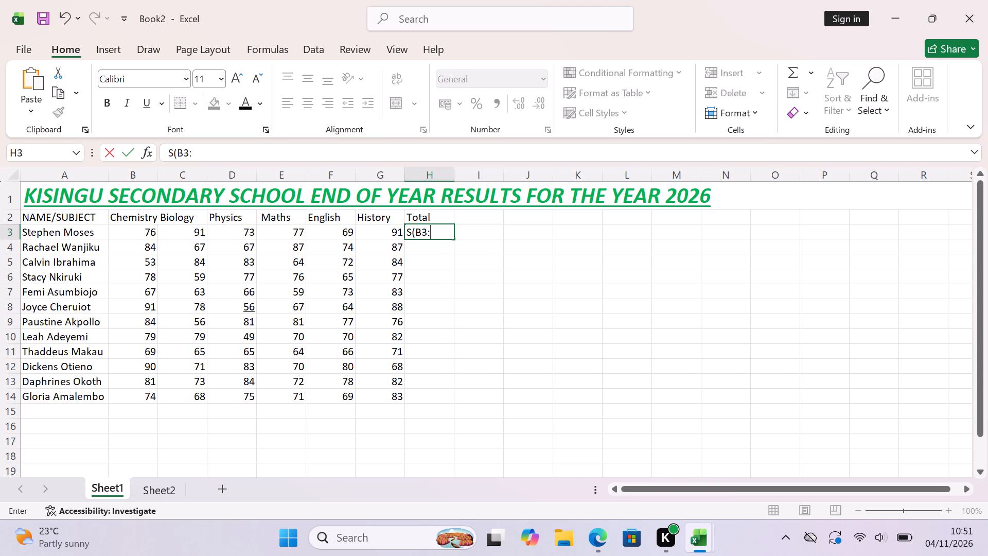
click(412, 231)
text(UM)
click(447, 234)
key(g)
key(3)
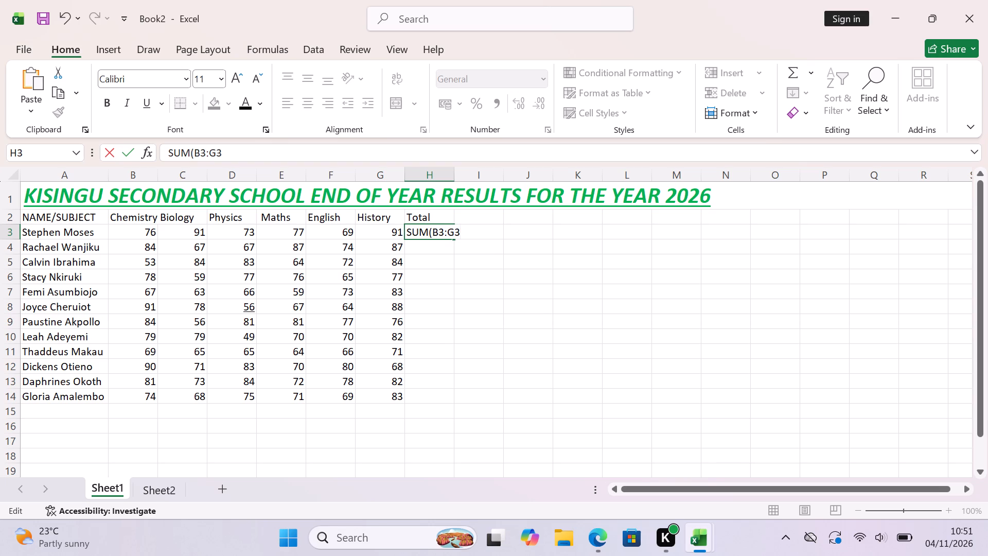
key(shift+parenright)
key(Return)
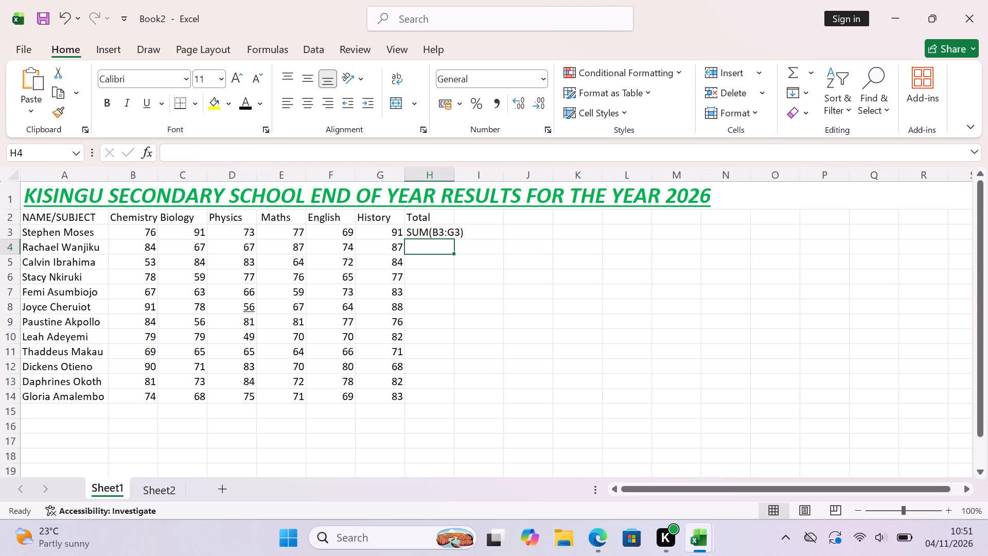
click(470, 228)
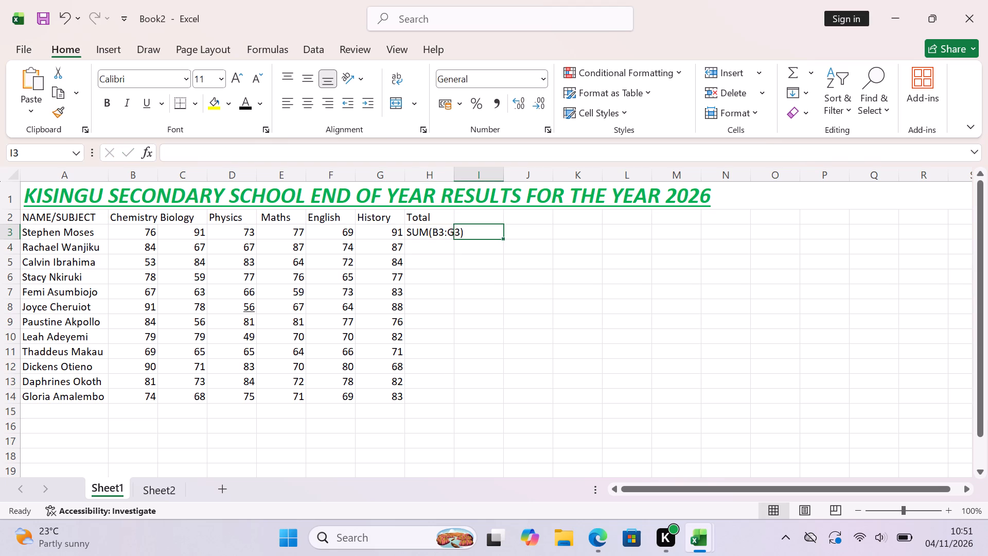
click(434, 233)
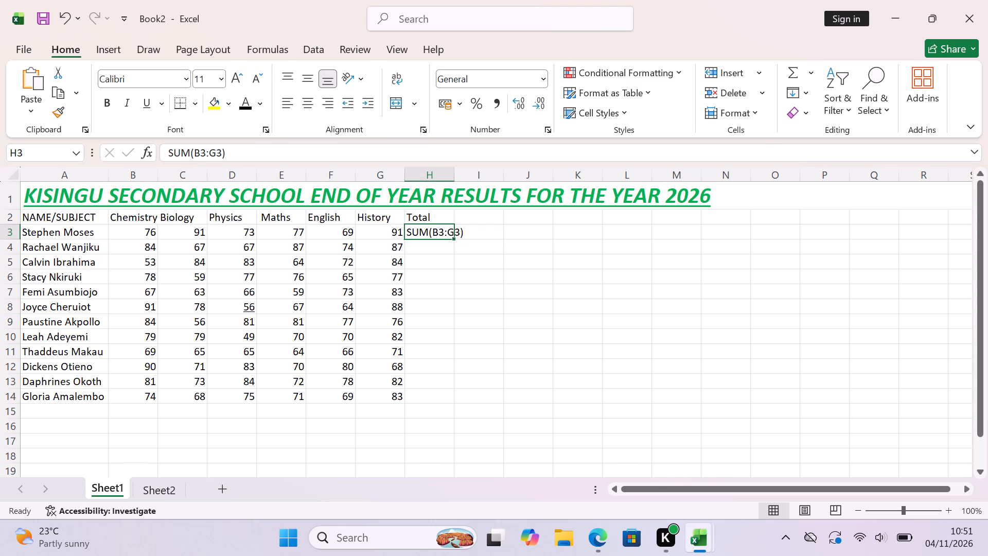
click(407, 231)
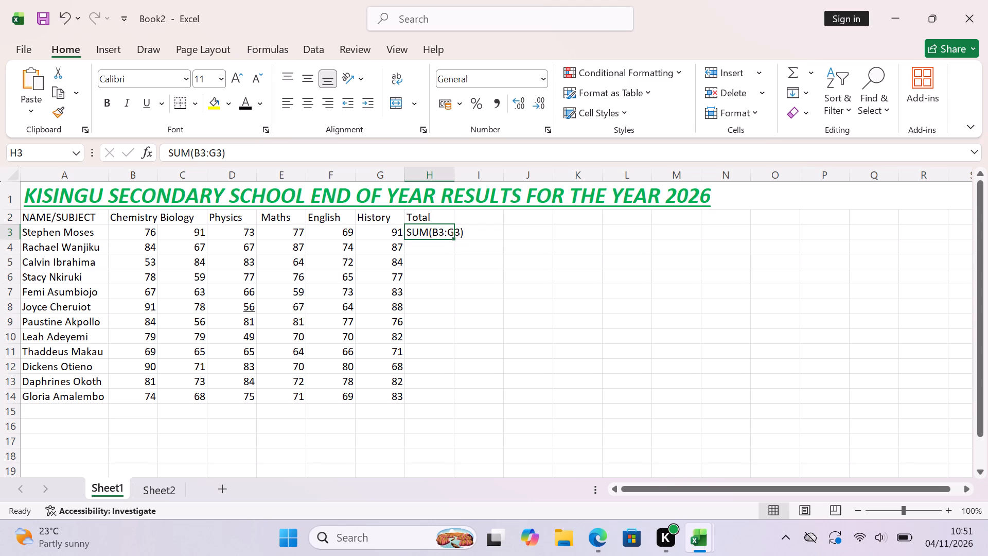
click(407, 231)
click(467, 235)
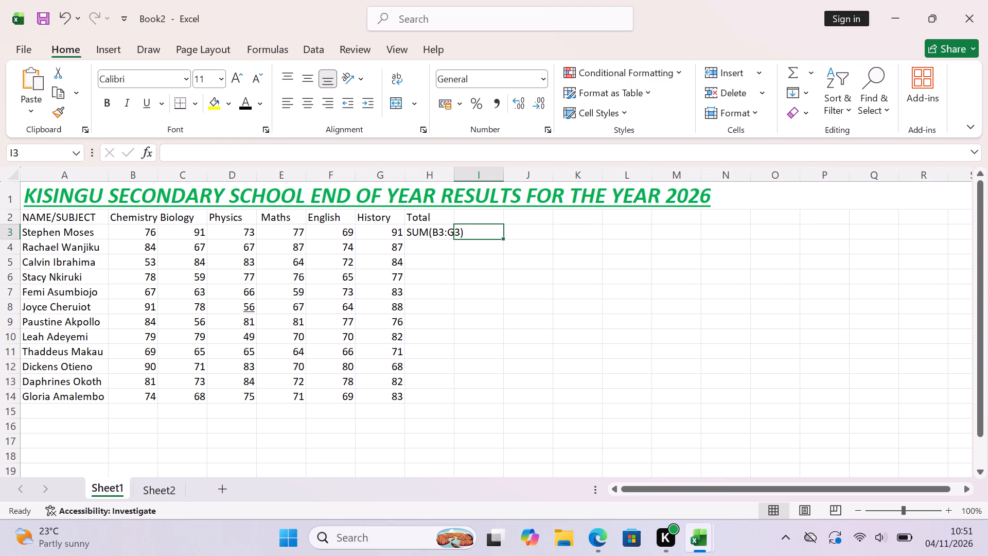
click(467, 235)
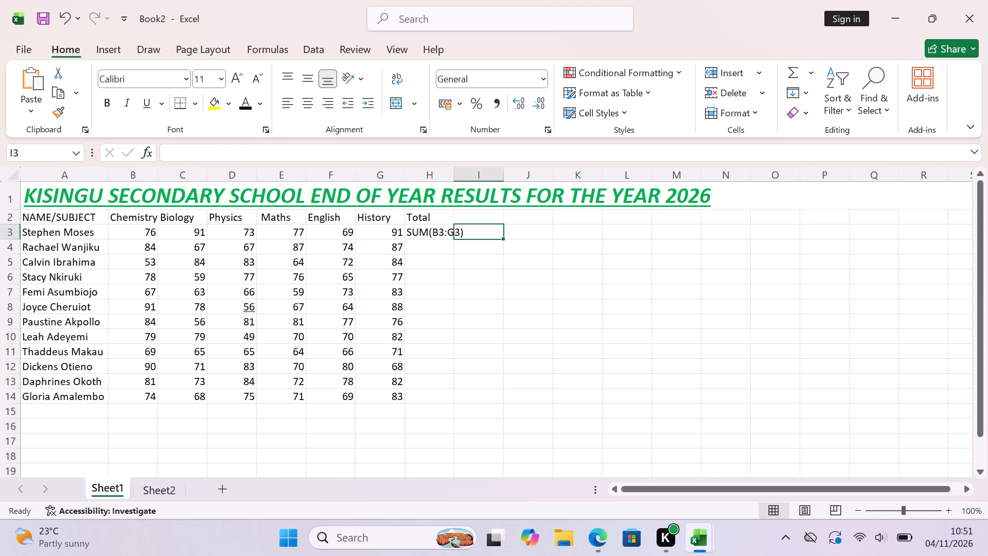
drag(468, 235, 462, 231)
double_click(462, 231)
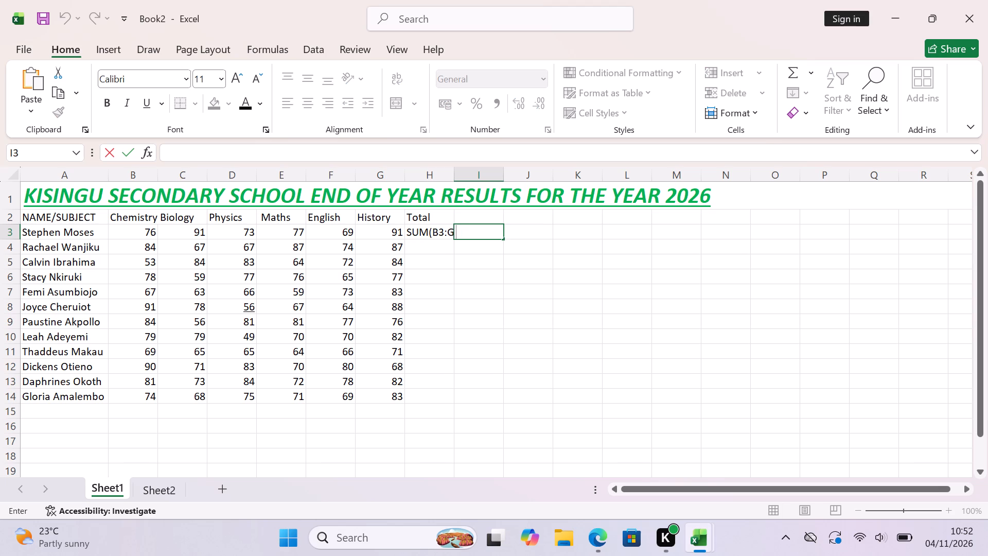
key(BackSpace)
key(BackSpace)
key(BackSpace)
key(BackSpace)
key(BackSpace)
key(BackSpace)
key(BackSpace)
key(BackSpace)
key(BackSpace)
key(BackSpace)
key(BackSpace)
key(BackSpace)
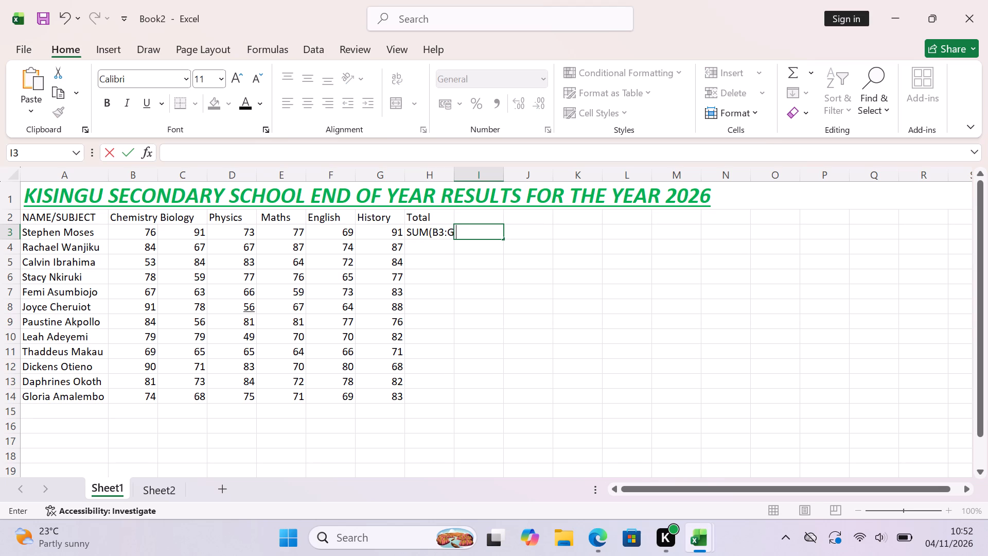
Clear the mistyped SUM text from the first student's total cell H3.
double_click(445, 233)
key(BackSpace)
key(BackSpace)
key(BackSpace)
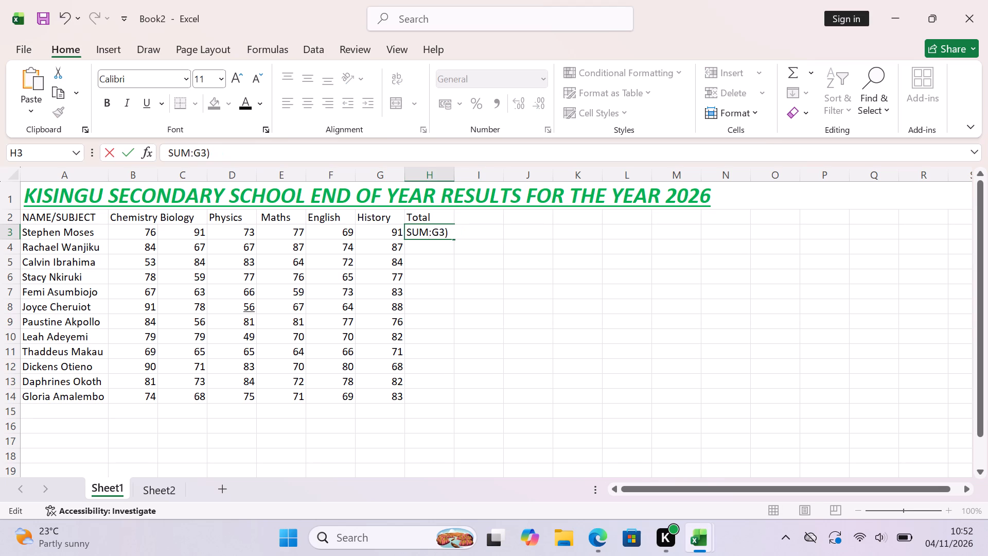
key(BackSpace)
key(BackSpace)
key(BackSpace)
key(BackSpace)
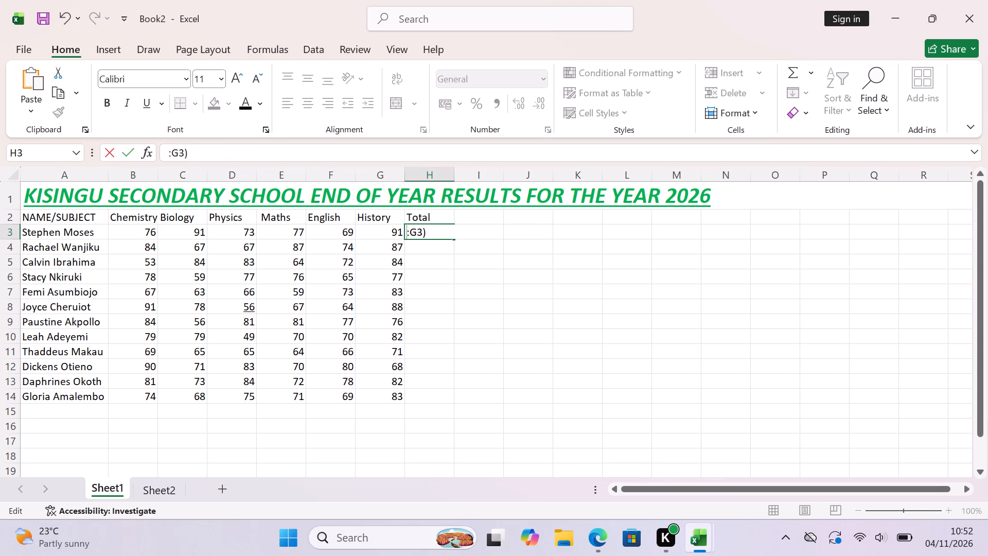
click(435, 229)
key(BackSpace)
key(BackSpace)
key(BackSpace)
key(BackSpace)
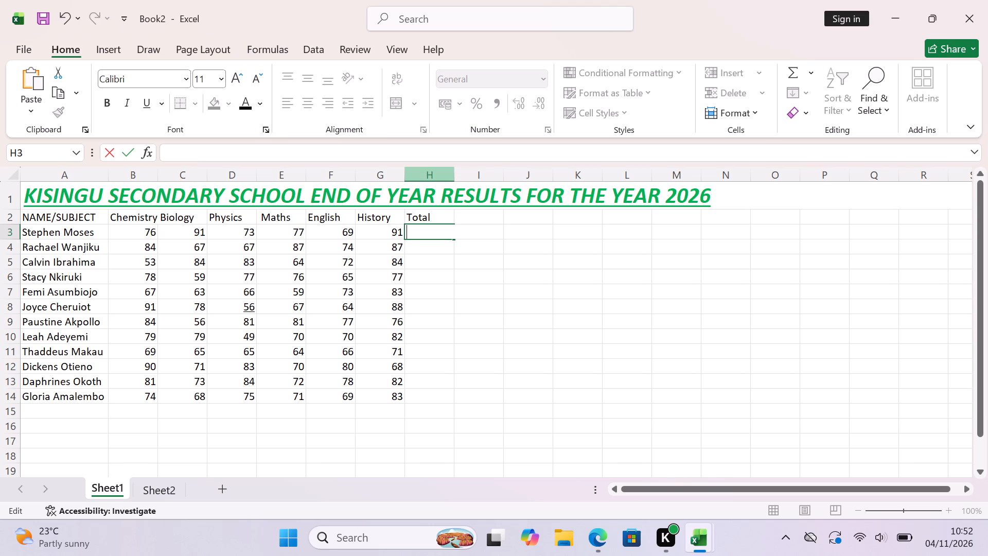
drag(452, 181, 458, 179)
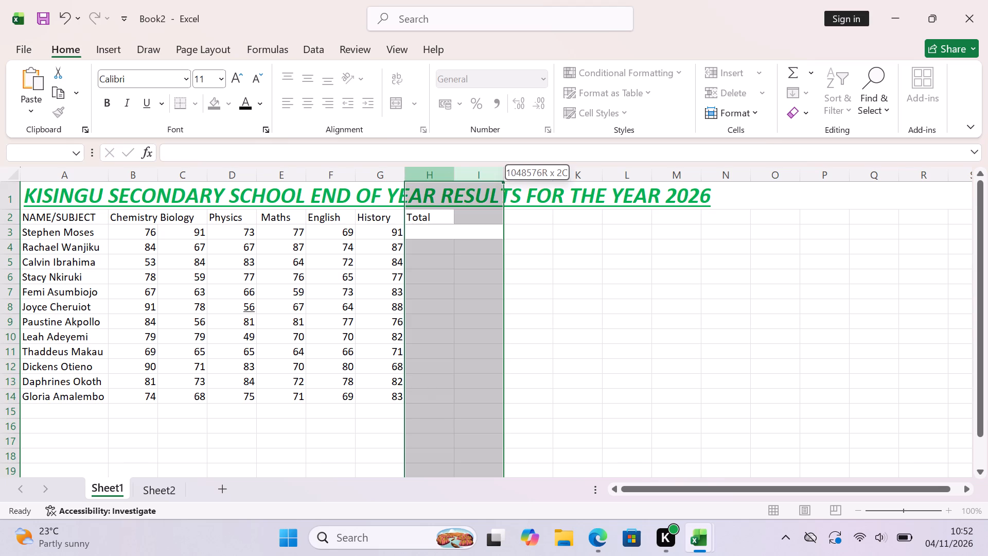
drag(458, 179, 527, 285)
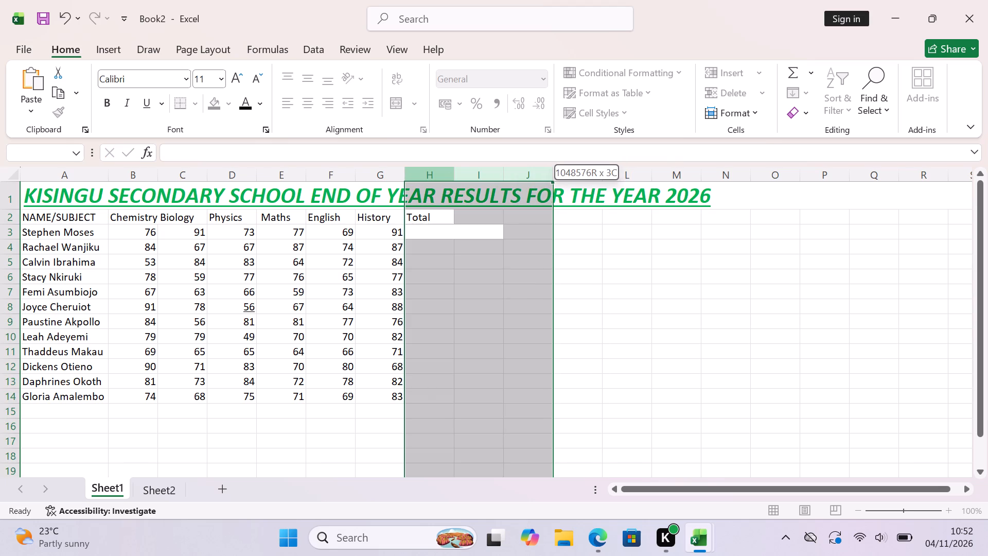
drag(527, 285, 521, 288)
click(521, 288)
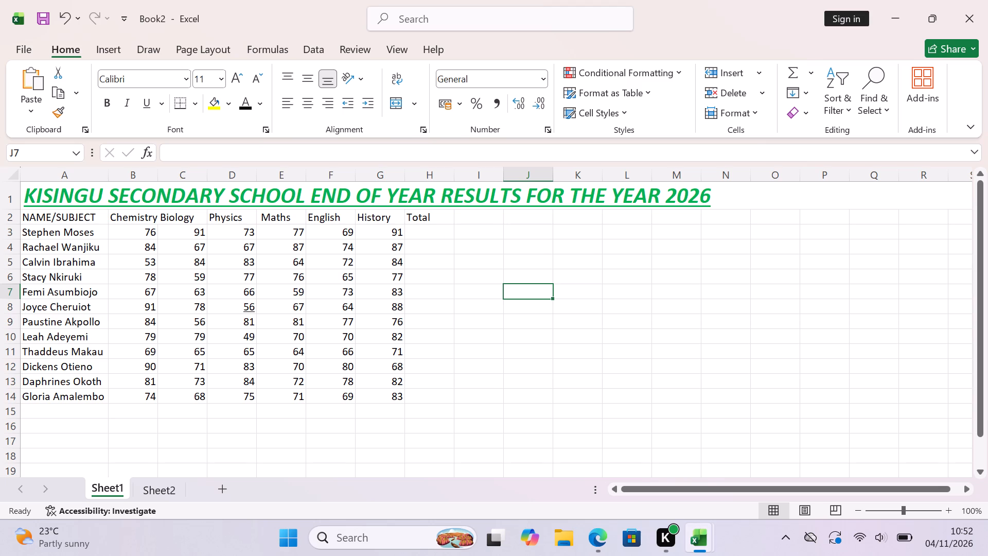
Widen the Total column H to a little over 12 characters.
drag(454, 179, 460, 180)
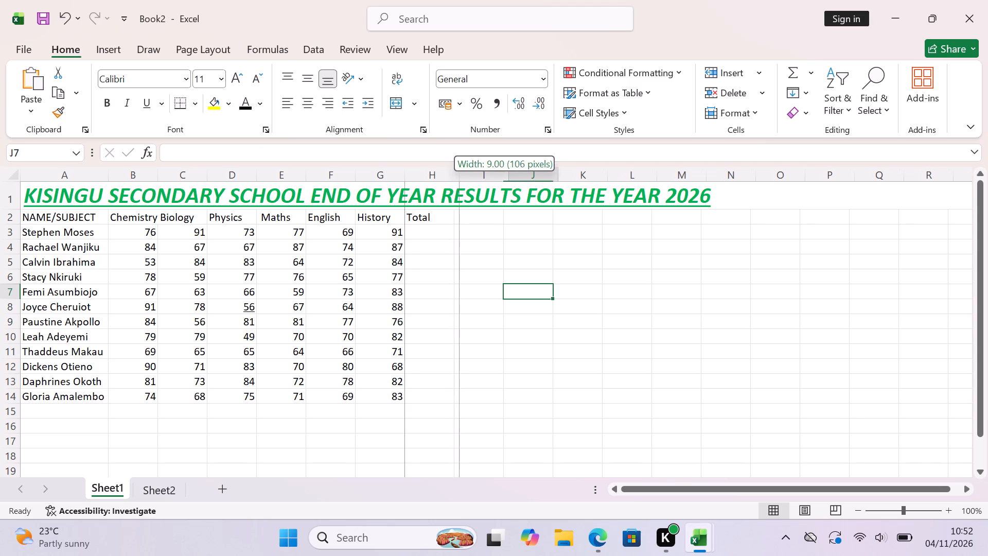
drag(460, 180, 477, 182)
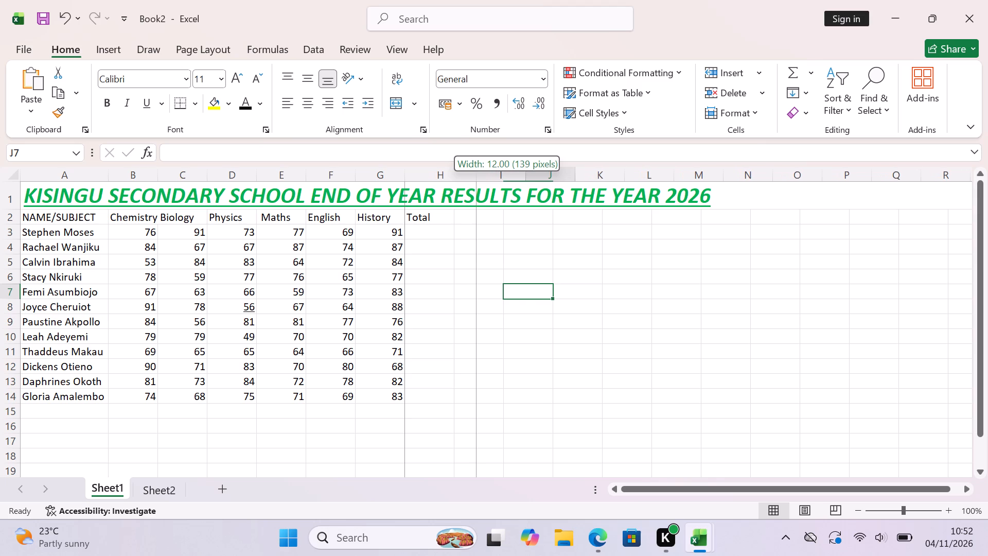
drag(477, 182, 481, 182)
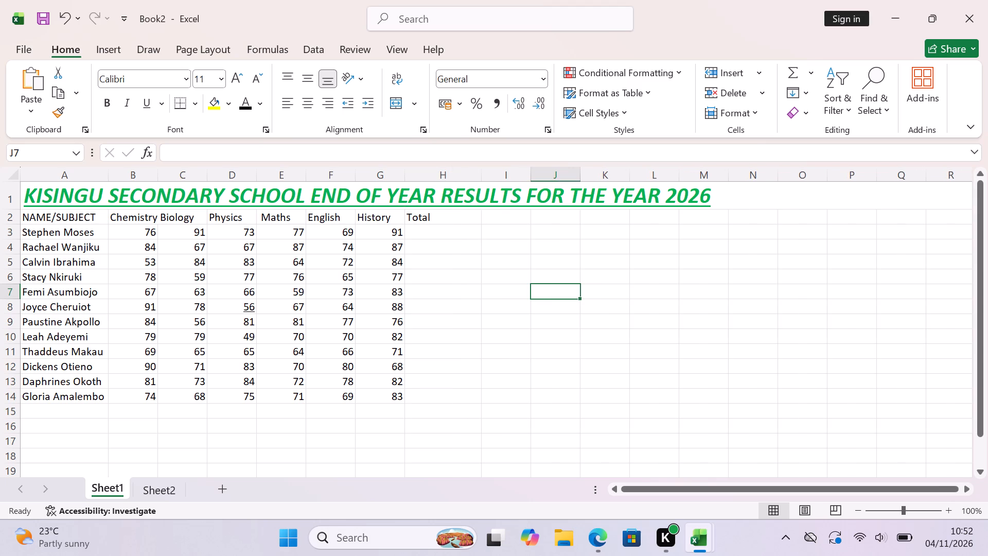
Total the first student's marks in cell H3 with the formula =SUM(B3:G3).
click(425, 228)
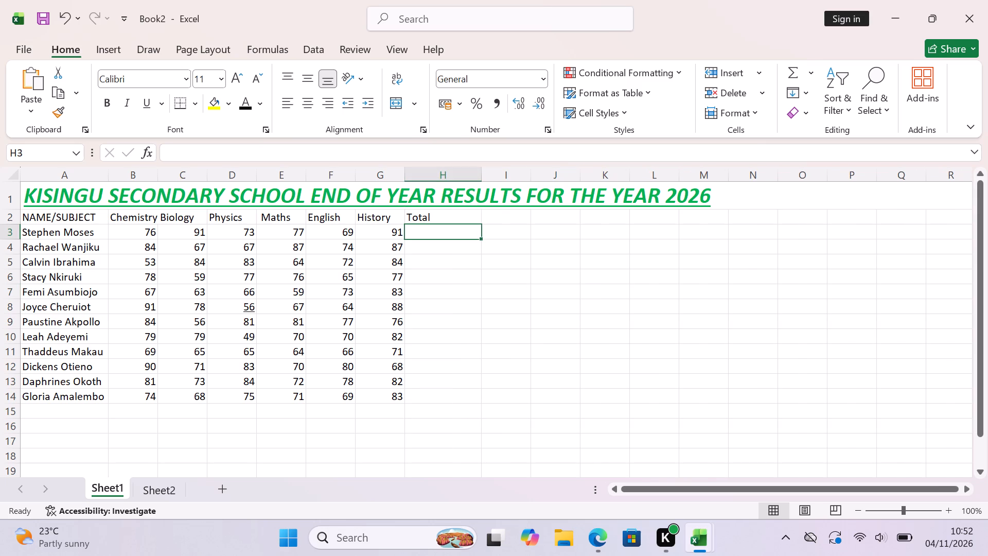
key(equal)
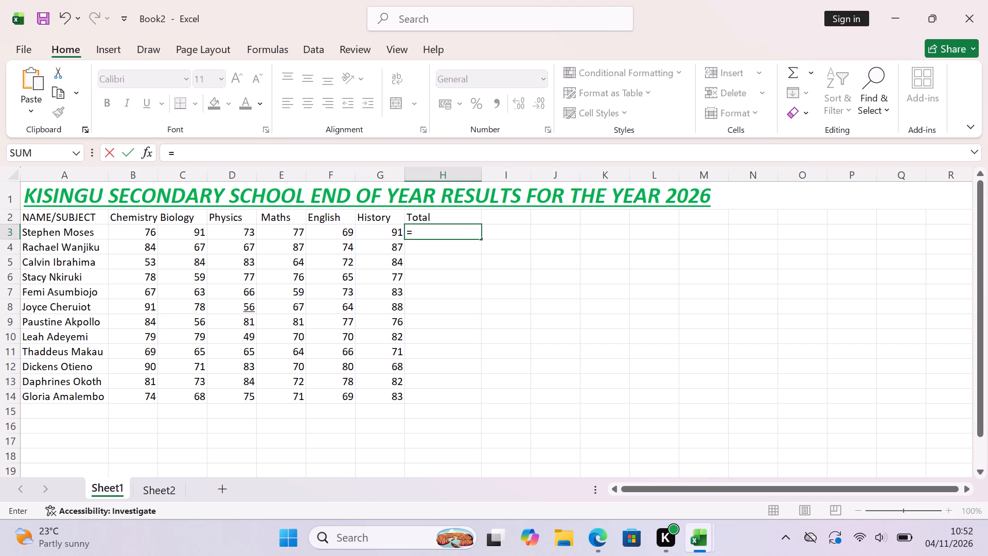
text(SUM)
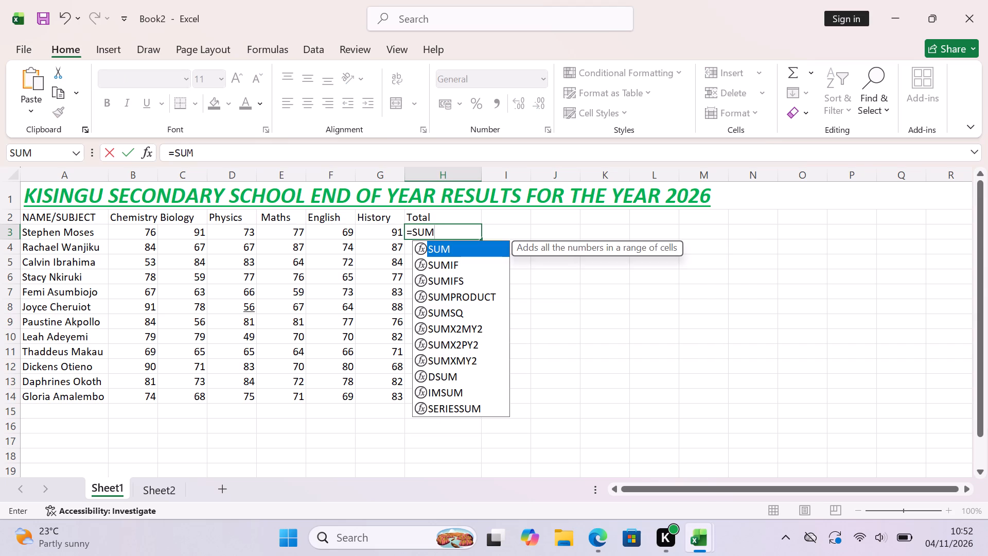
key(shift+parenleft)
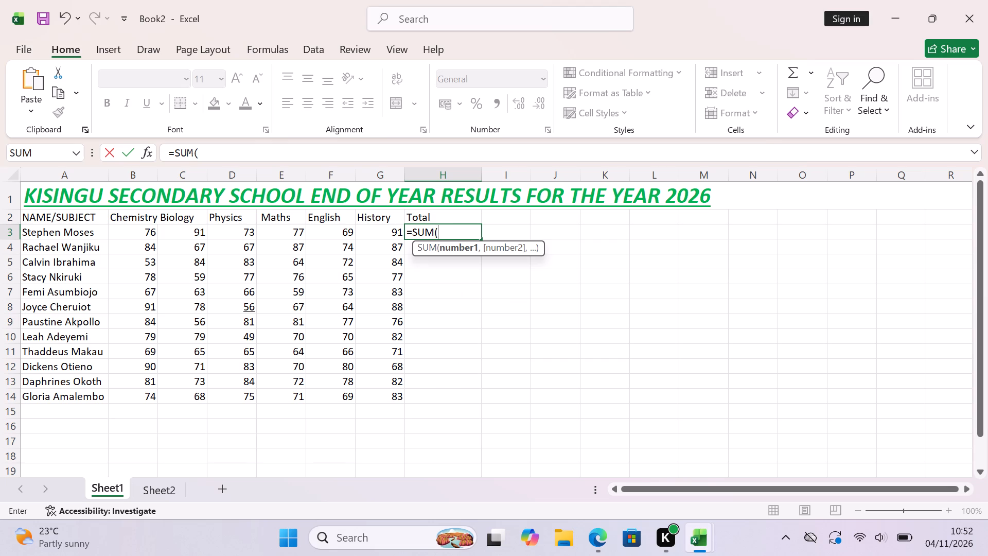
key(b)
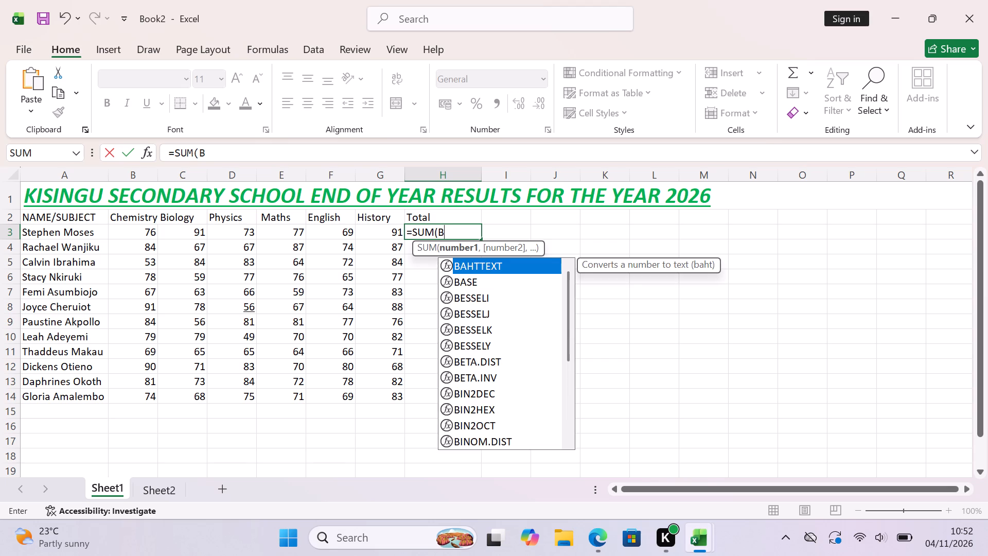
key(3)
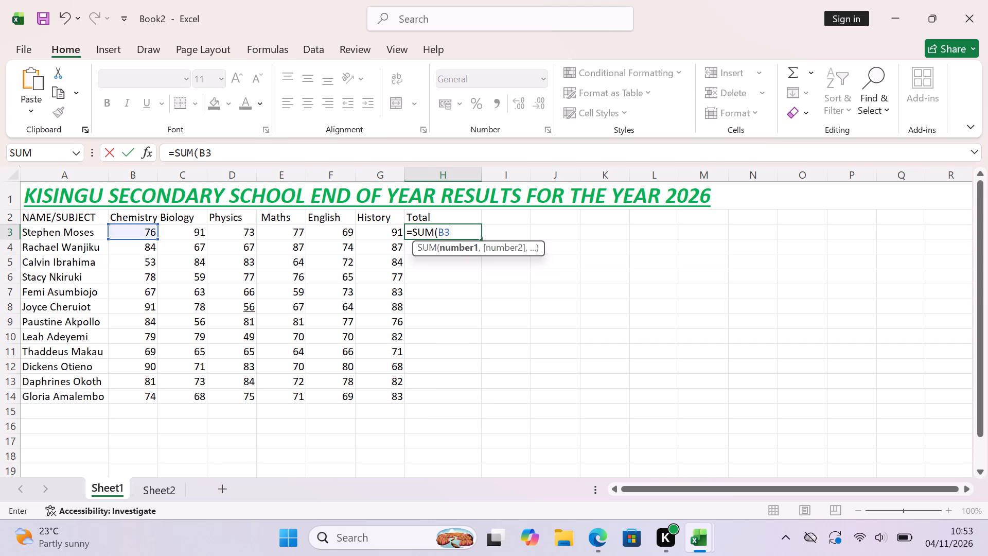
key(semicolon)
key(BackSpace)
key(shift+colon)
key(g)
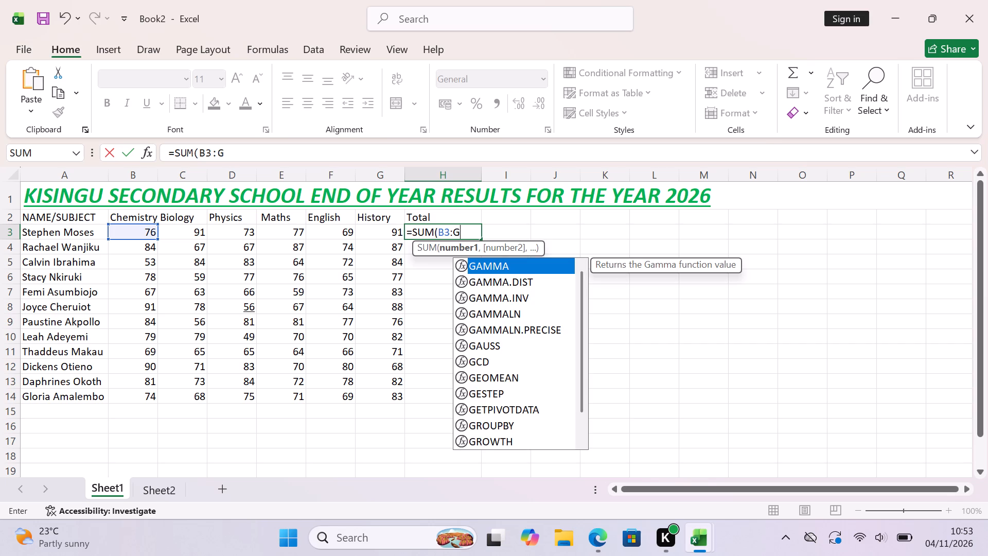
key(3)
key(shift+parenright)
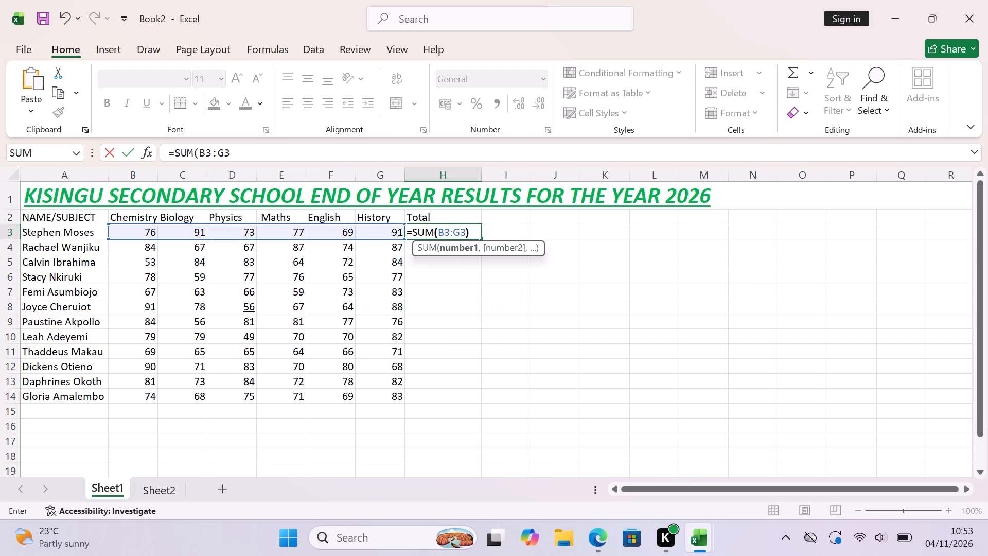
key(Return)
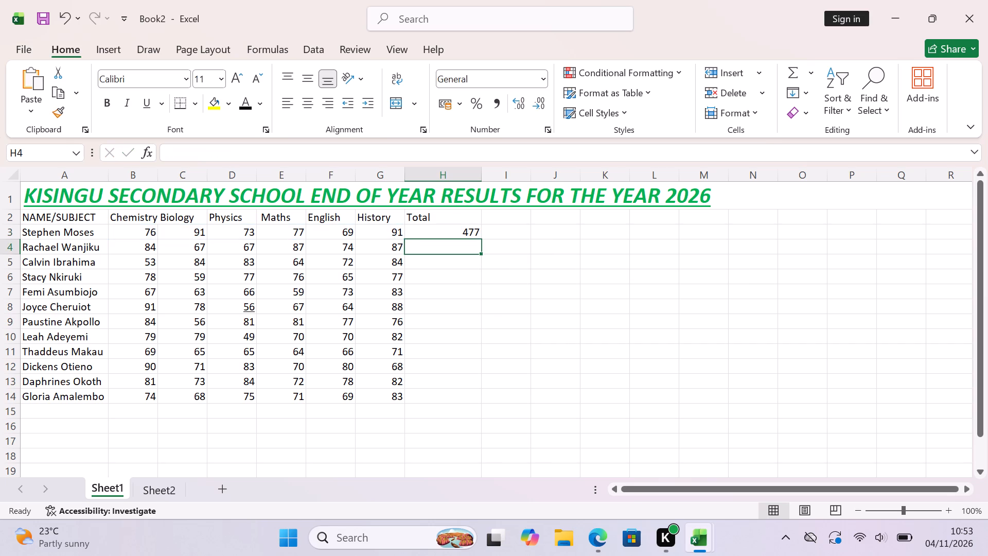
Total the second student's marks in cell H4 with the formula =SUM(B4:G4).
click(429, 253)
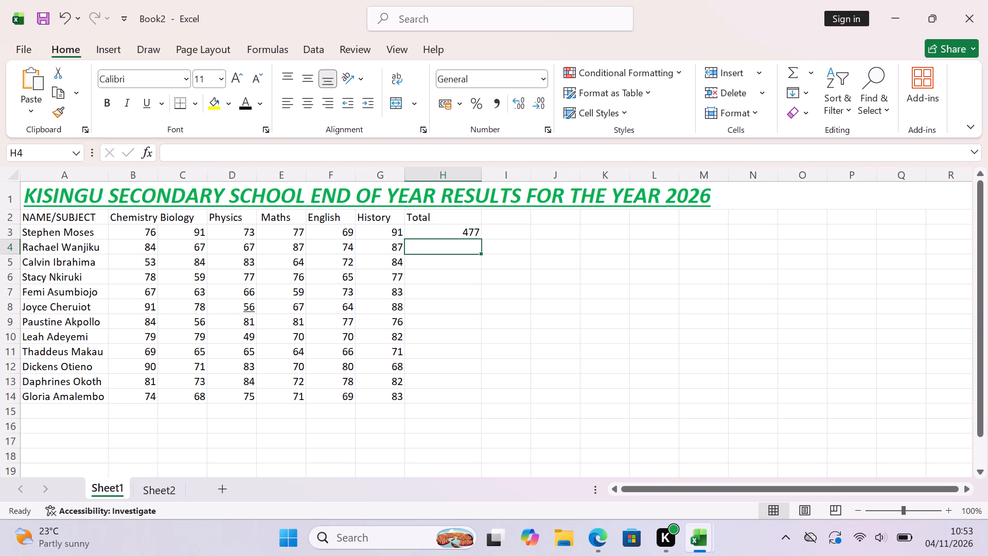
click(424, 246)
double_click(424, 246)
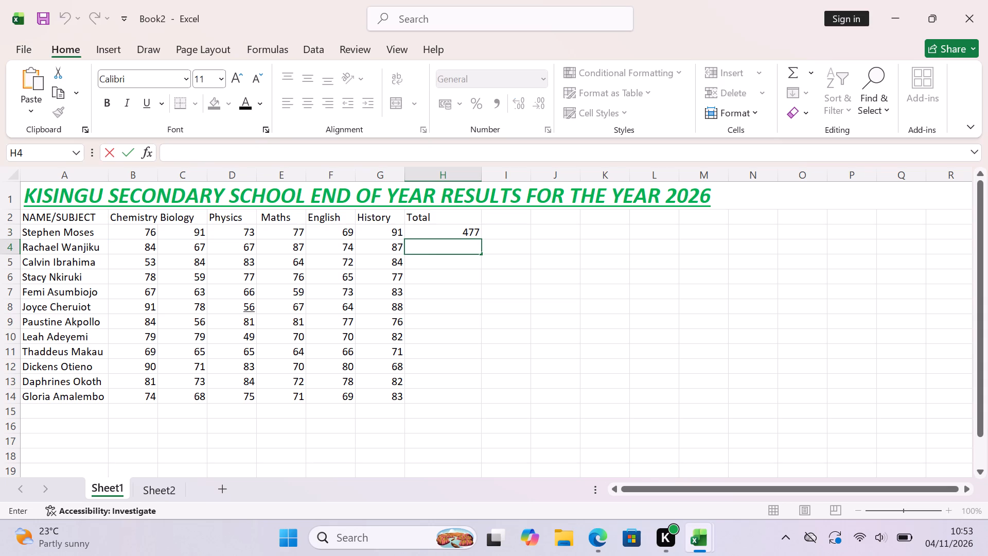
key(equal)
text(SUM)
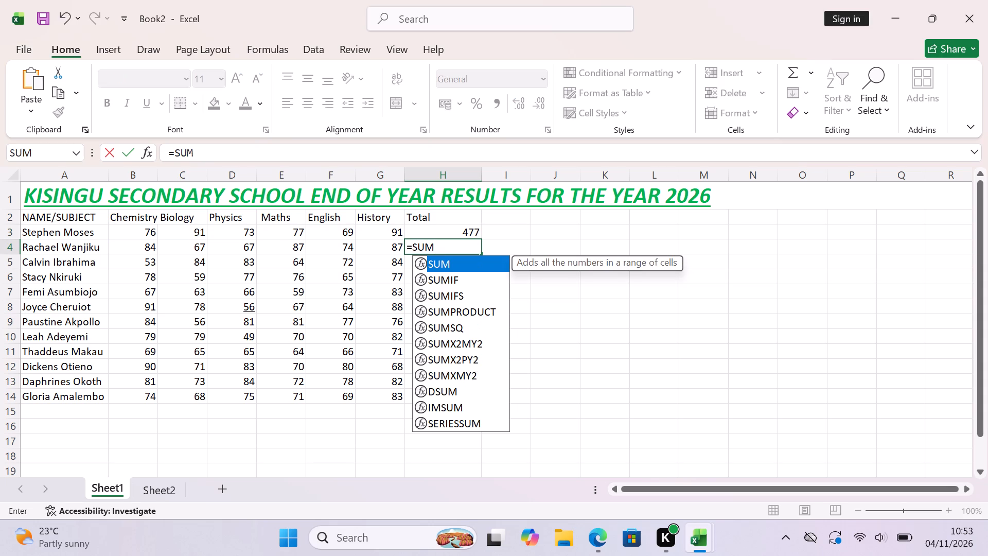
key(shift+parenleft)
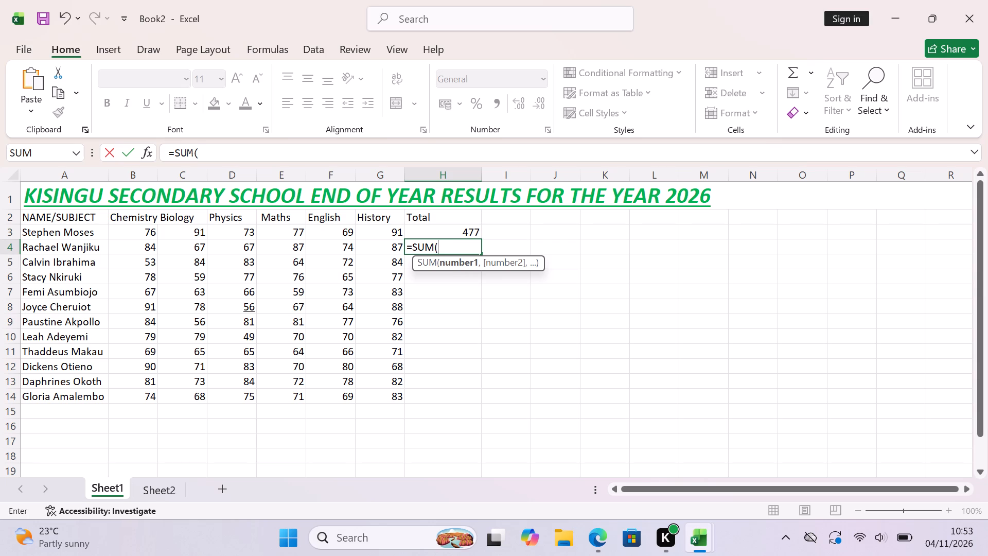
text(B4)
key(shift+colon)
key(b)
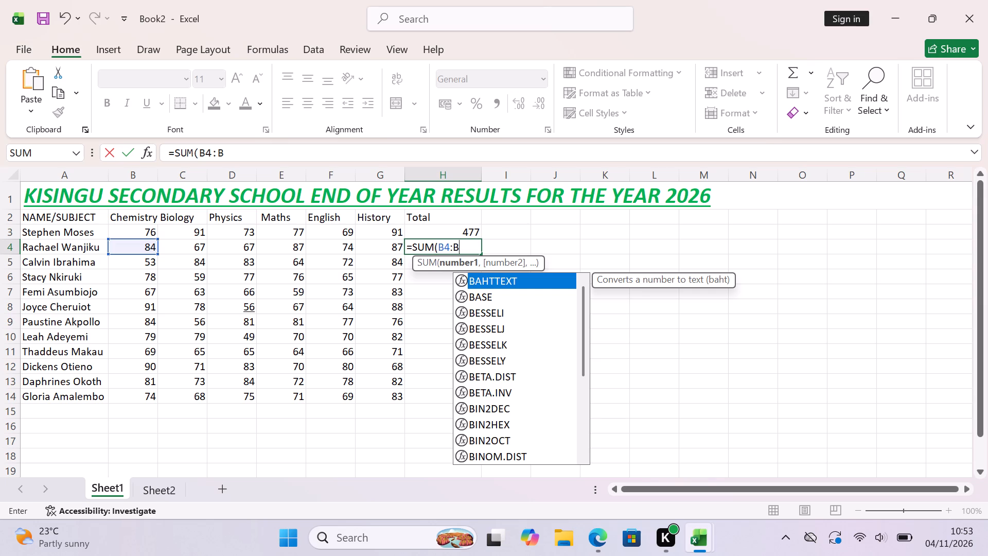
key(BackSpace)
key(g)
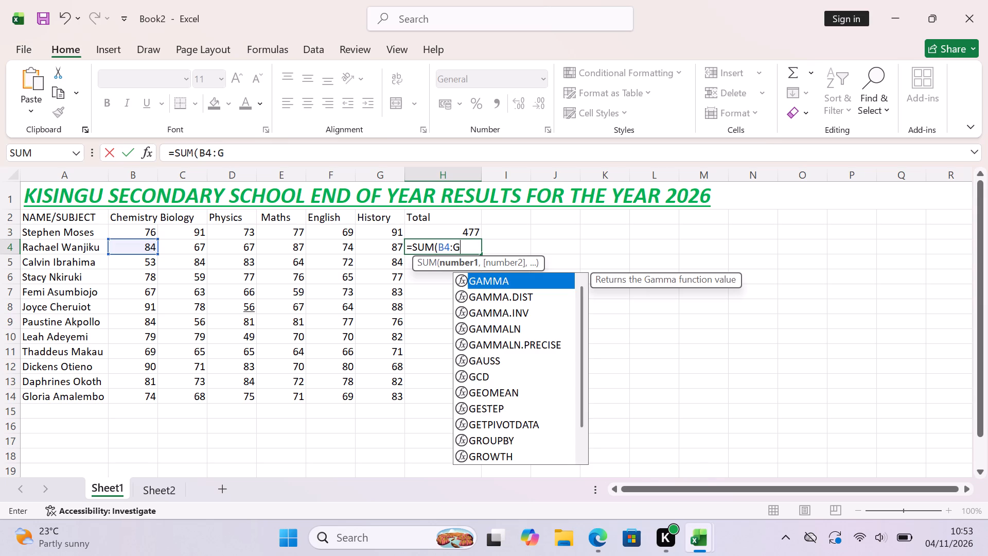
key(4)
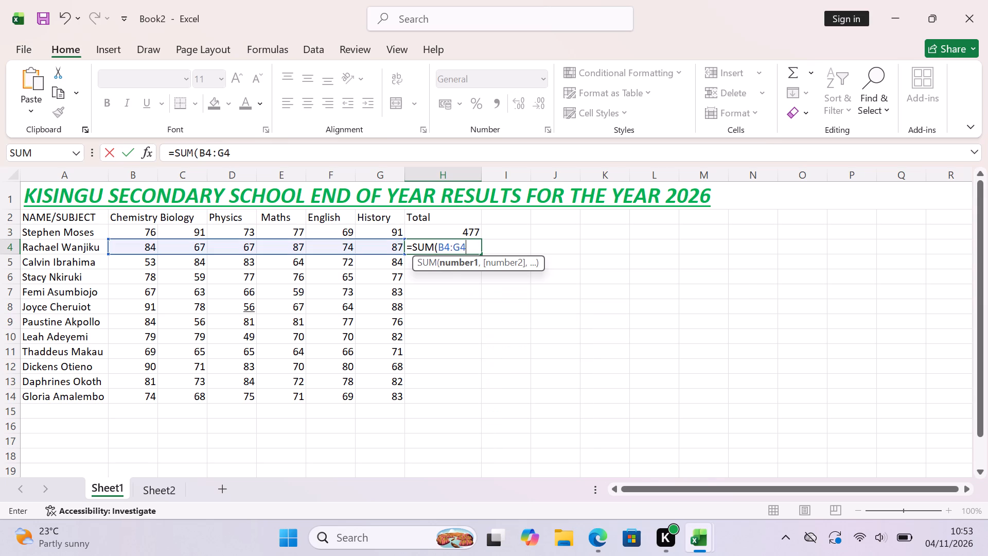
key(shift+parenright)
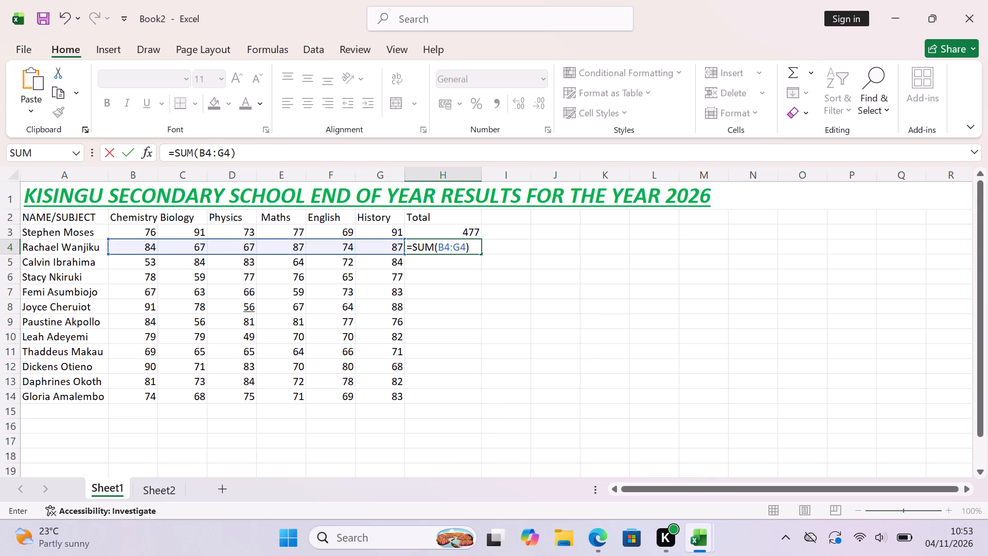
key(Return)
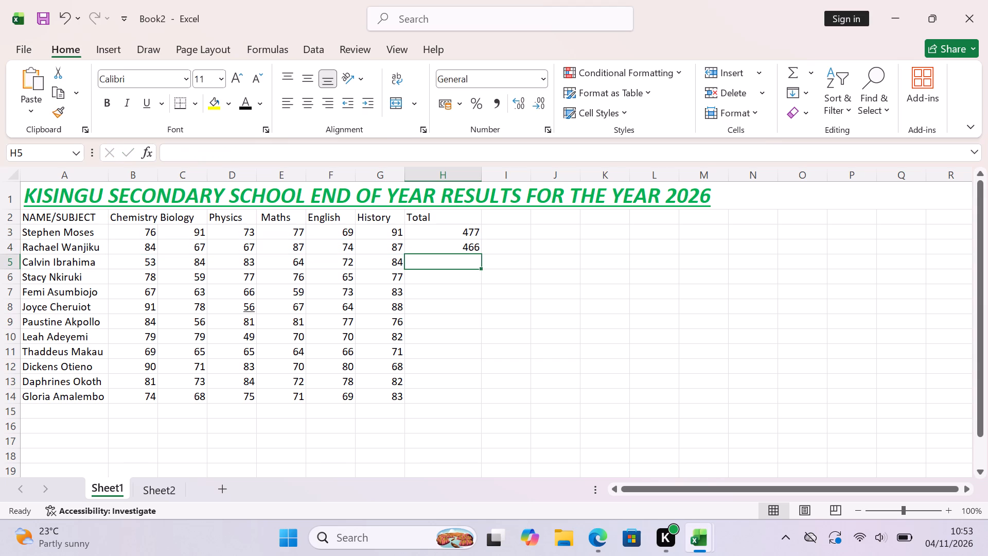
Total the third student's marks in cell H5 with the formula =SUM(B5:G5).
click(451, 262)
click(435, 263)
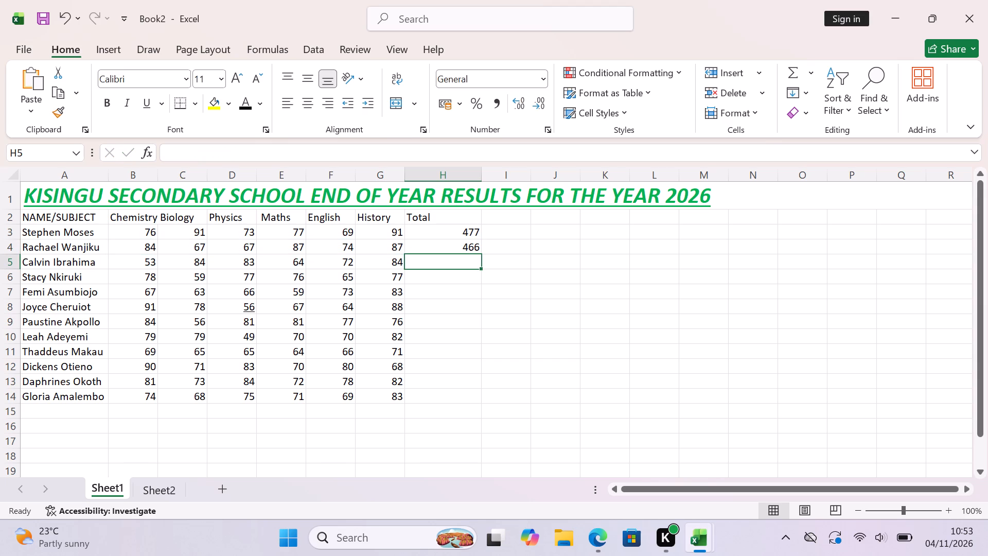
double_click(435, 263)
key(equal)
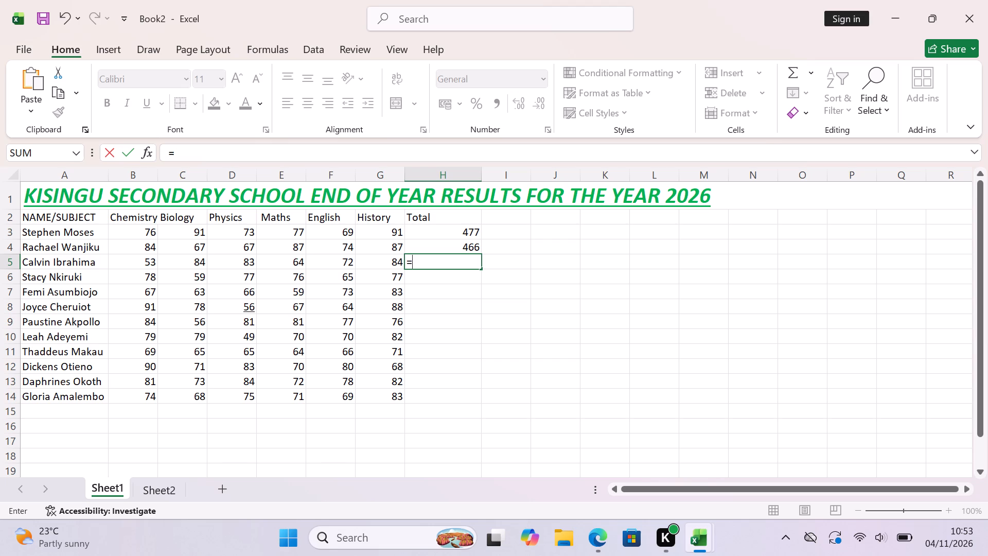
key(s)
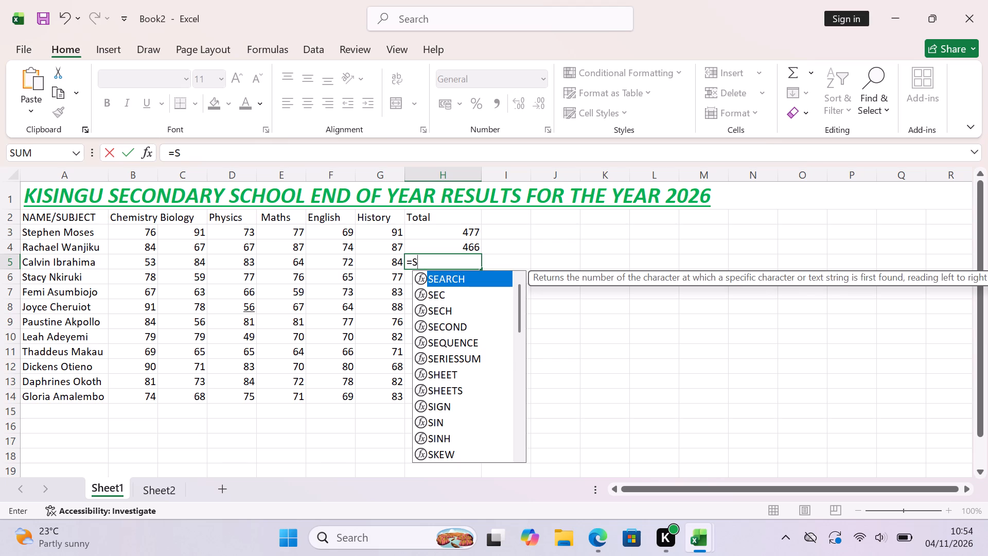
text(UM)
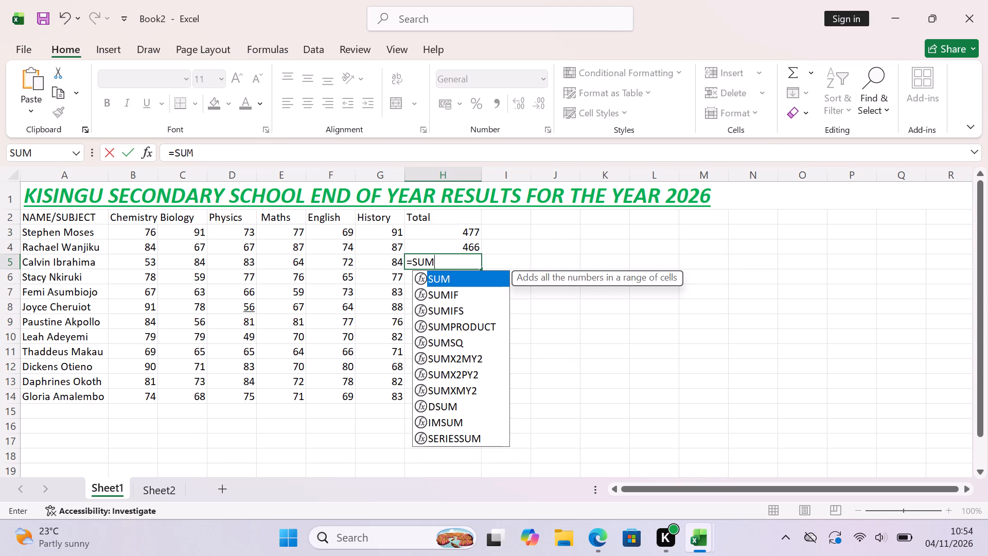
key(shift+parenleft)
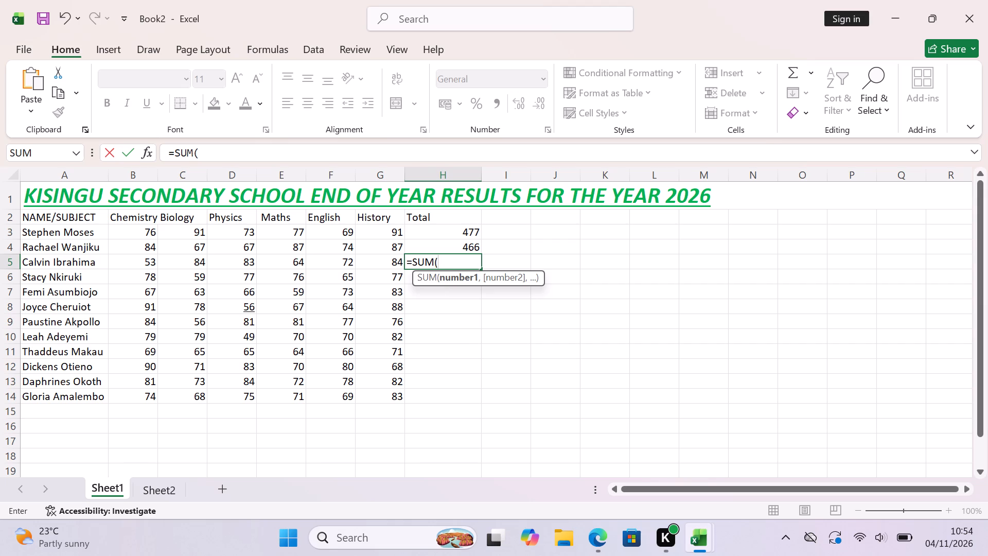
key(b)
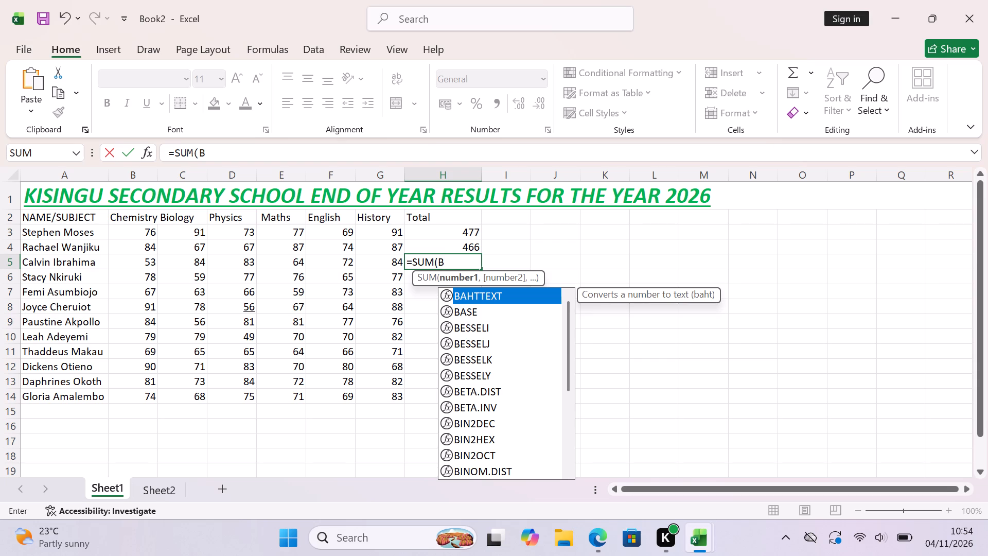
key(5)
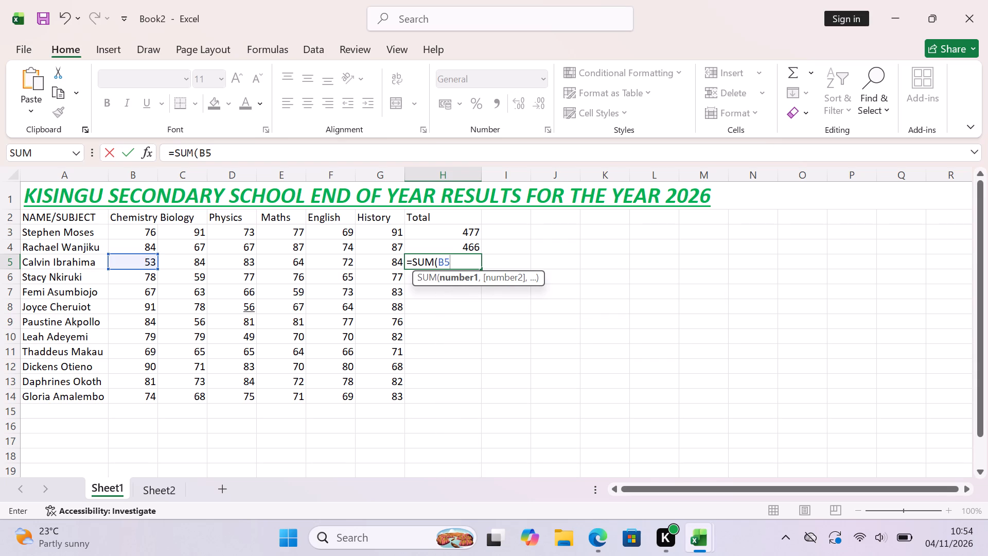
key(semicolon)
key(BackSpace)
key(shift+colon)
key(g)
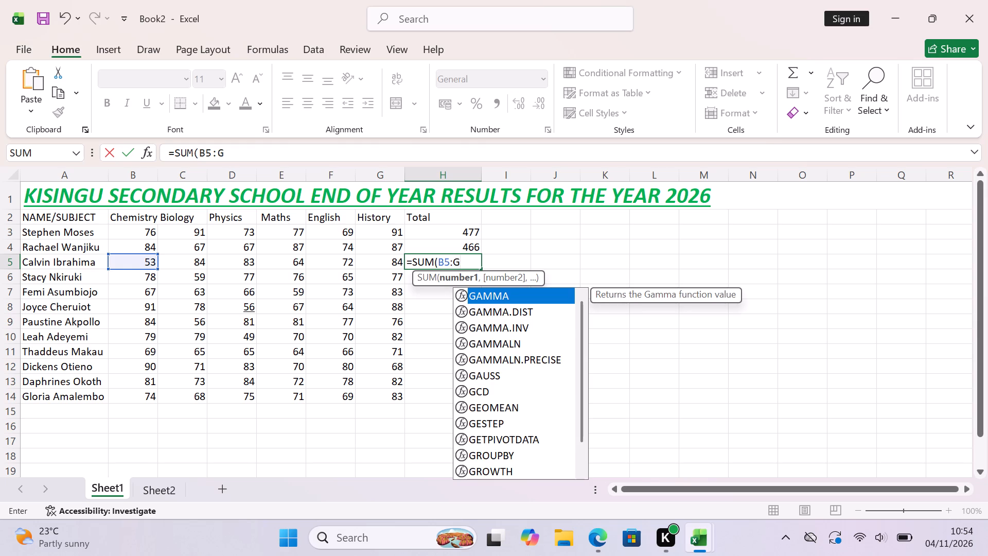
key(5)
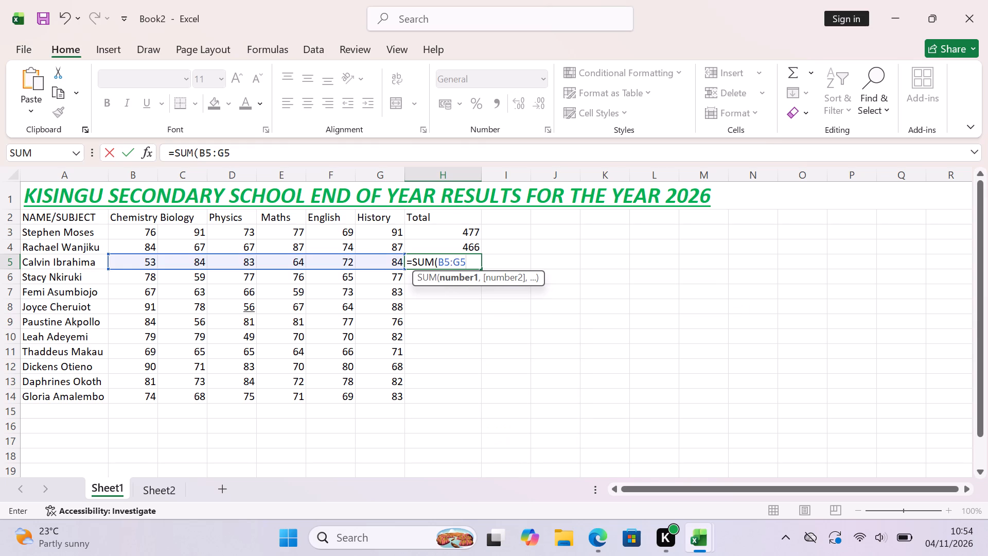
click(468, 264)
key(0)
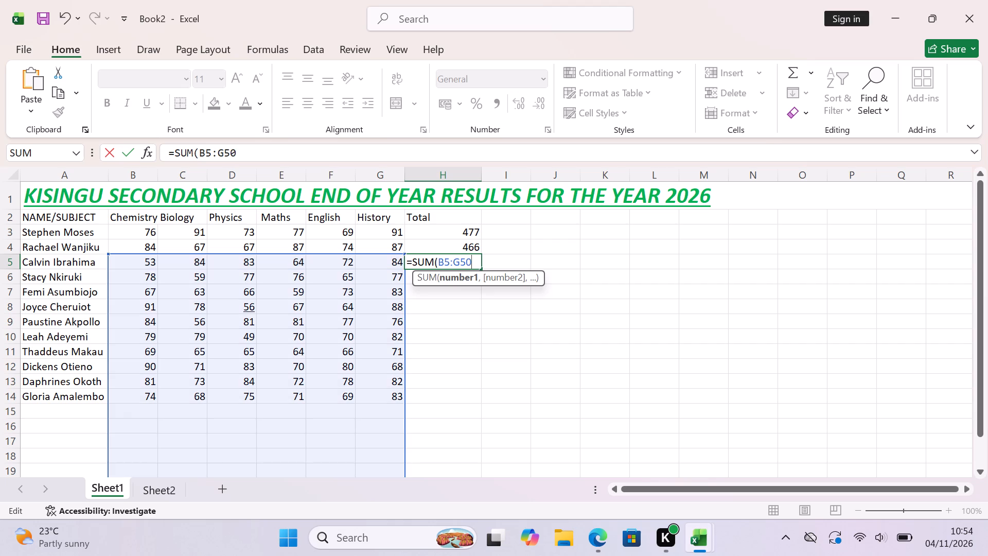
key(BackSpace)
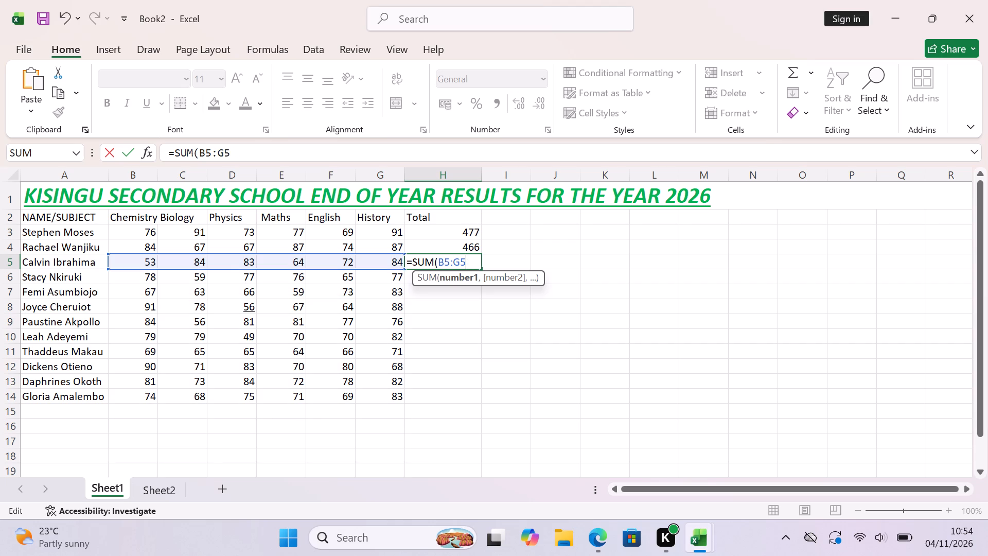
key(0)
key(BackSpace)
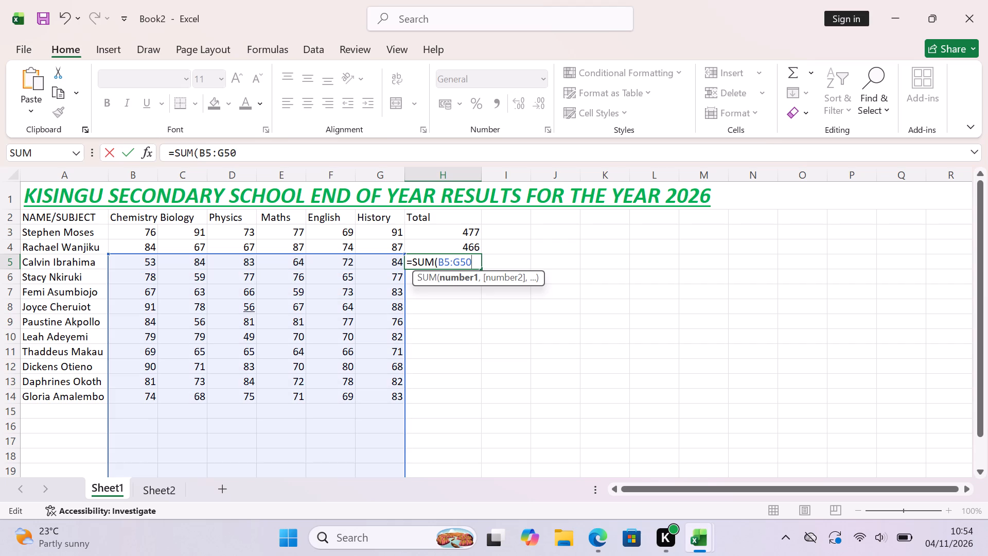
key(BackSpace)
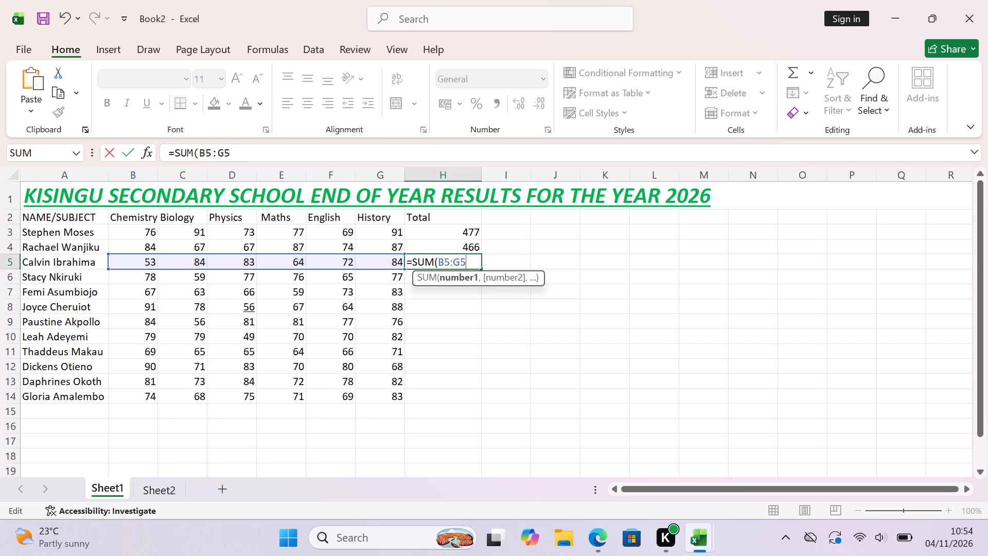
key(shift+parenright)
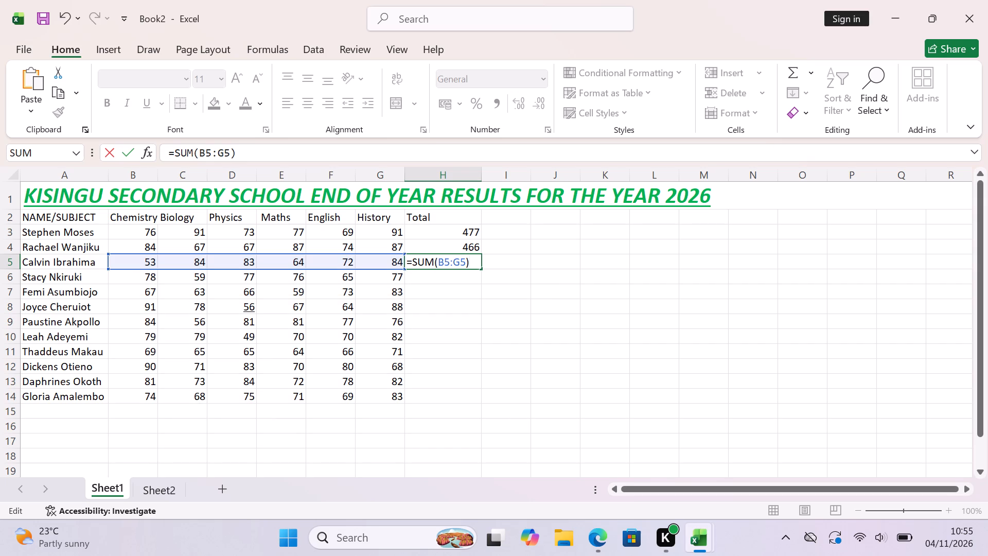
key(Return)
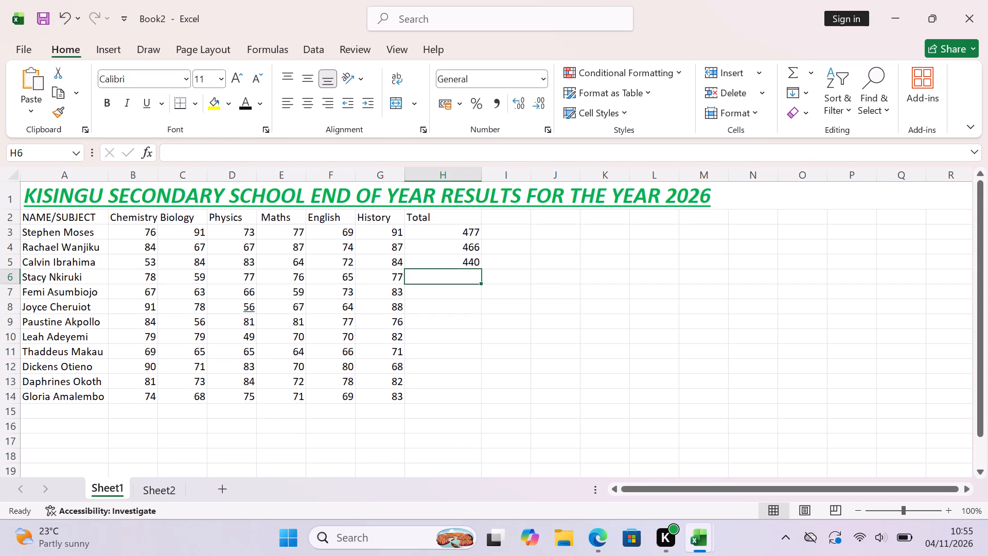
Total the fourth student's marks in cell H6 with the formula =SUM(B6:G6).
click(443, 278)
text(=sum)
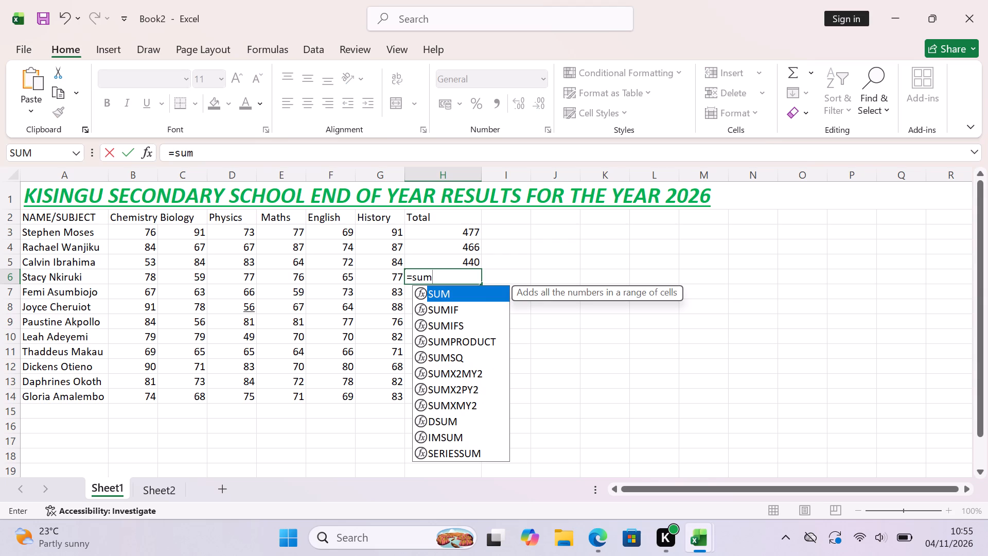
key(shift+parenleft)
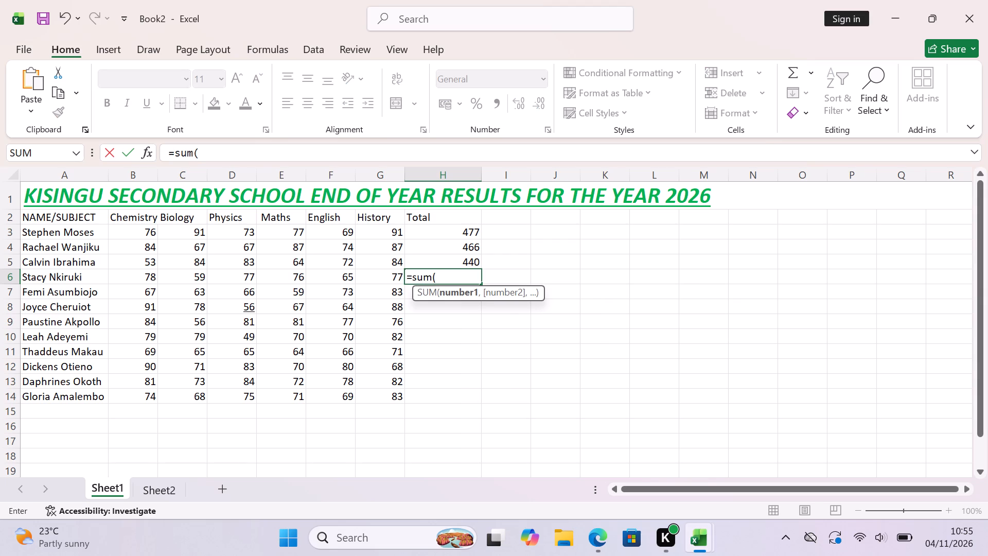
click(435, 279)
key(BackSpace)
key(BackSpace)
key(BackSpace)
key(BackSpace)
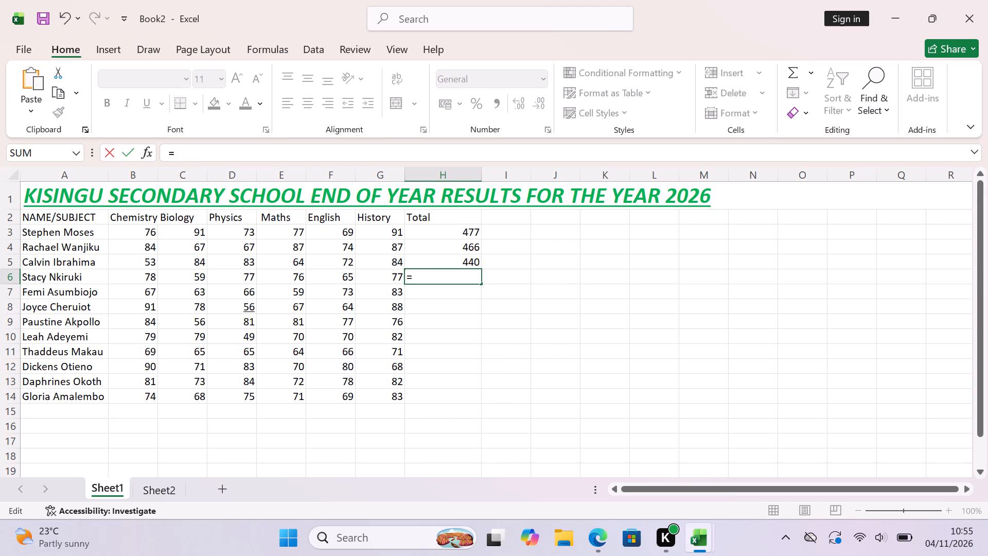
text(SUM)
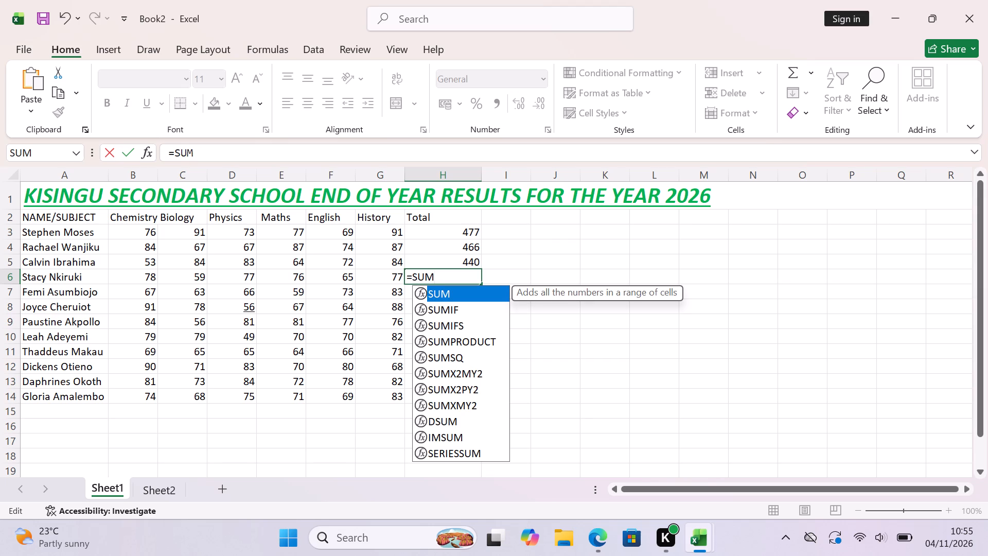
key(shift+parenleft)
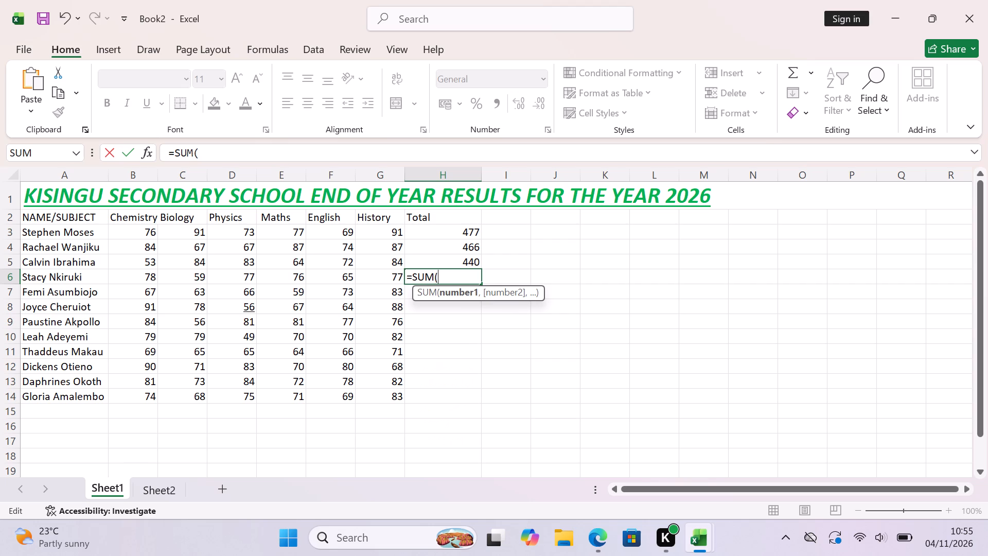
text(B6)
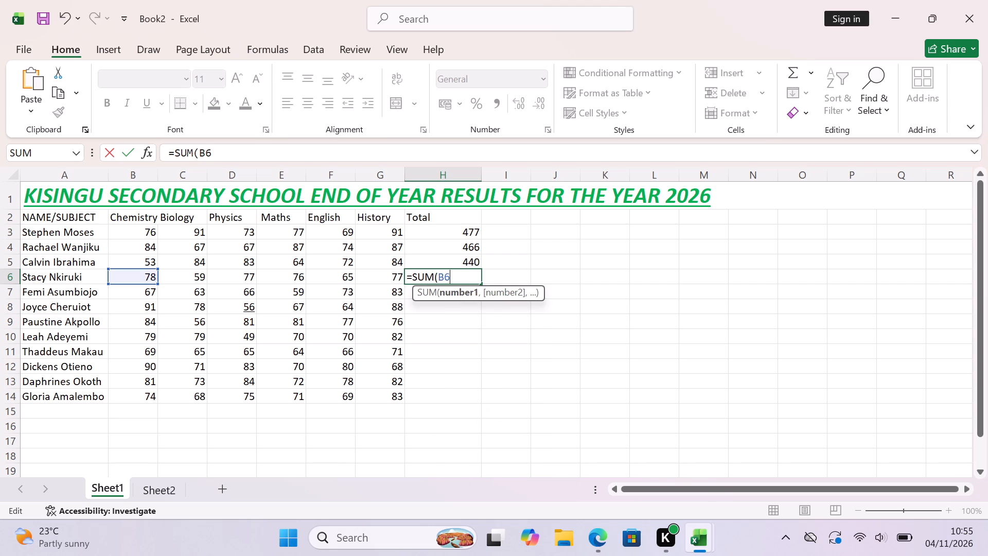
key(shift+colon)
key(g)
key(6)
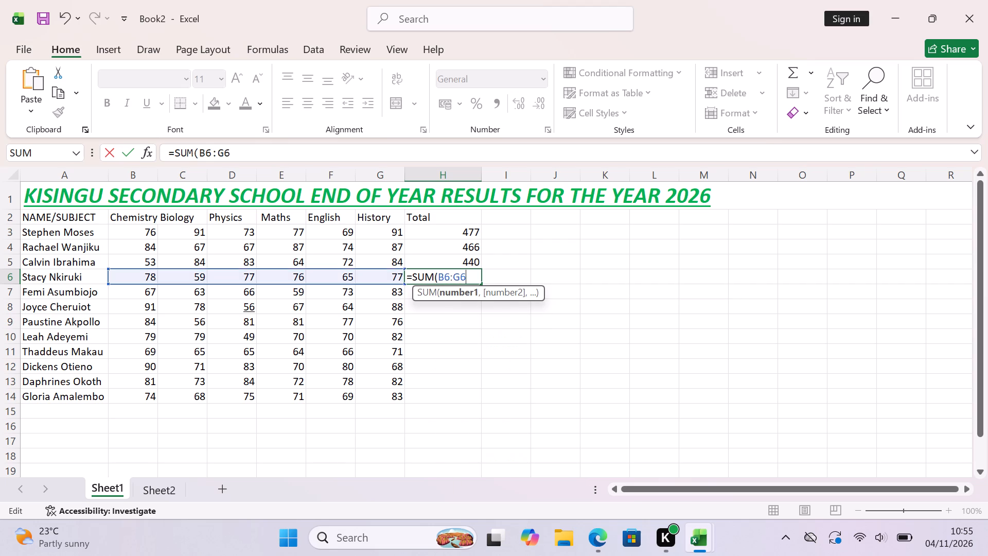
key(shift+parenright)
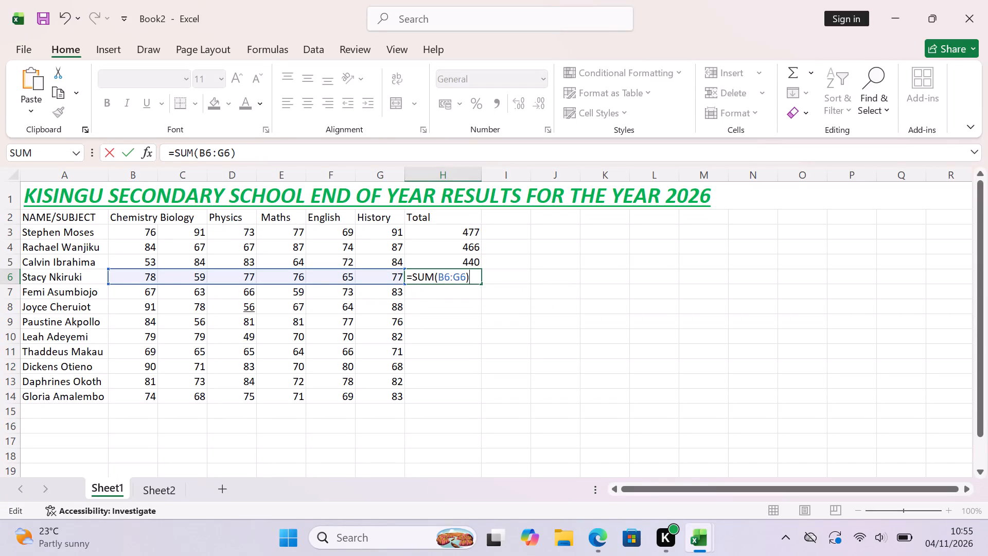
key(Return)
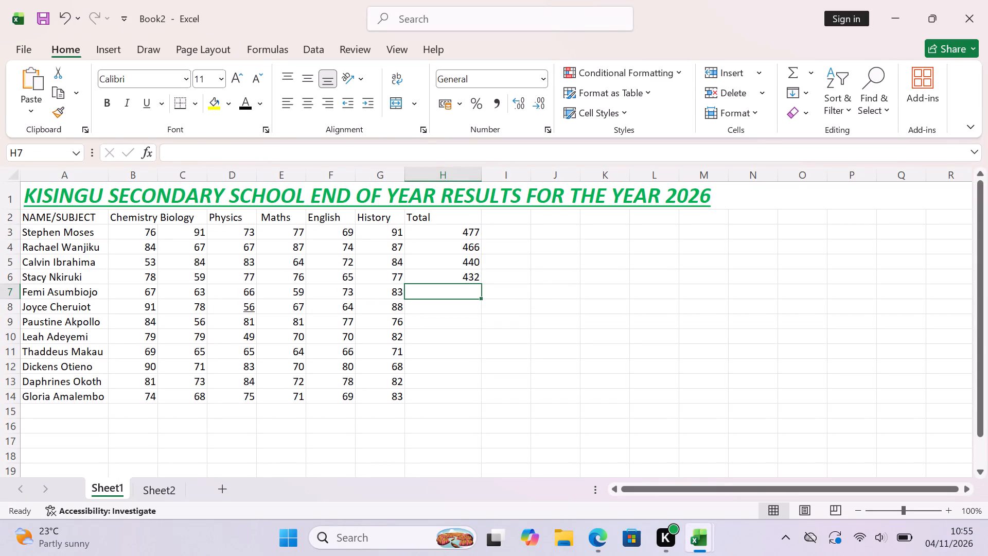
Total the fifth student's marks in cell H7 with the formula =SUM(B7:G7).
click(453, 290)
click(416, 291)
key(equal)
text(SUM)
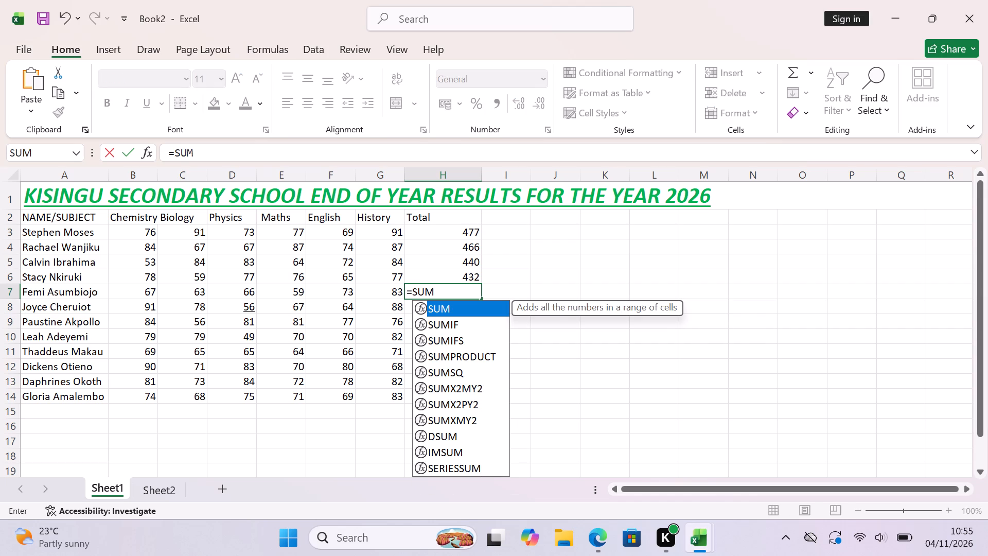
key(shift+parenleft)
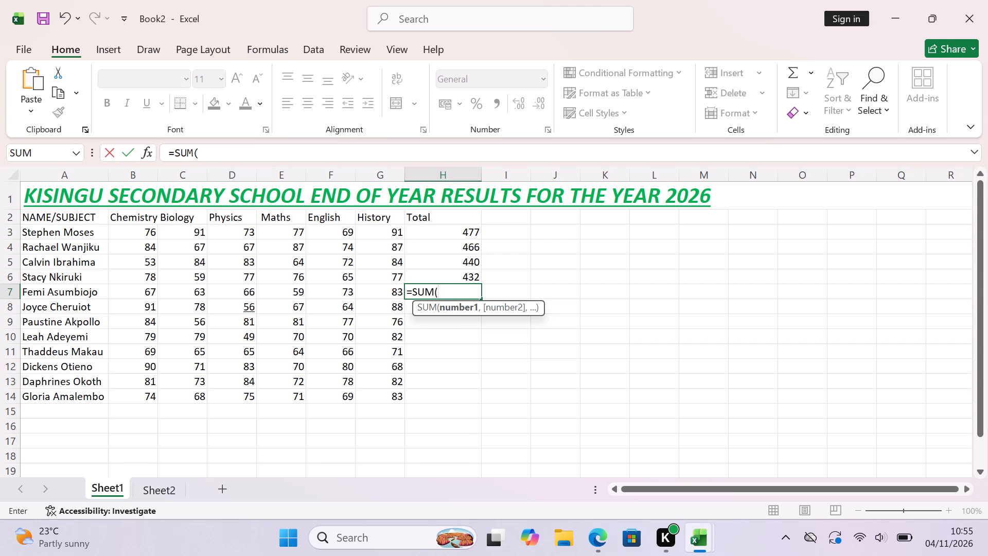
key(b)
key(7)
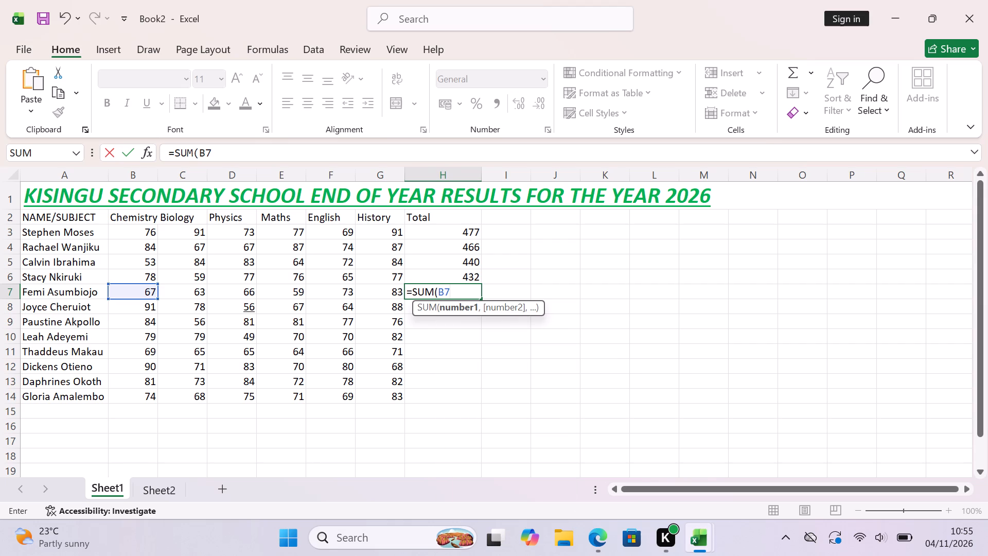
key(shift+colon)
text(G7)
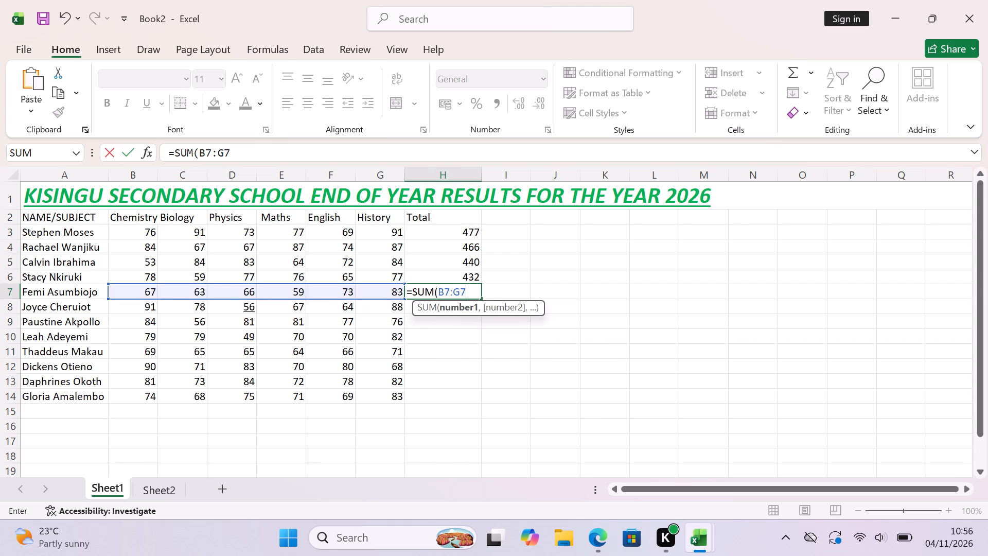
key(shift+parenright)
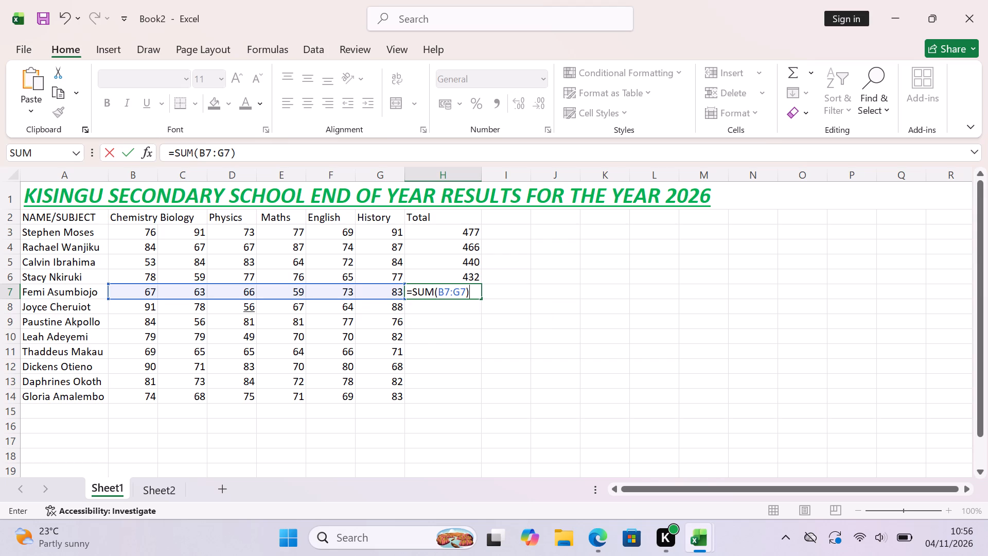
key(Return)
Total the sixth student's marks in cell H8 with the formula =SUM(B8:G8).
click(462, 305)
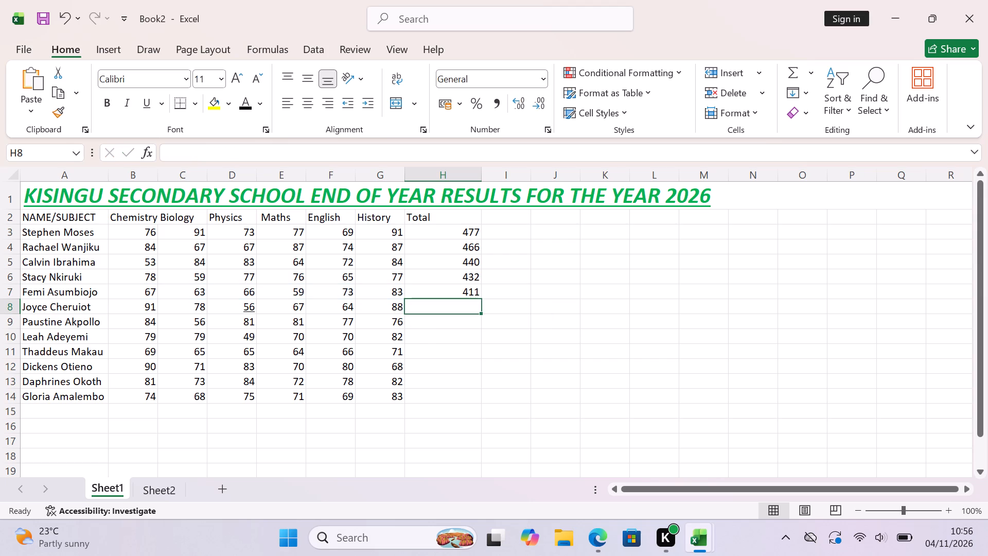
click(431, 306)
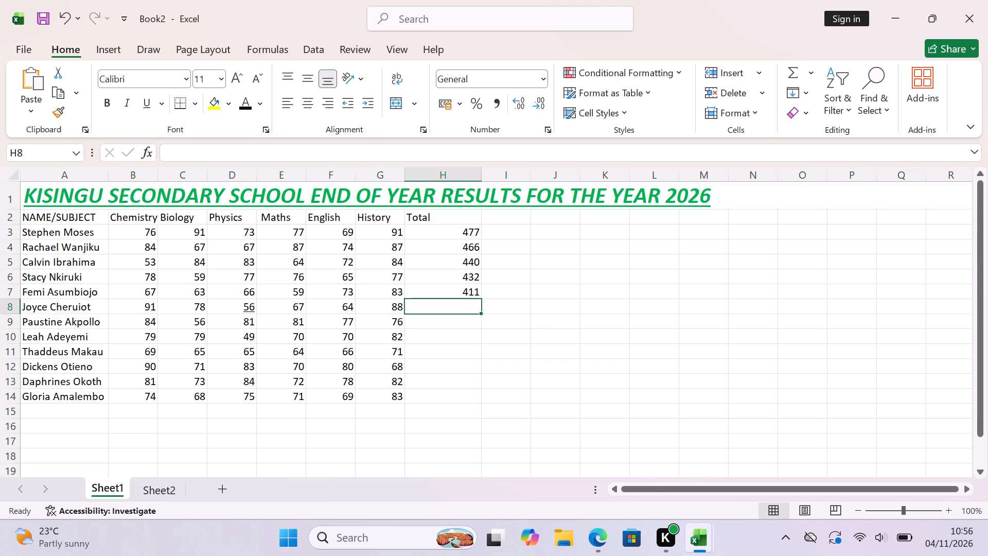
click(420, 307)
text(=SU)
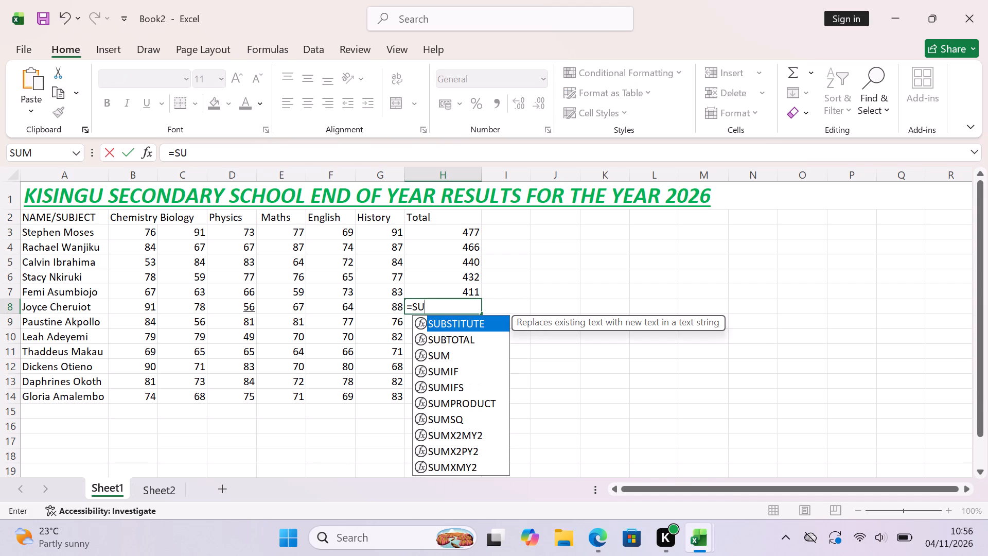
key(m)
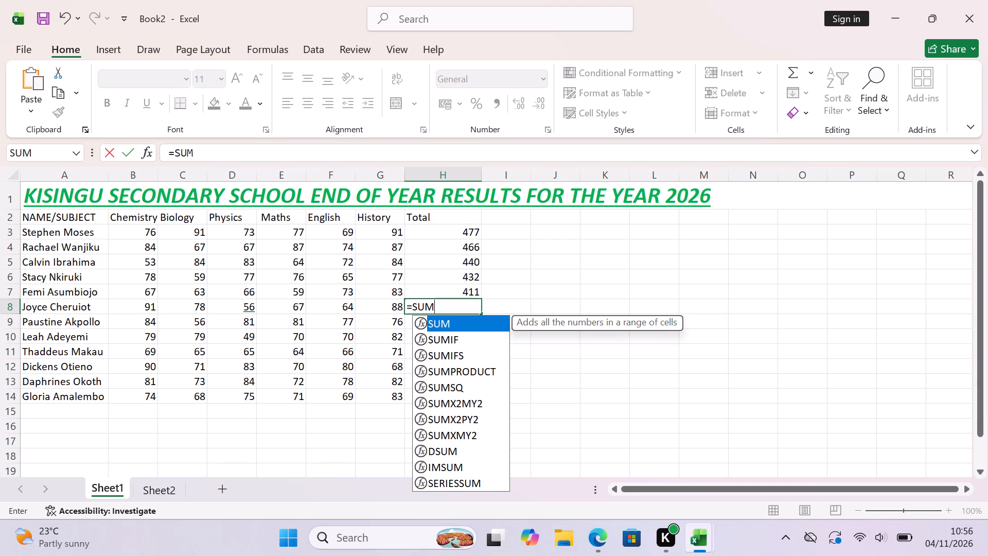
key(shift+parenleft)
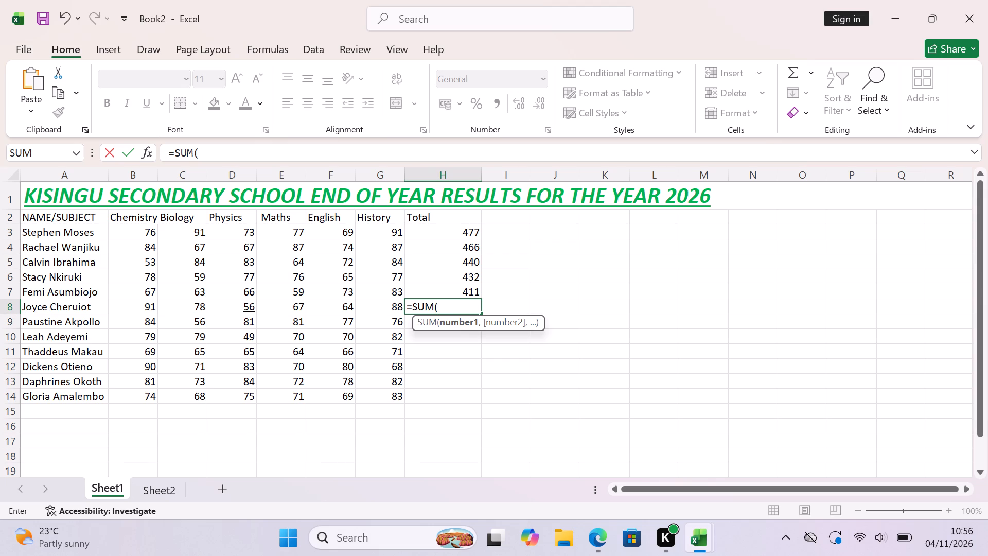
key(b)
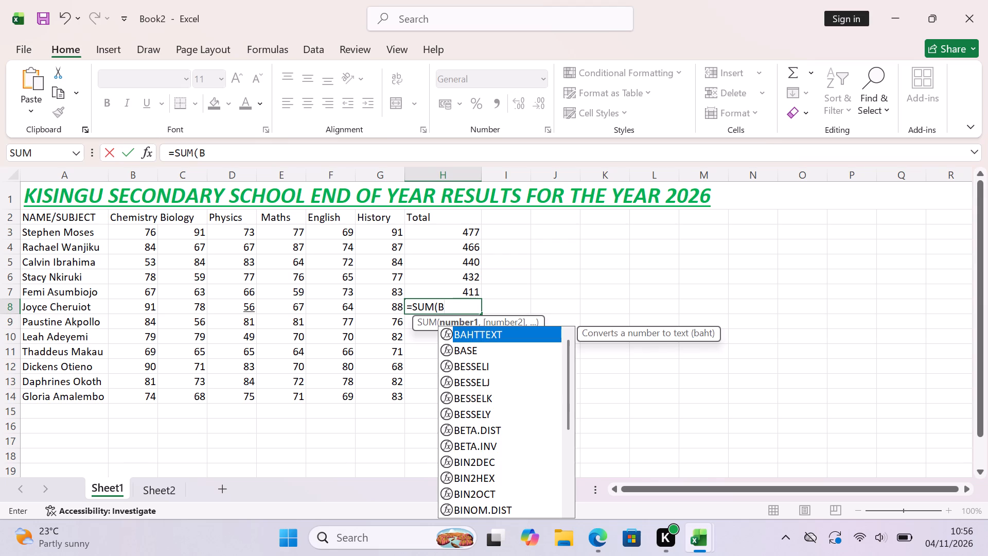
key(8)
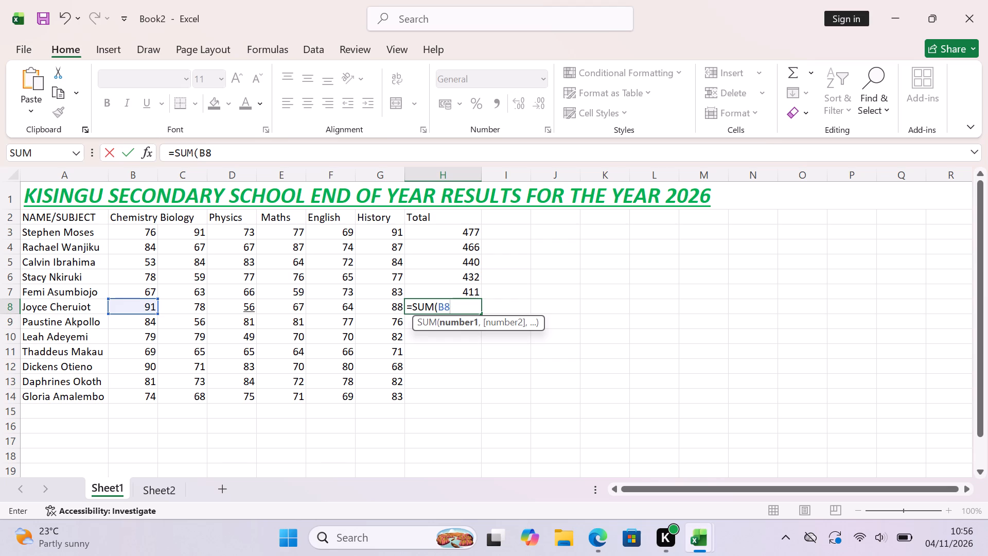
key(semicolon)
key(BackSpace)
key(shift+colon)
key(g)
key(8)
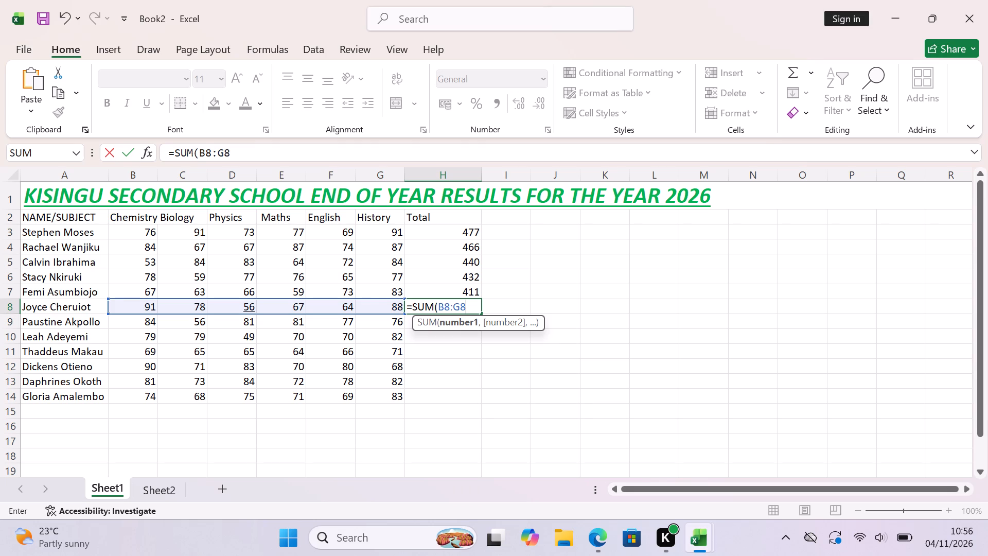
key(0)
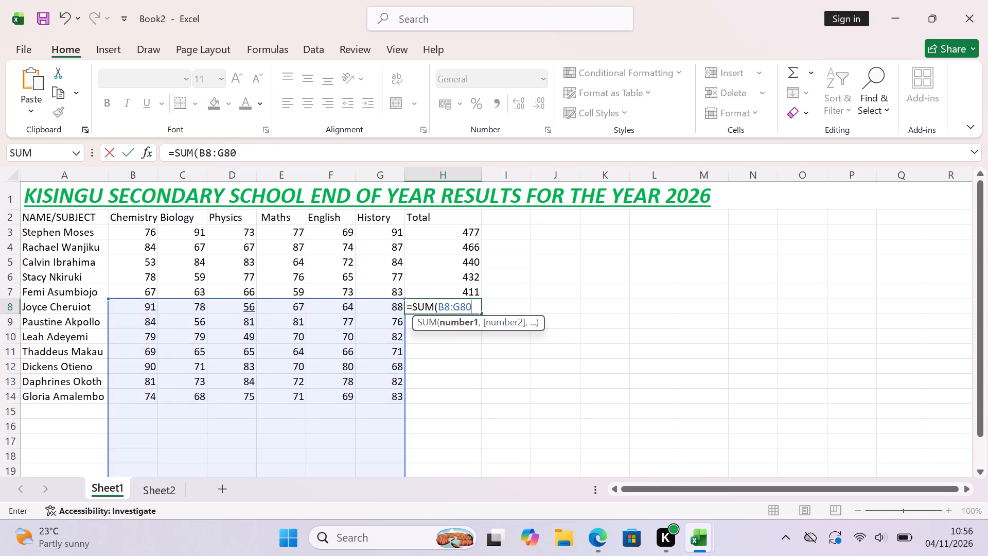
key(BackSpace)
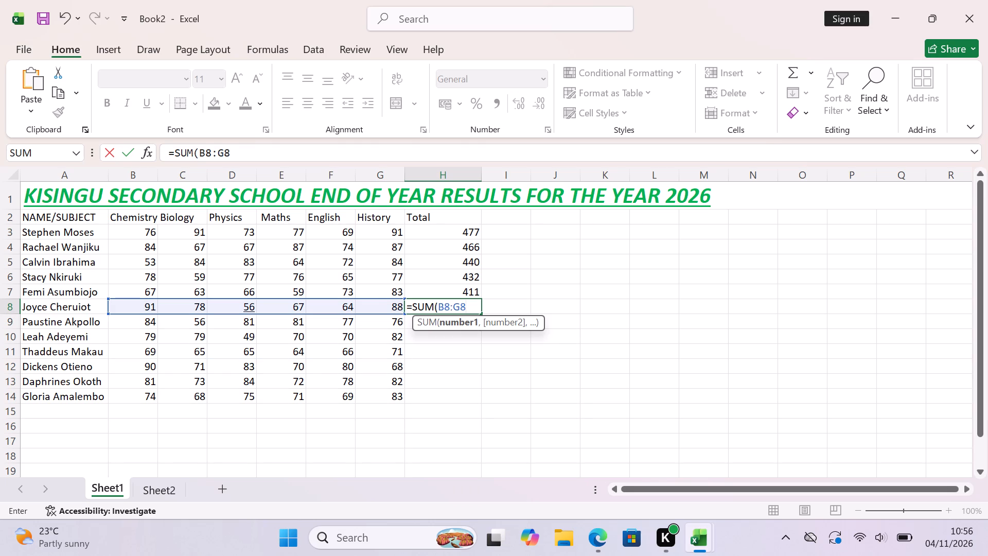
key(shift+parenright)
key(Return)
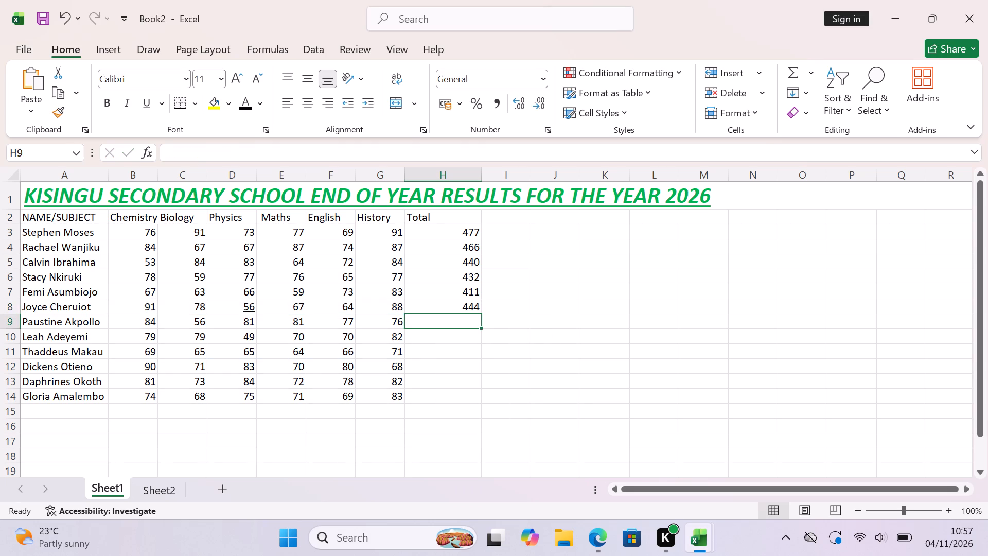
Total the seventh student's marks in cell H9 with the formula =SUM(B9:G9).
click(442, 322)
click(427, 322)
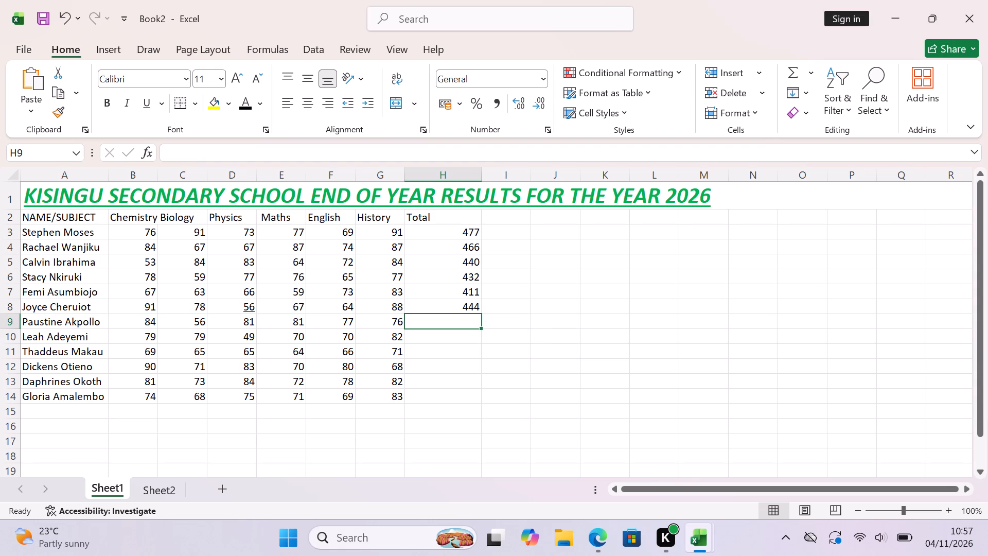
click(427, 322)
double_click(427, 322)
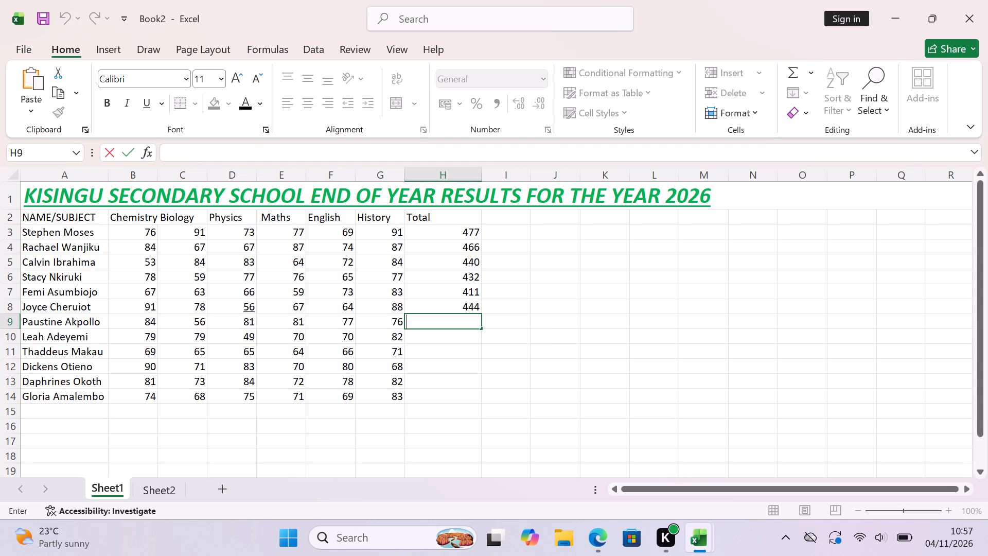
key(equal)
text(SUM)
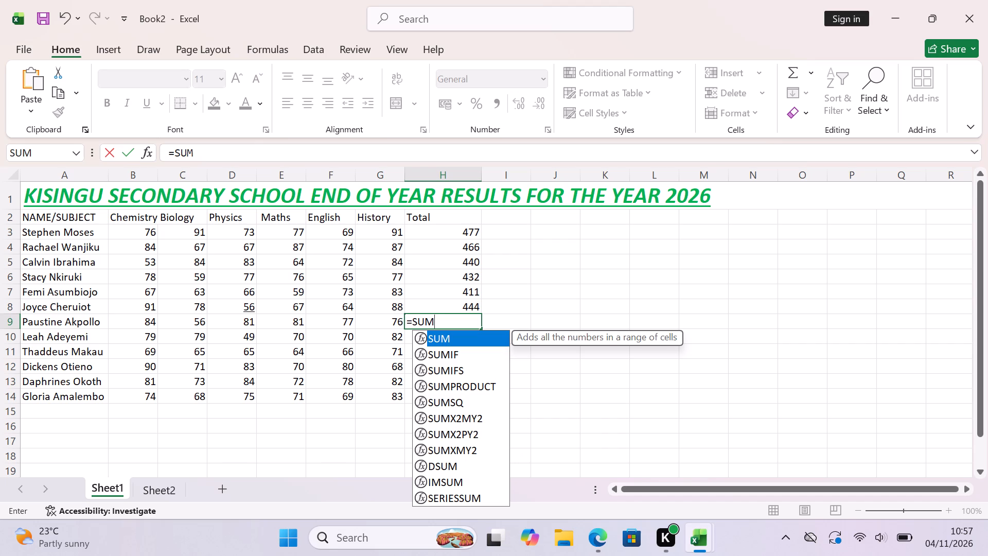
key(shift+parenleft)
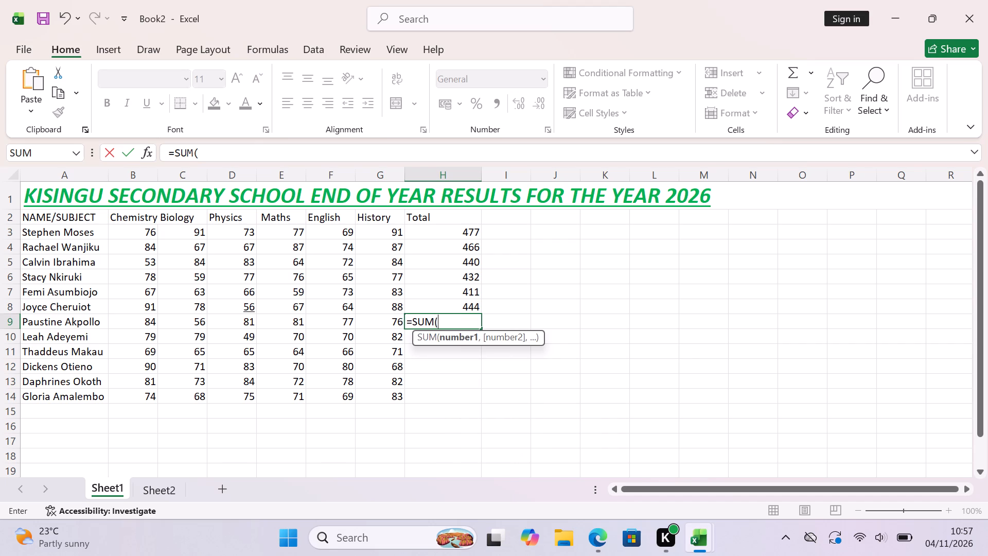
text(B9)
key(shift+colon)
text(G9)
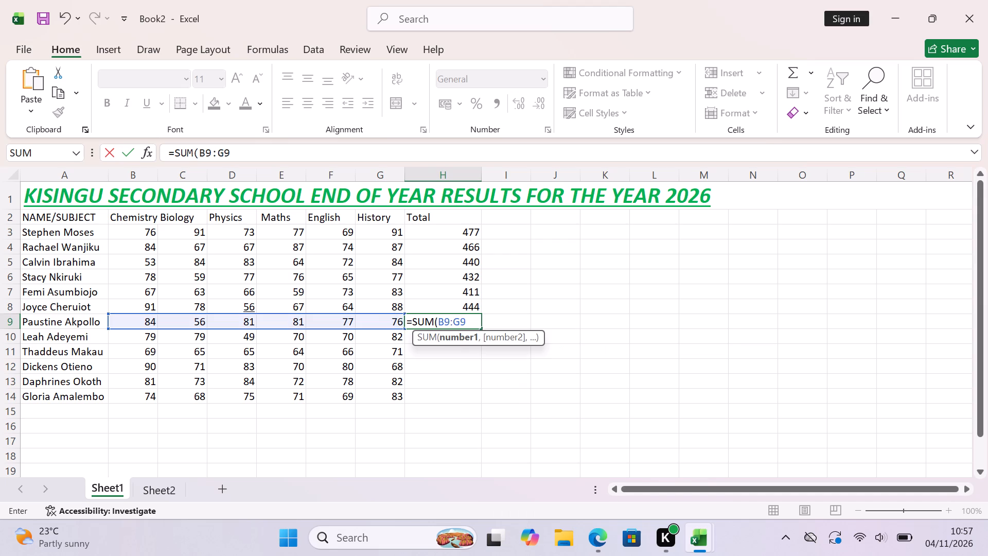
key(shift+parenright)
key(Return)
Total the eighth student's marks in cell H10 with the formula =SUM(B10:G10).
click(431, 337)
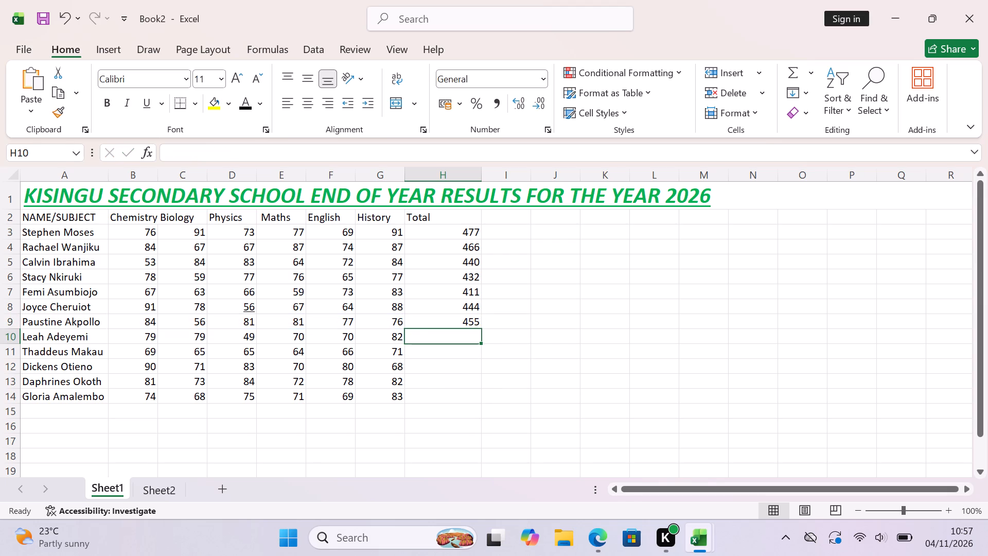
key(equal)
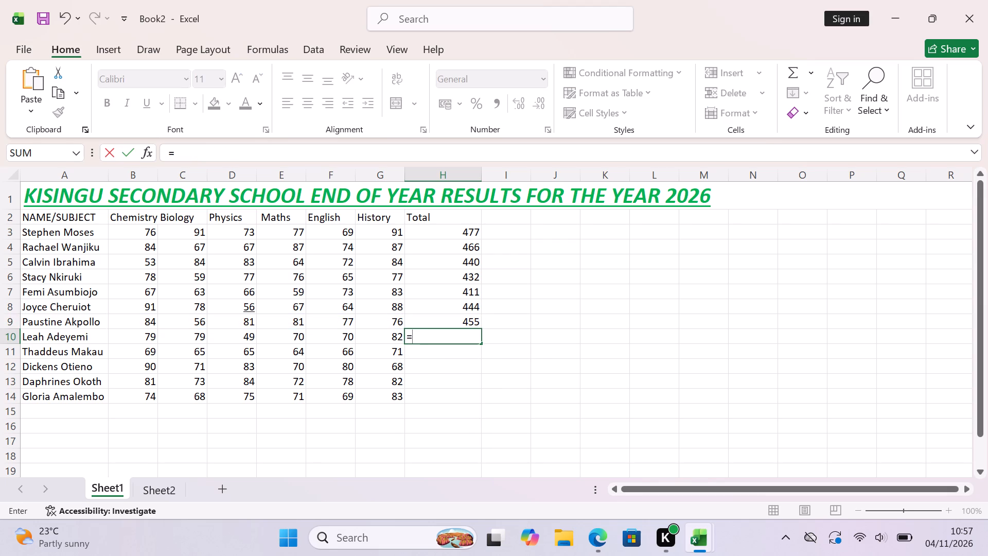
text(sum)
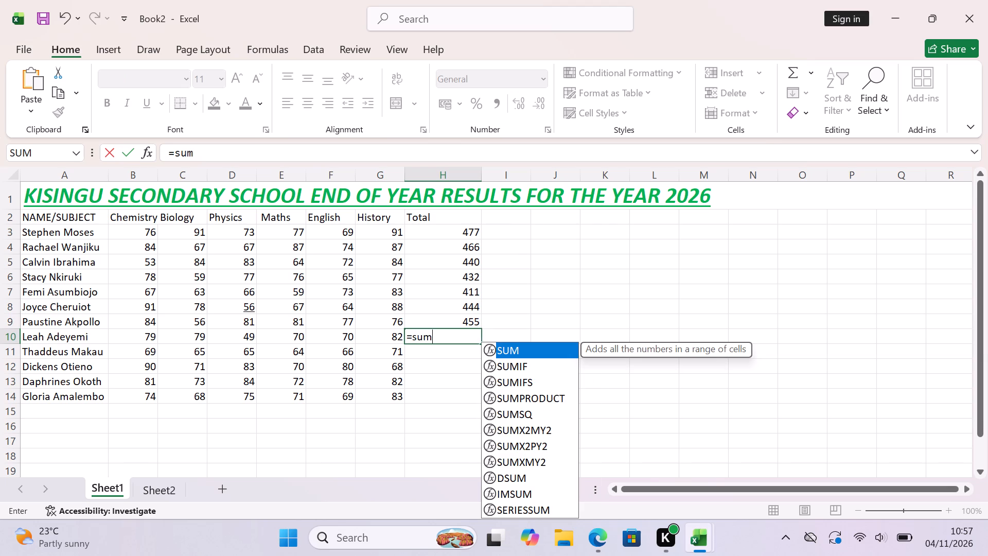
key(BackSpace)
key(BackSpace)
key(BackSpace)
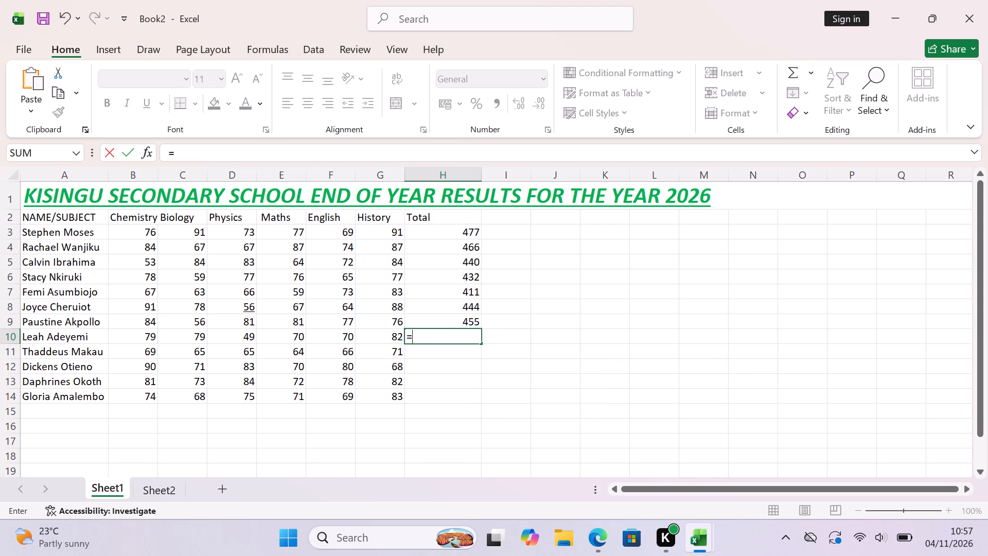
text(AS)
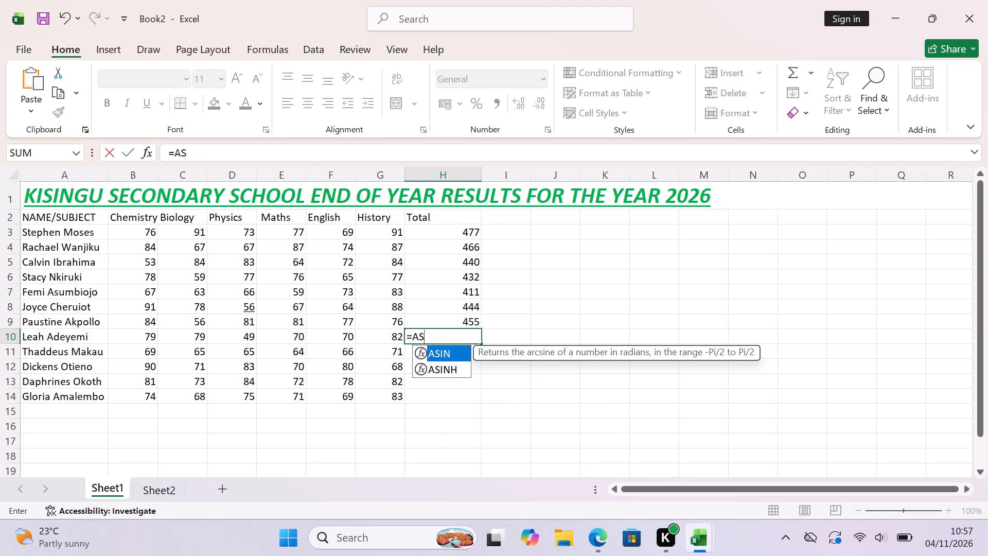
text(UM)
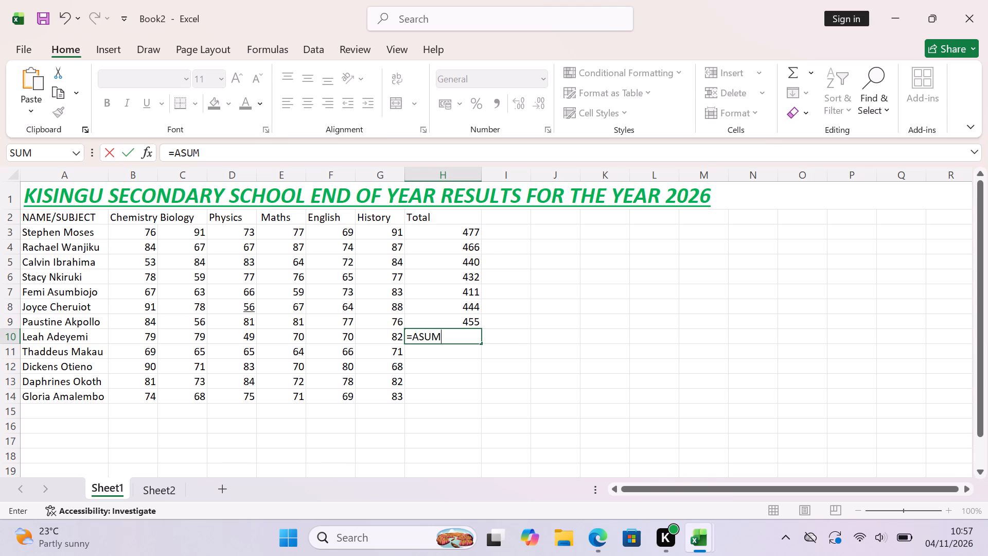
click(417, 337)
key(BackSpace)
click(444, 335)
key(BackSpace)
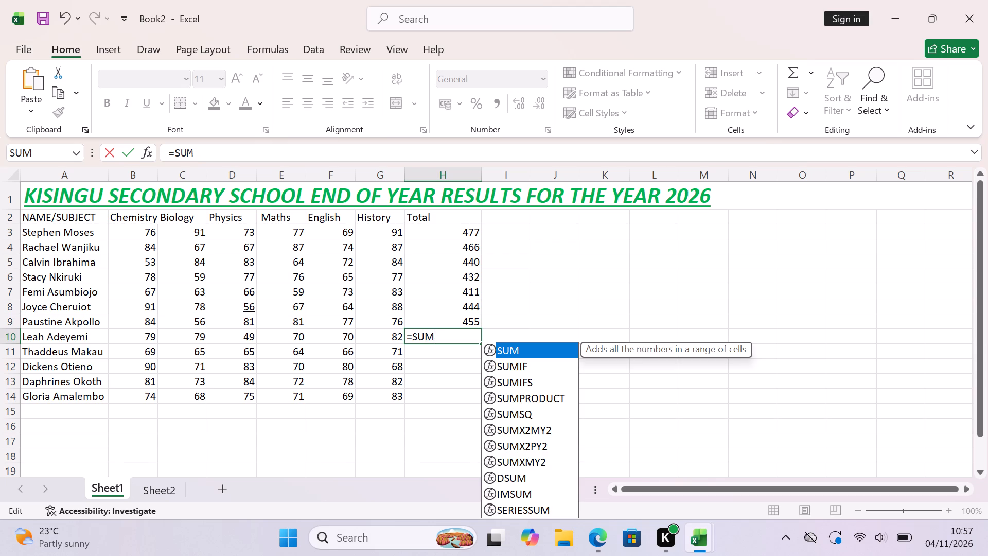
key(shift+parenleft)
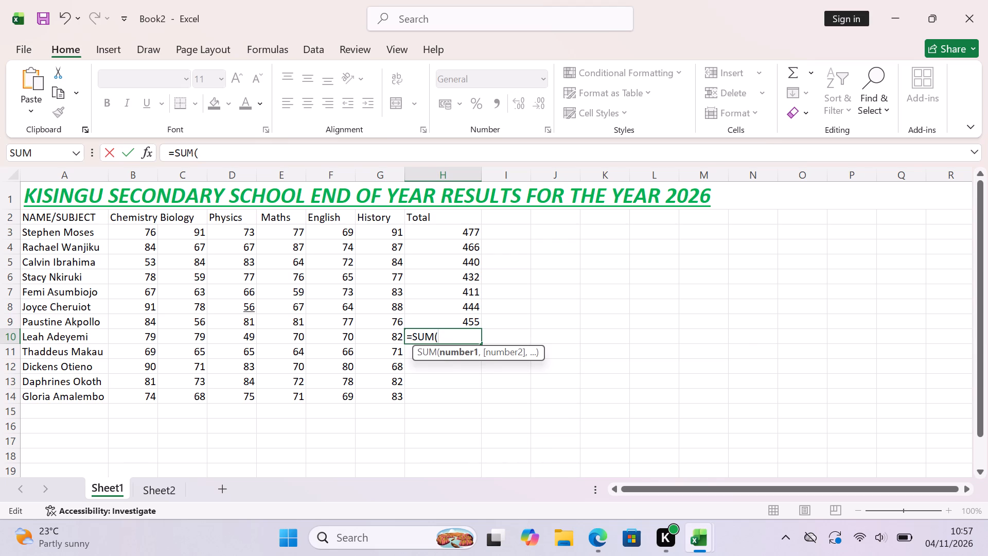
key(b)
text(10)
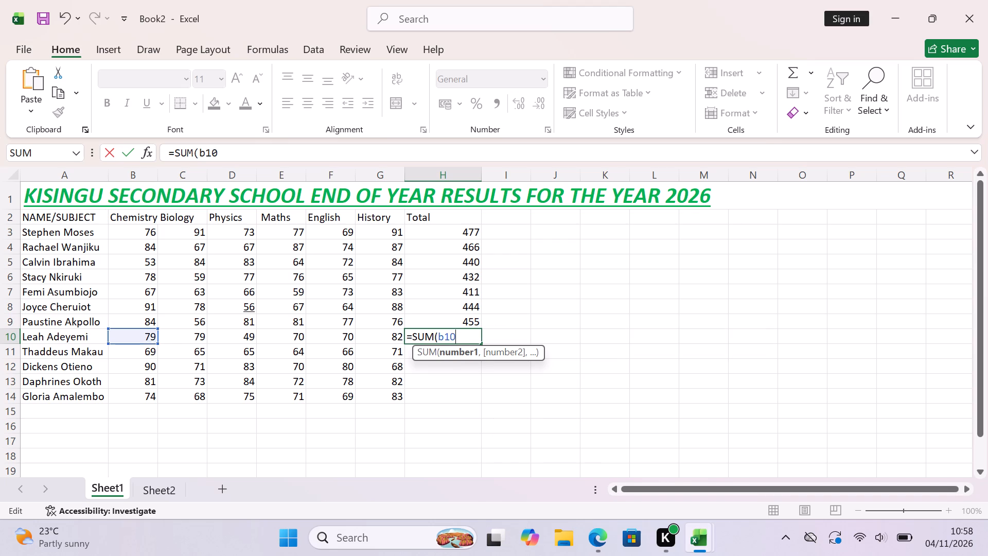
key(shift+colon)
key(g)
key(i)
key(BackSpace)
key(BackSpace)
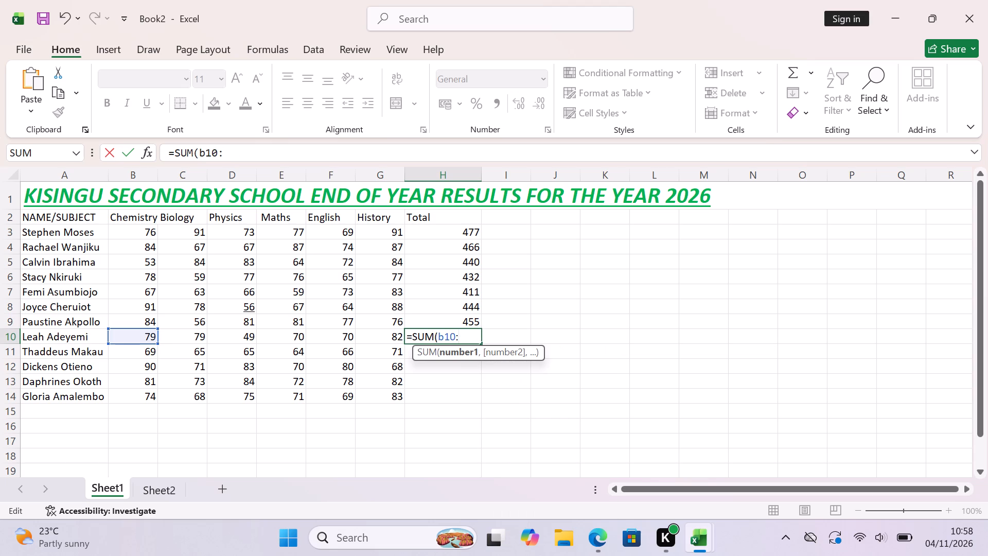
click(444, 335)
key(BackSpace)
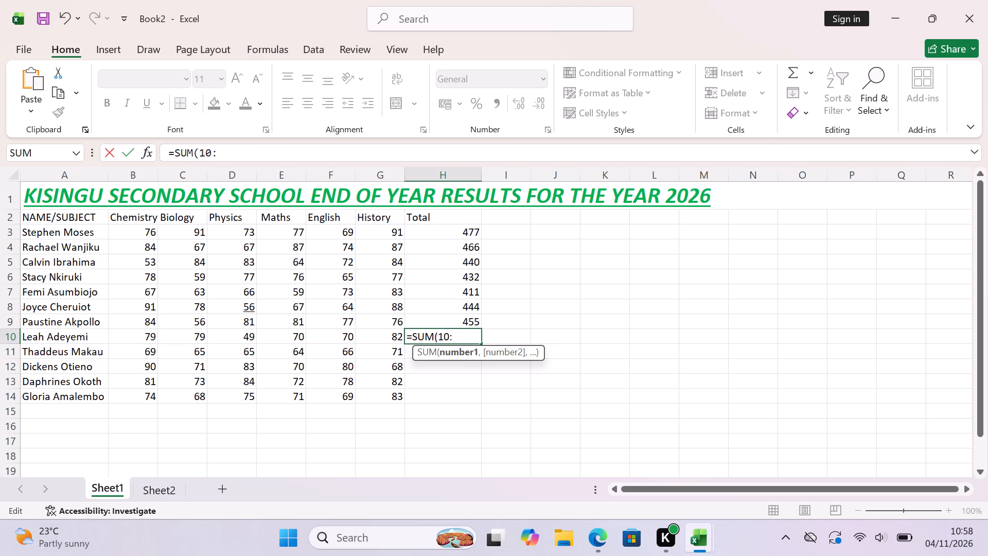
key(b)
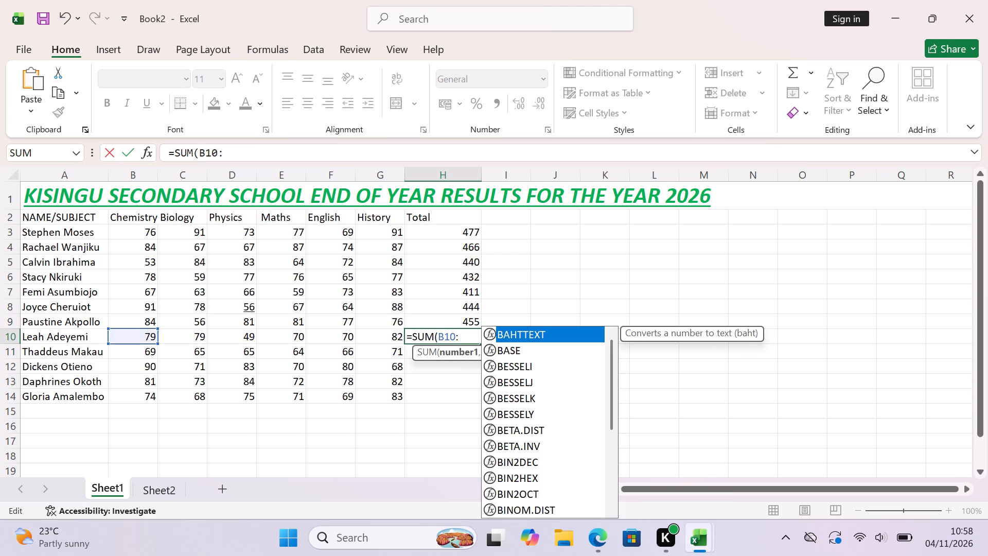
click(464, 336)
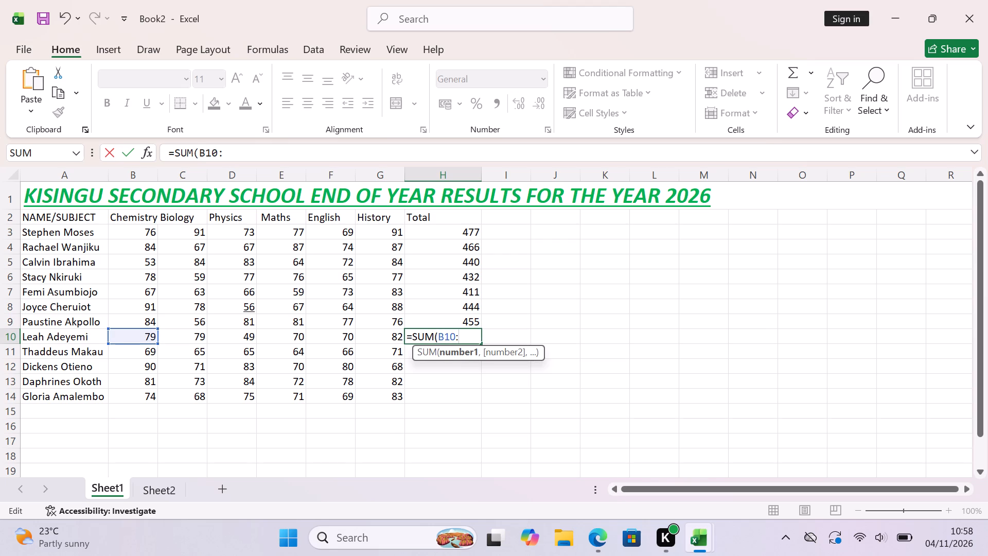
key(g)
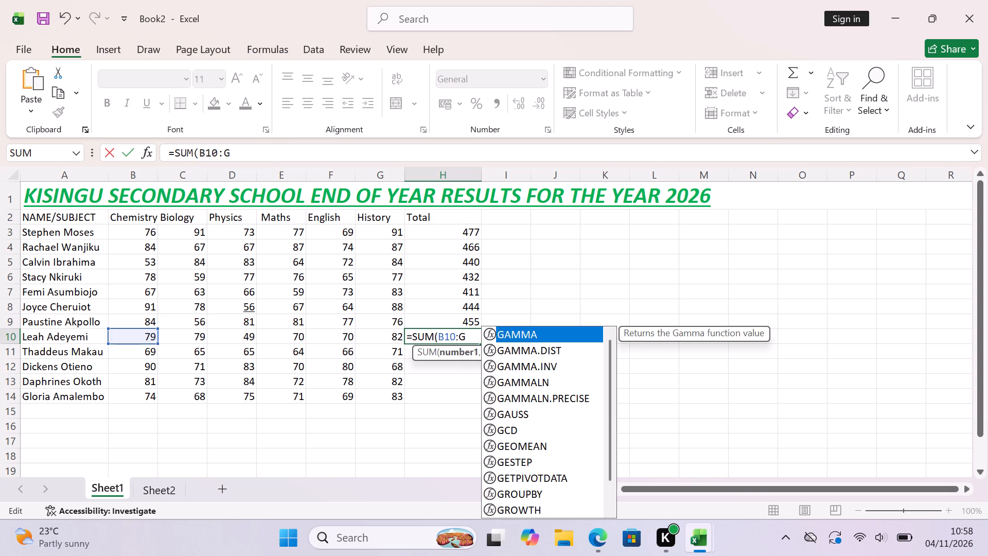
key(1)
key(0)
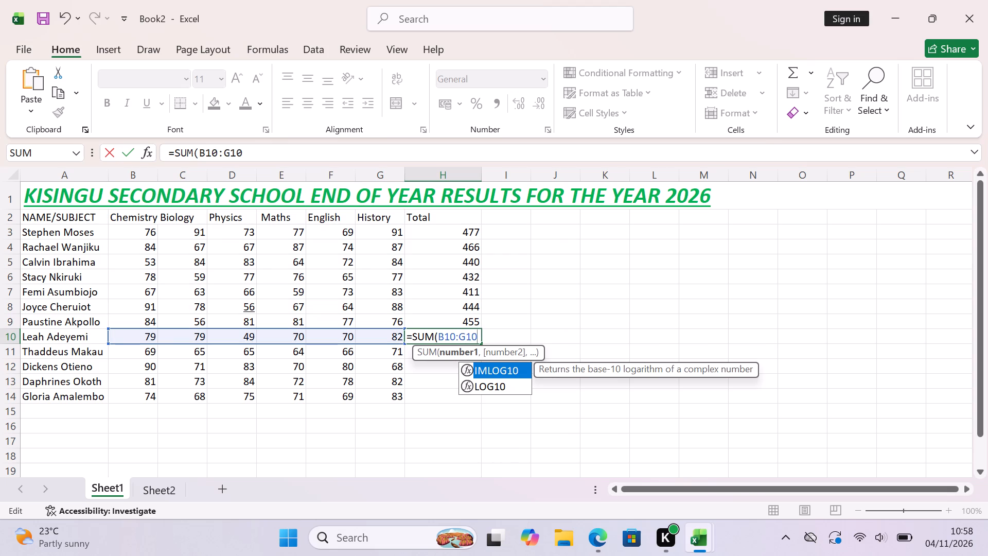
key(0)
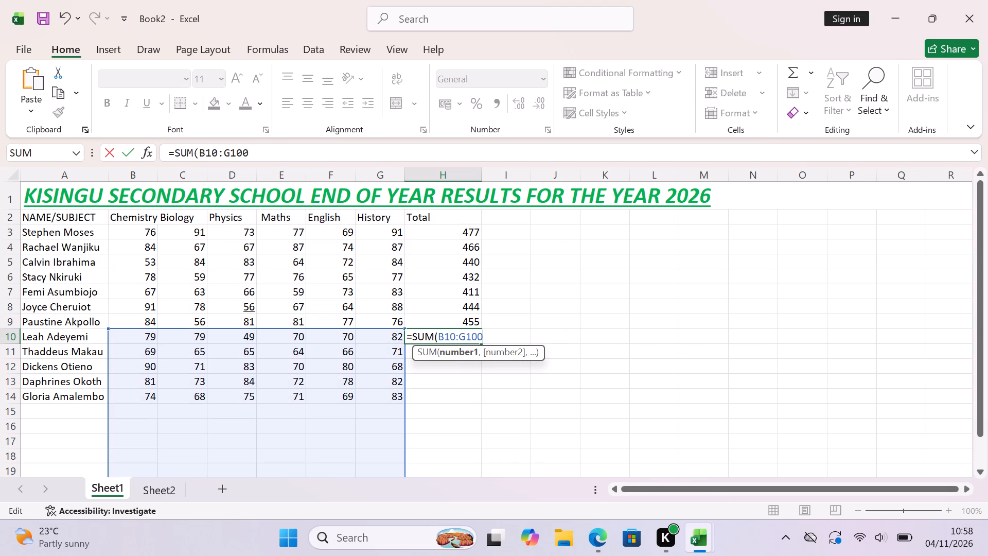
key(BackSpace)
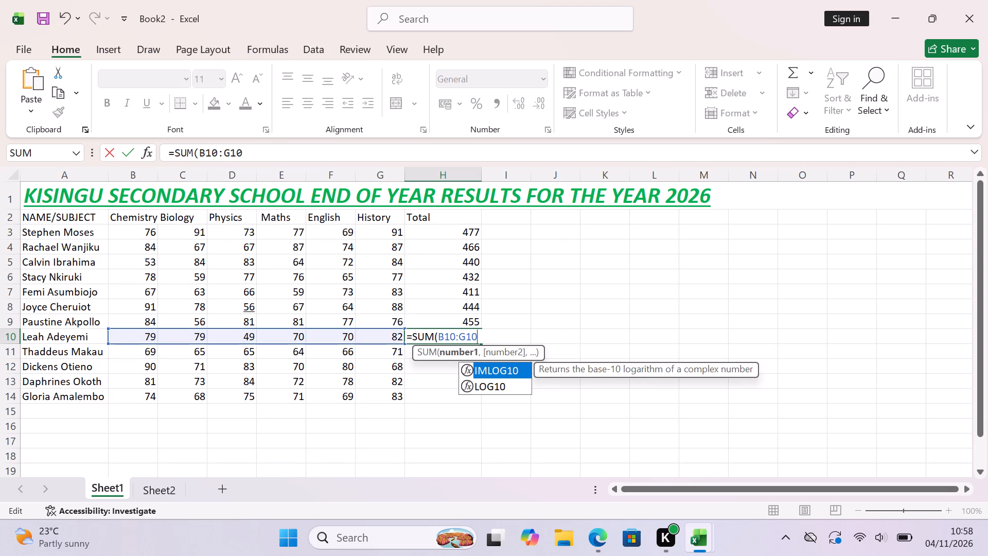
key(shift+parenright)
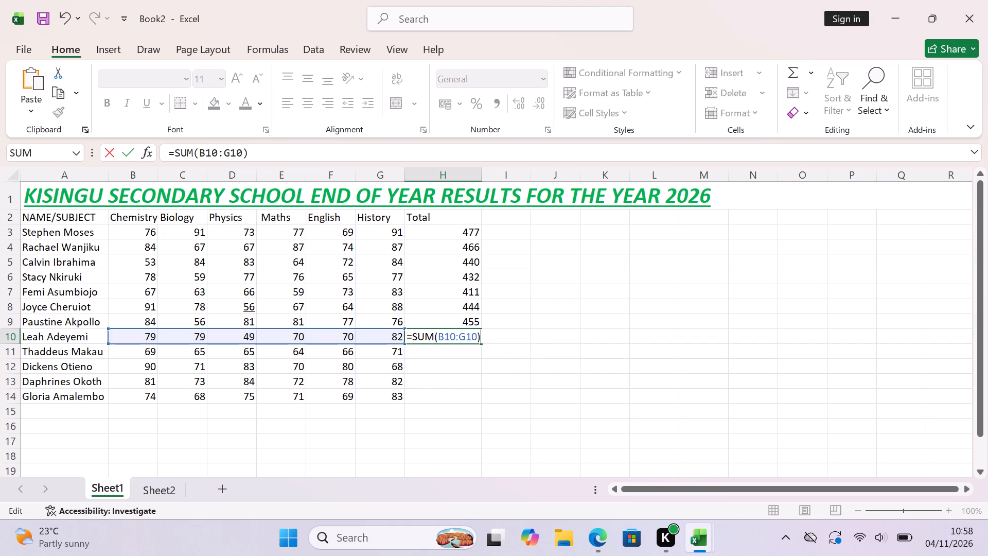
key(Return)
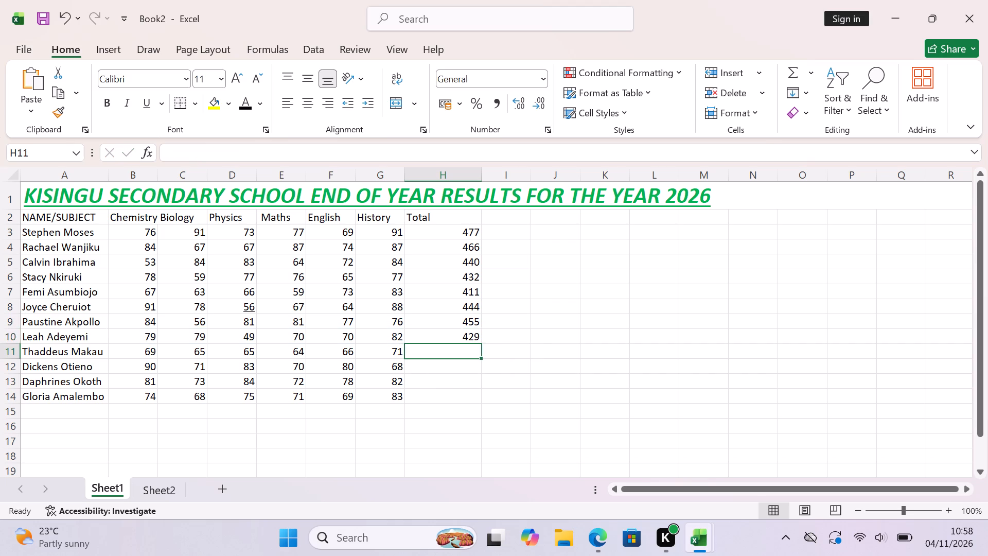
Total the ninth student's marks in cell H11 with the formula =SUM(B11:G11).
click(423, 351)
click(432, 352)
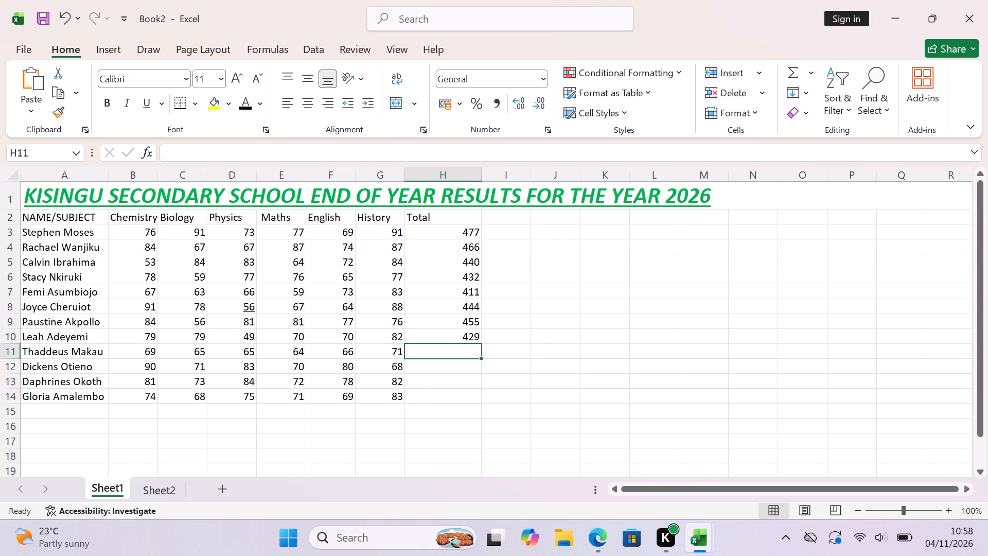
click(432, 352)
double_click(432, 352)
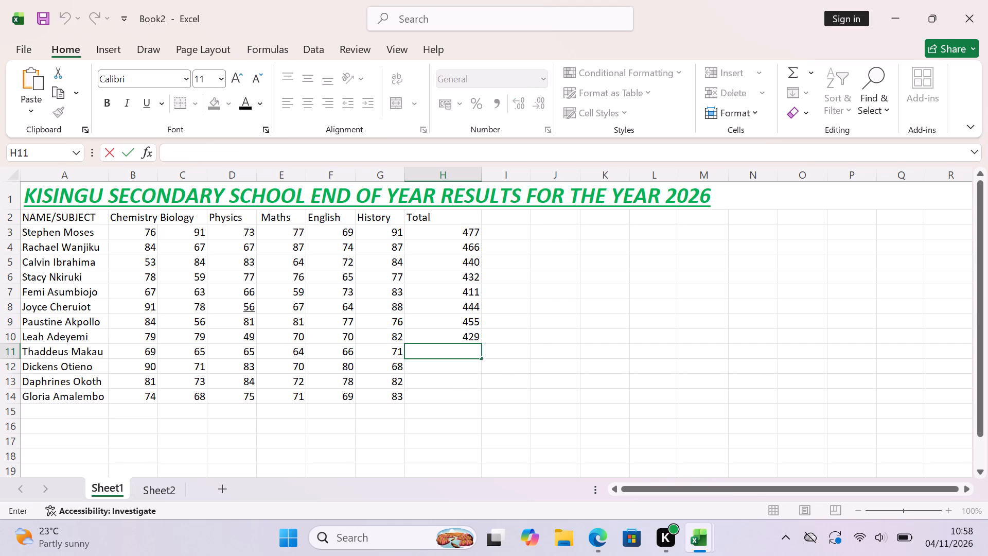
key(equal)
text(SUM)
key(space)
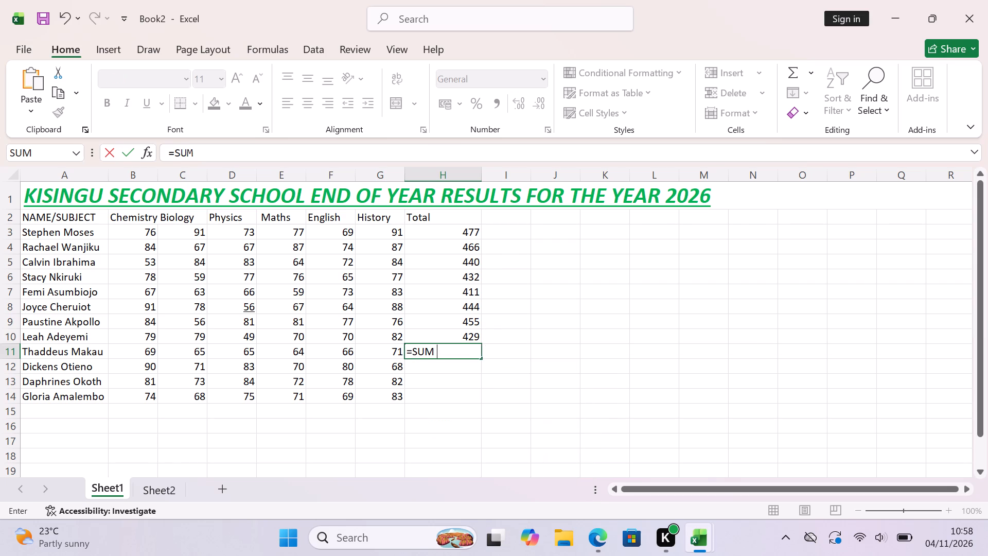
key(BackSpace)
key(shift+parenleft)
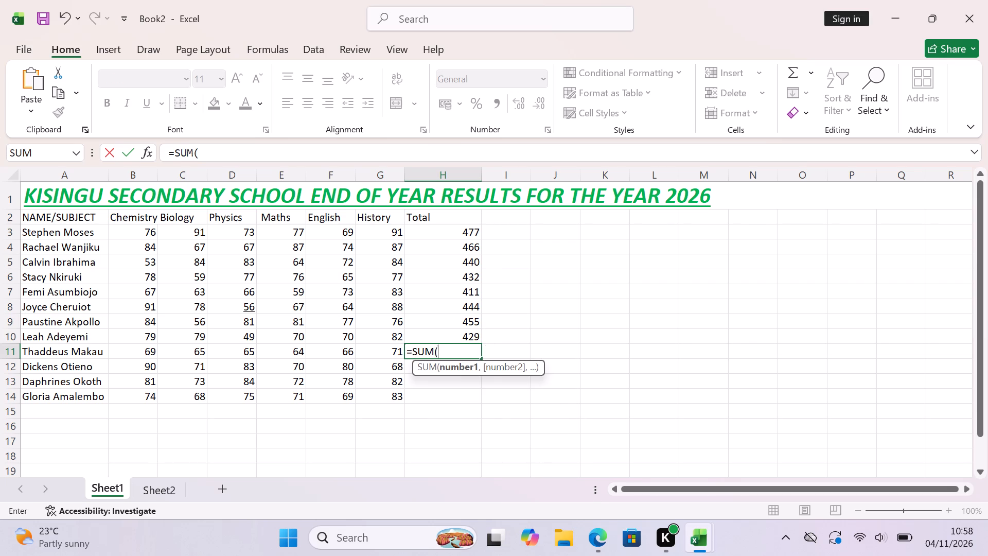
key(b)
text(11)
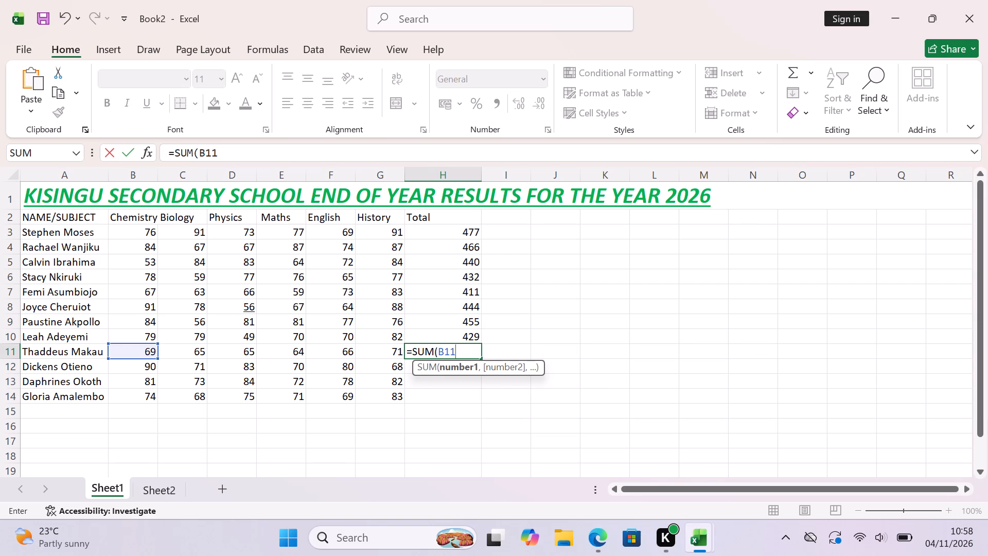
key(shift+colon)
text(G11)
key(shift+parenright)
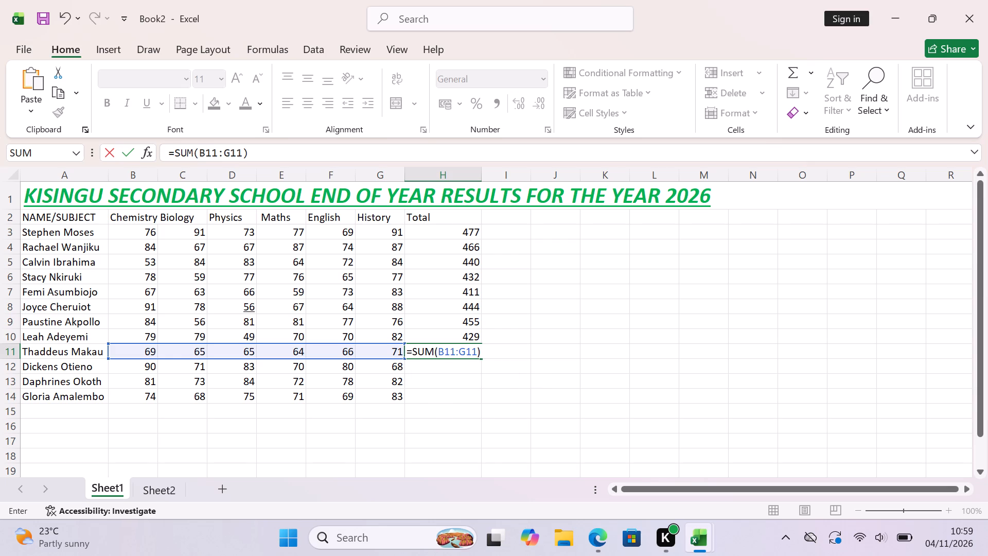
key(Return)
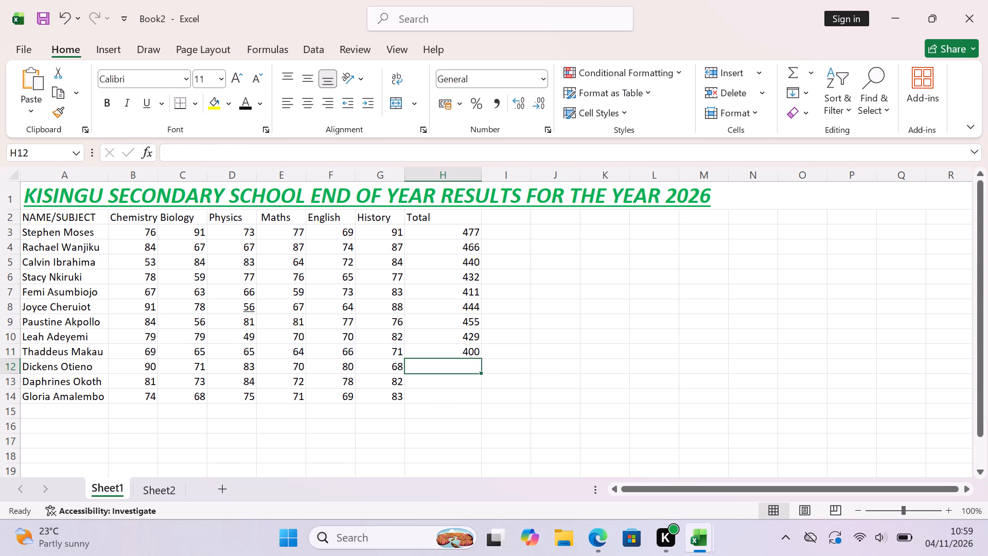
Total the tenth student's marks in cell H12 with the formula =SUM(B12:G12).
click(451, 365)
key(equal)
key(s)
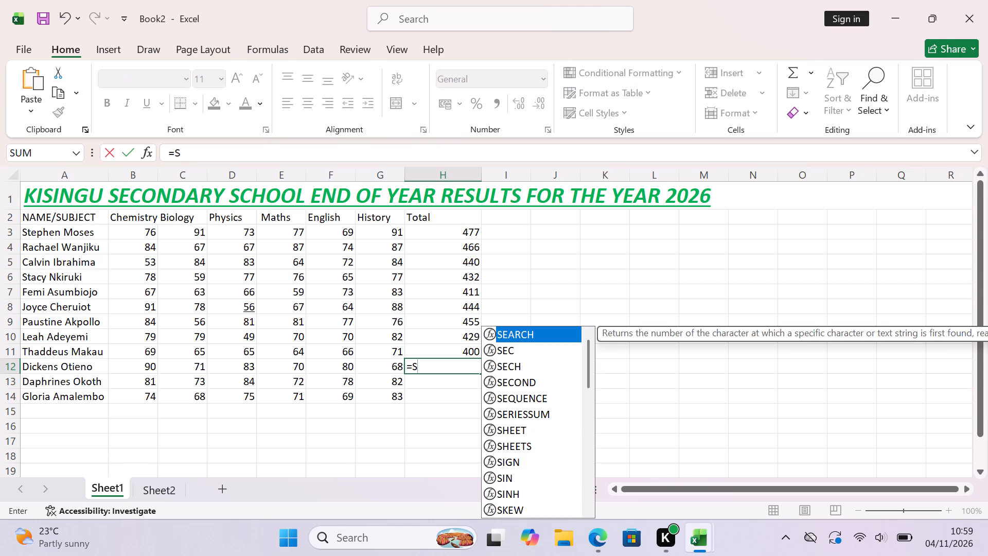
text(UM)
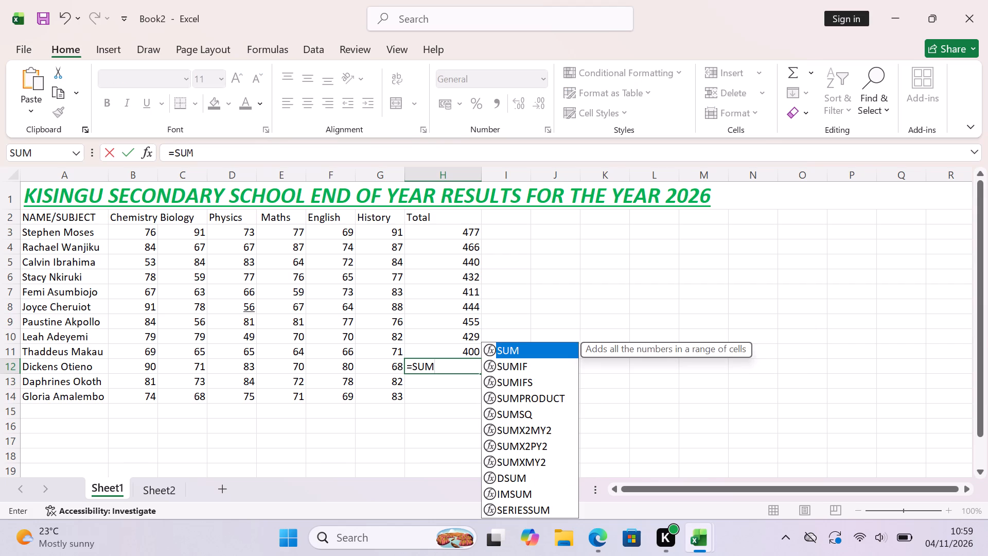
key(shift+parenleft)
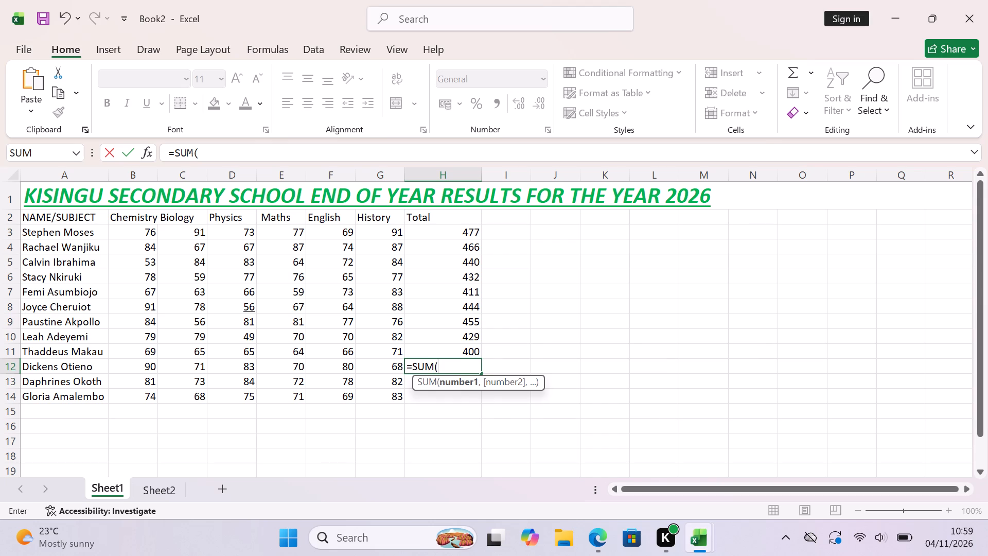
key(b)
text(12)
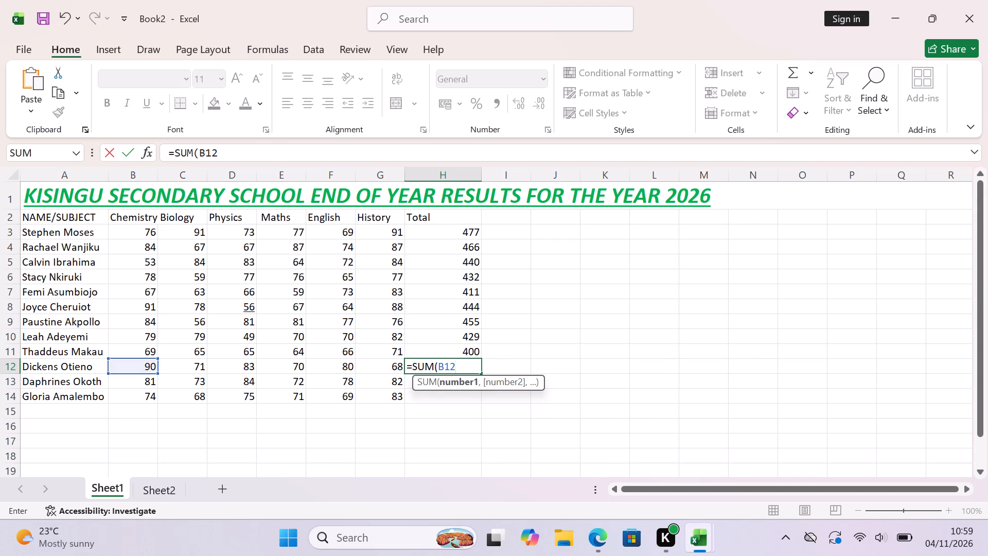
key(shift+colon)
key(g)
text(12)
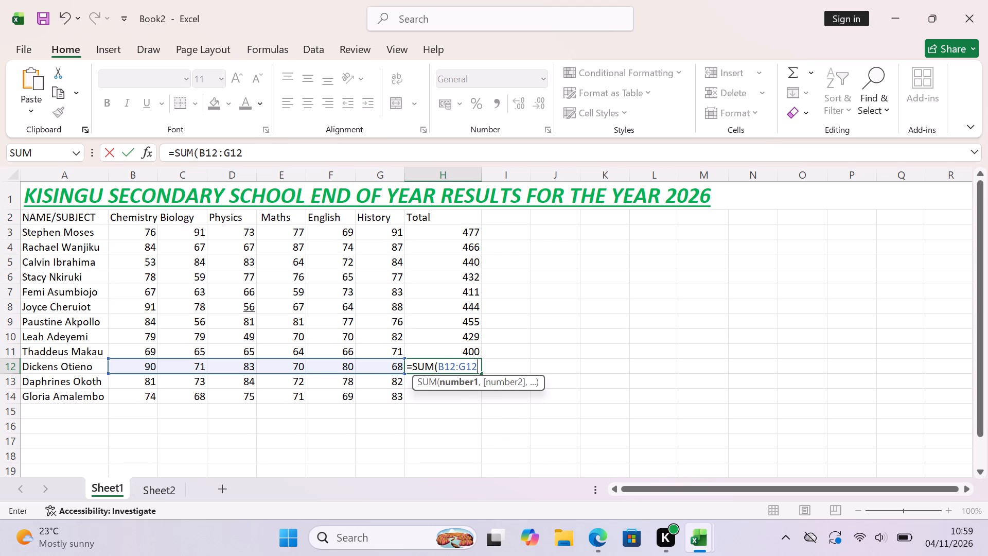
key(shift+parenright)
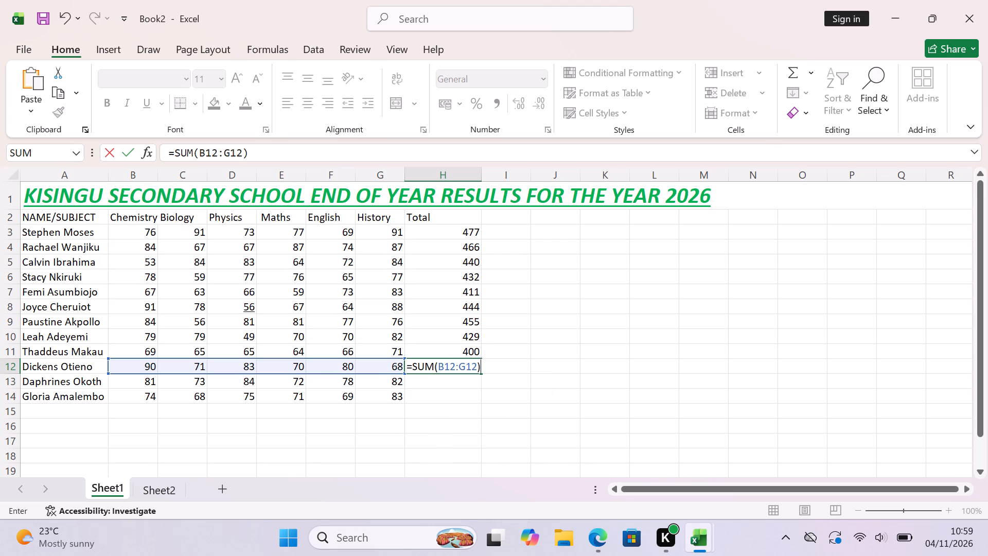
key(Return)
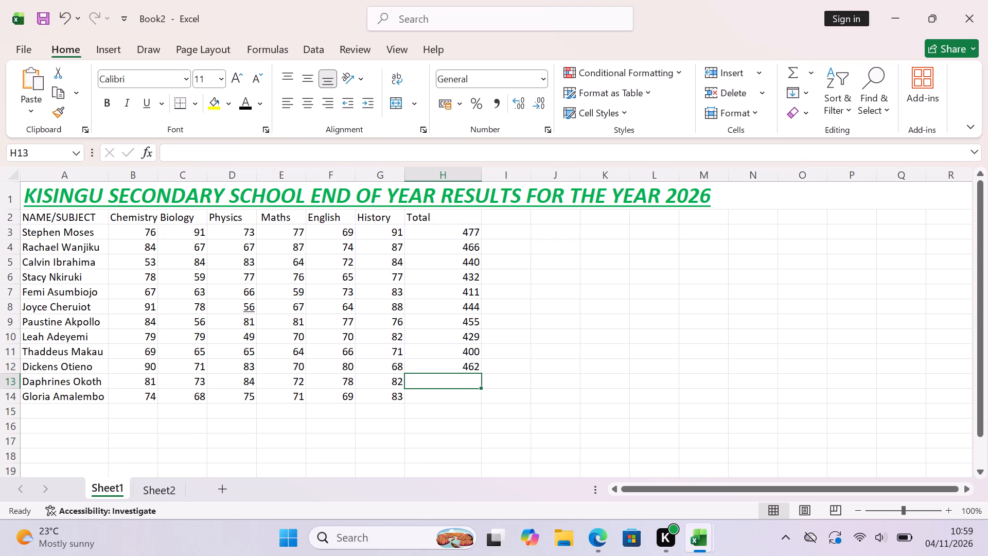
Enter the formula =SUM(B14:G14) in cell H13, the total cell of the eleventh student.
click(450, 383)
key(equal)
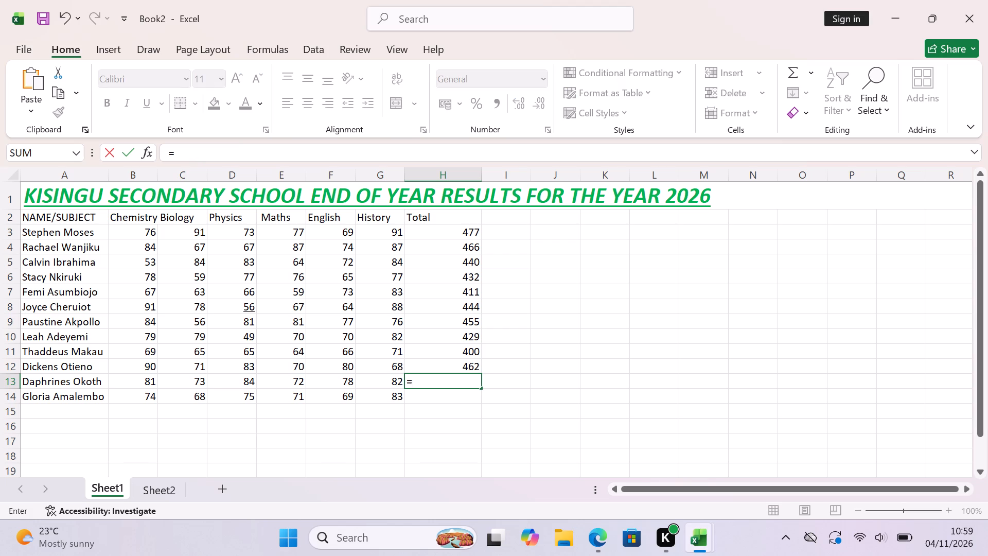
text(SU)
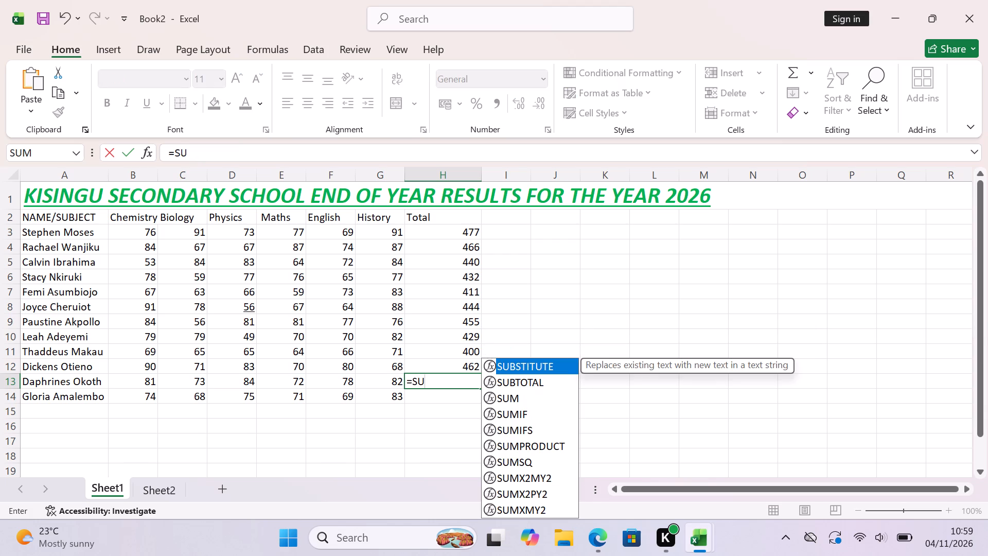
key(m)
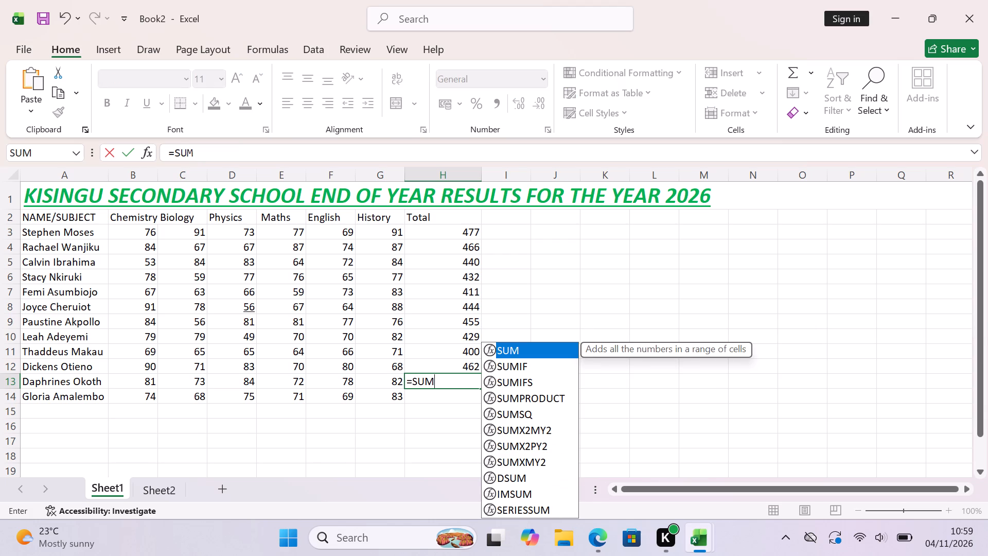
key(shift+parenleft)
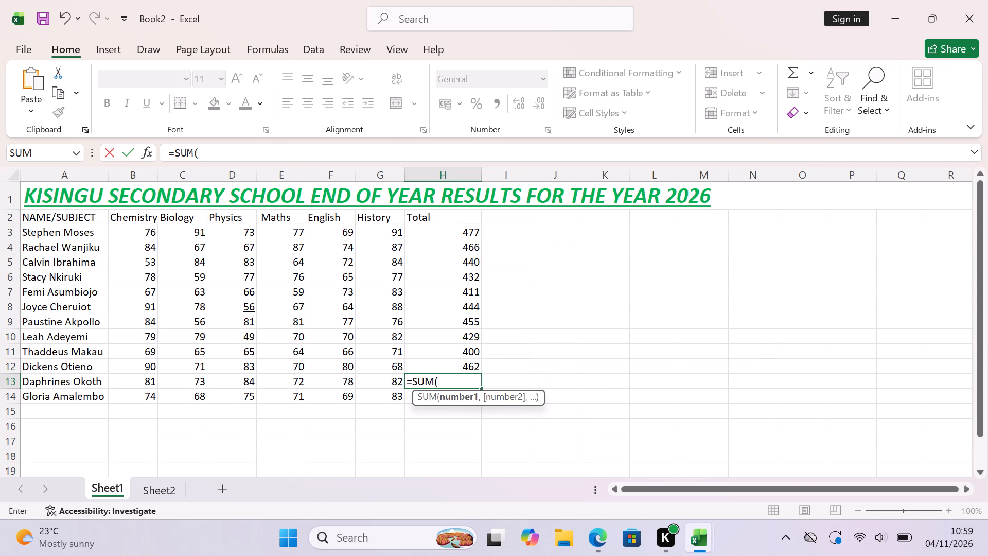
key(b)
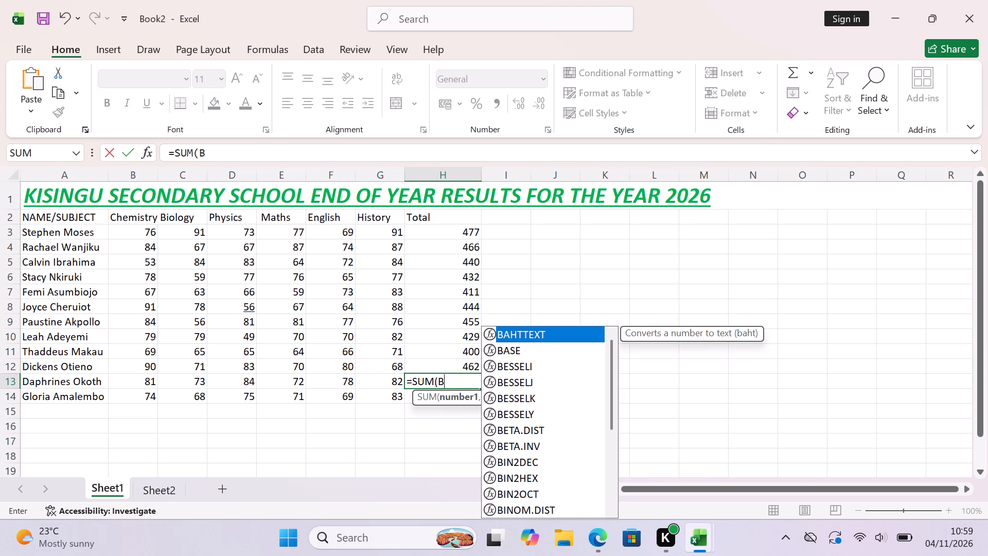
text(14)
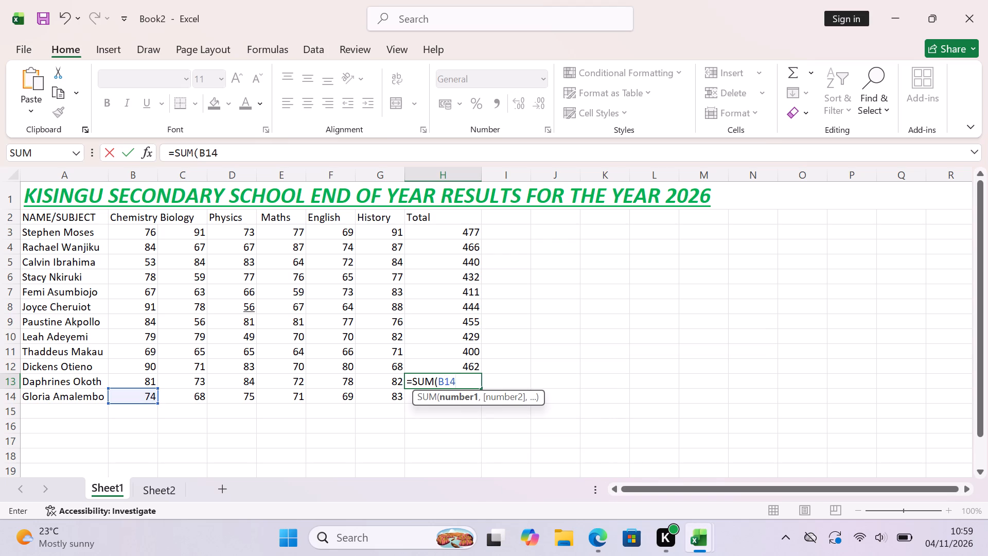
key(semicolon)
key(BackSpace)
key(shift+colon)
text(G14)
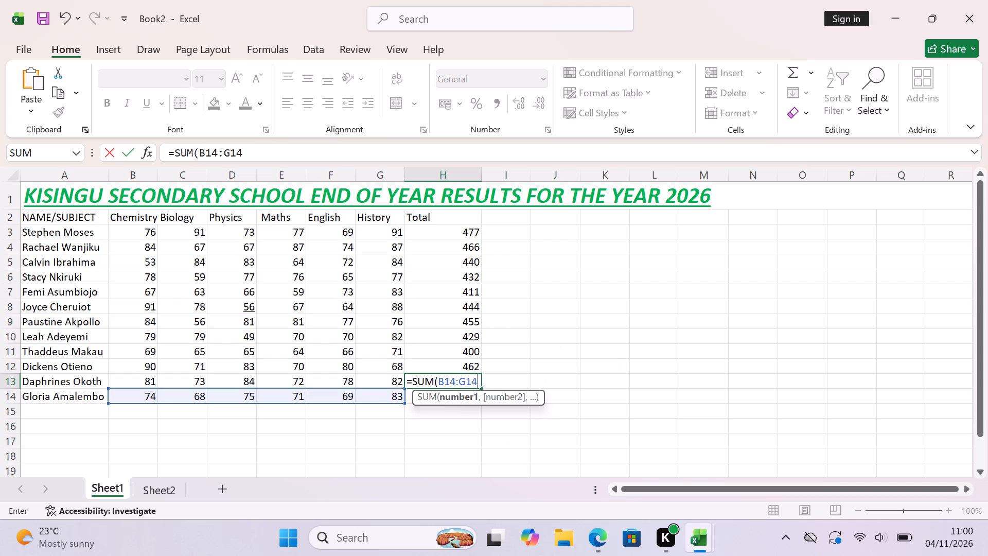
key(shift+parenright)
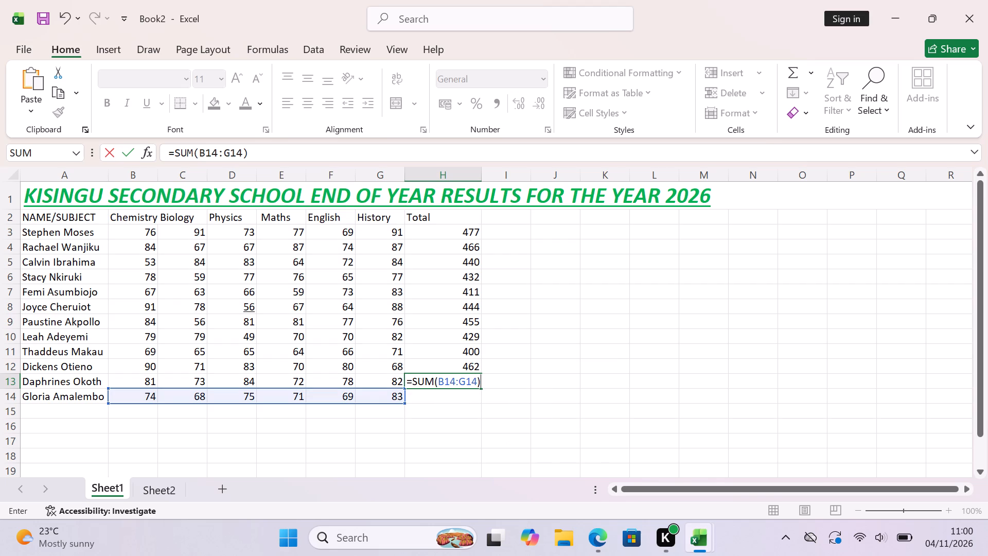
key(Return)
Total the twelfth student's marks in cell H14 with the formula =SUM(B14:G14).
click(454, 394)
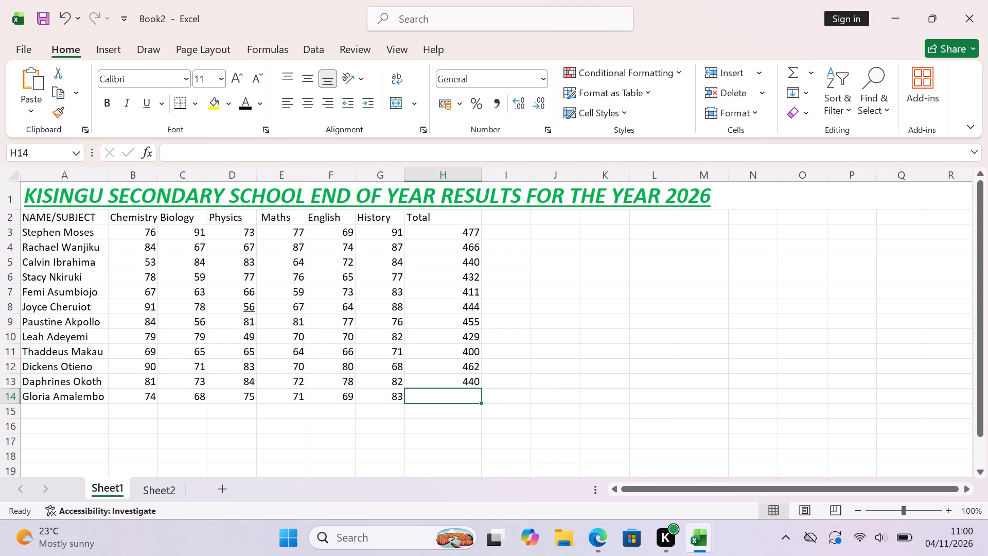
click(433, 397)
key(equal)
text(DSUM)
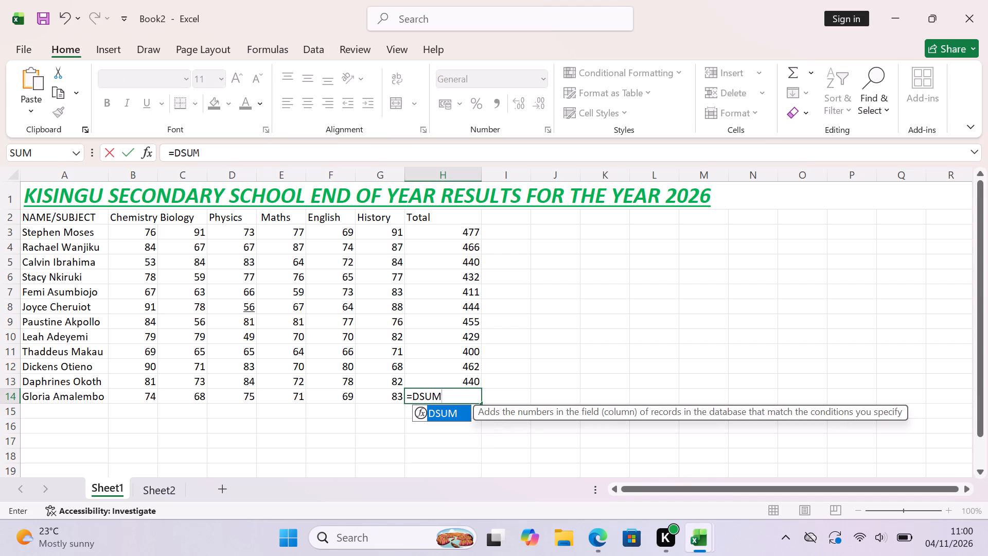
click(416, 394)
key(BackSpace)
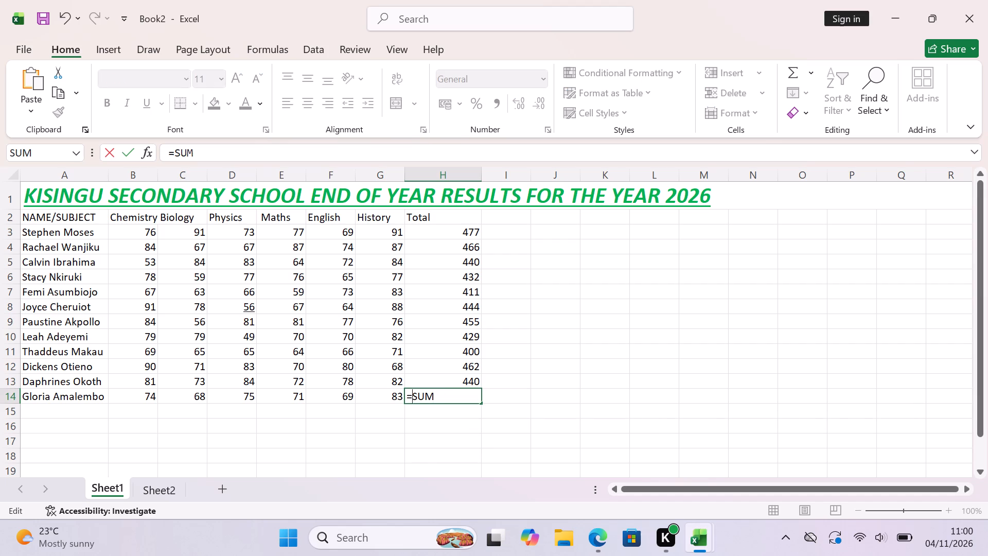
click(438, 396)
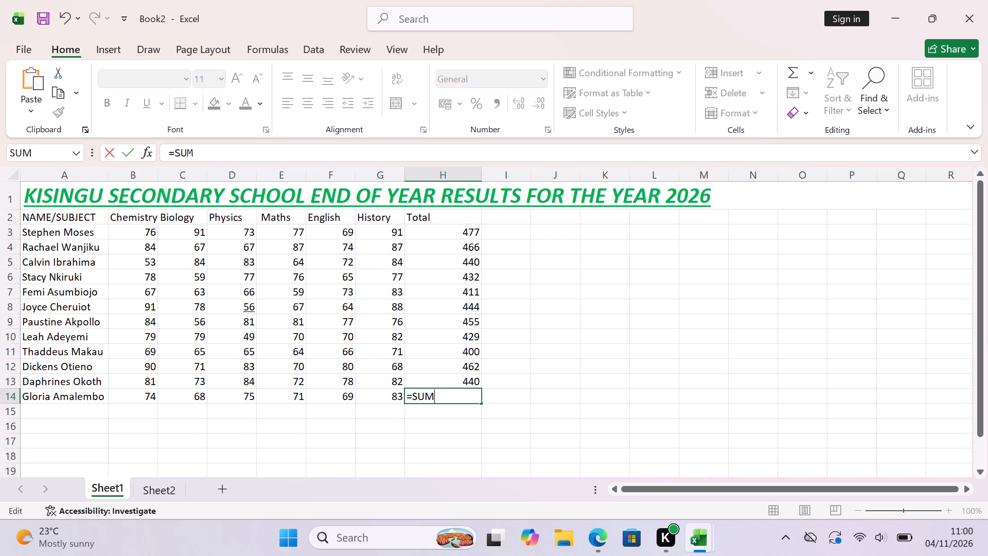
click(438, 396)
key(shift+parenleft)
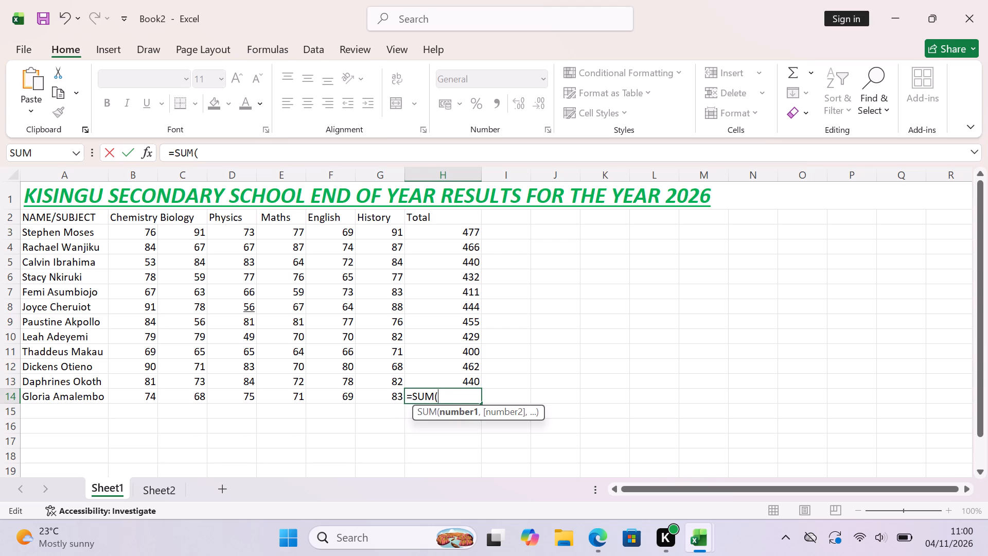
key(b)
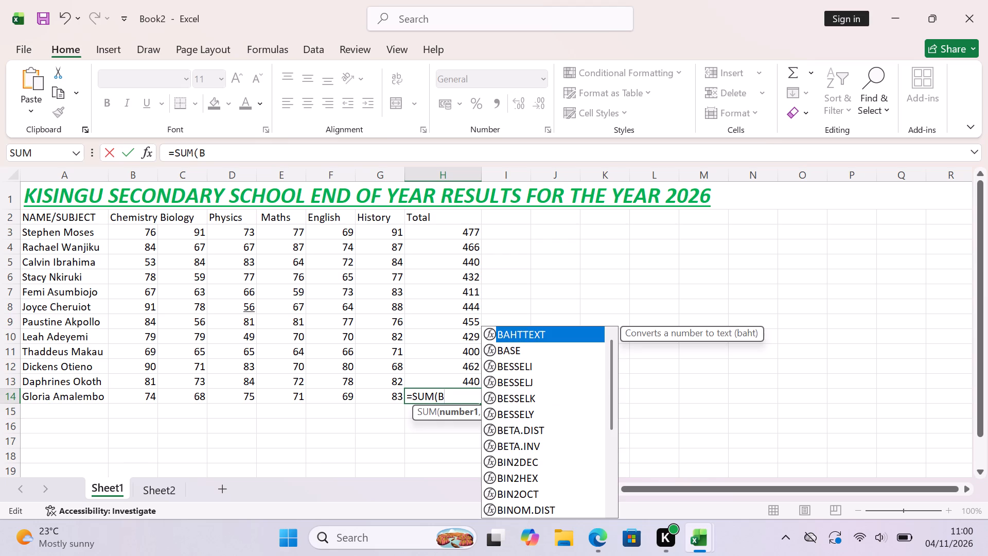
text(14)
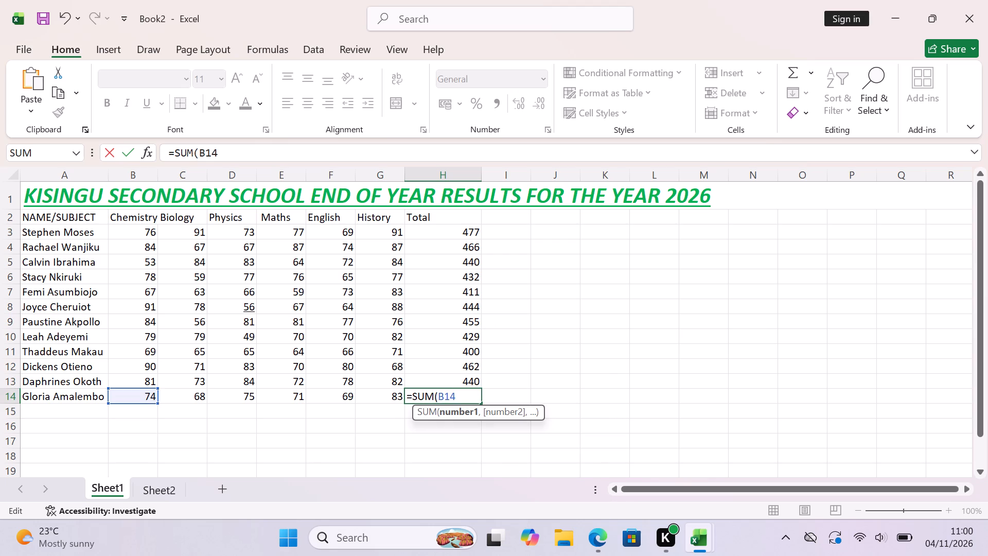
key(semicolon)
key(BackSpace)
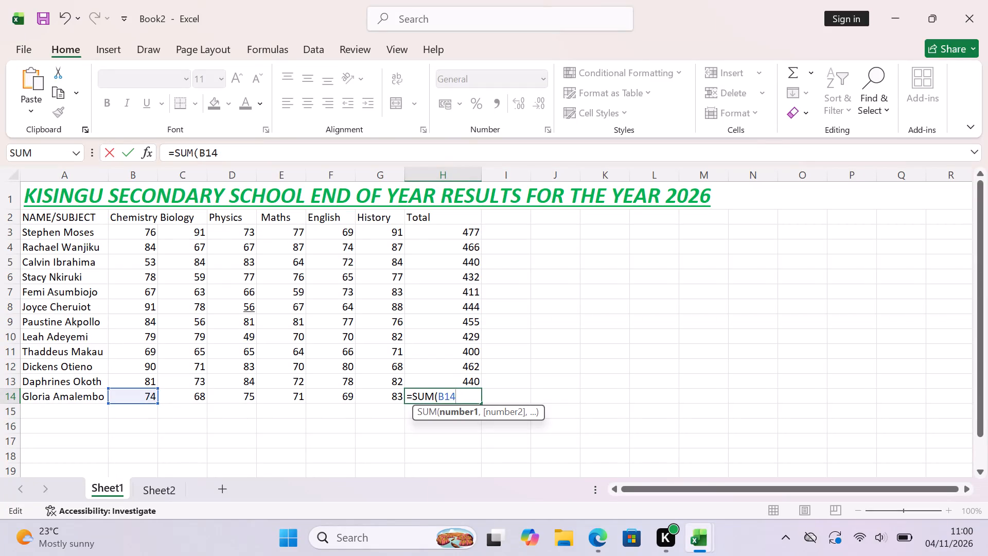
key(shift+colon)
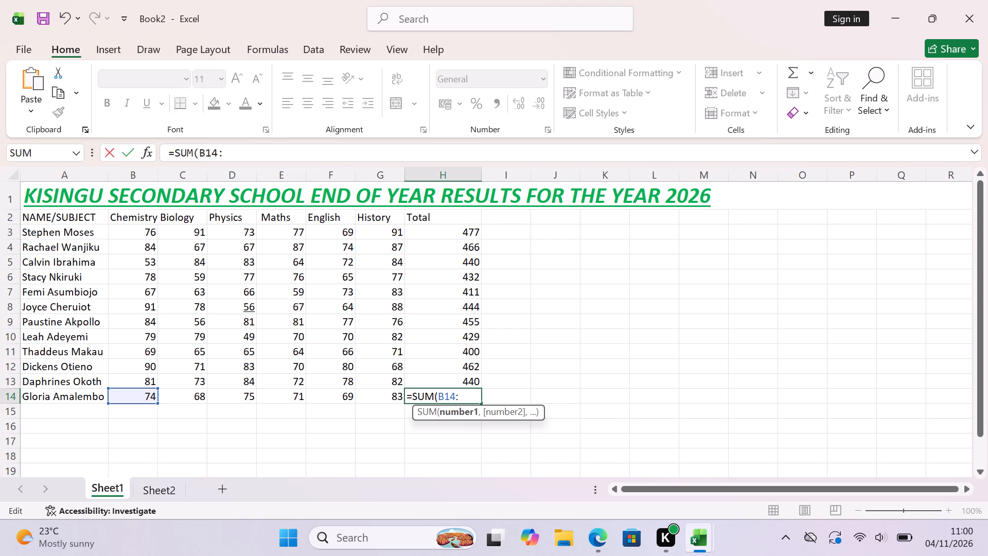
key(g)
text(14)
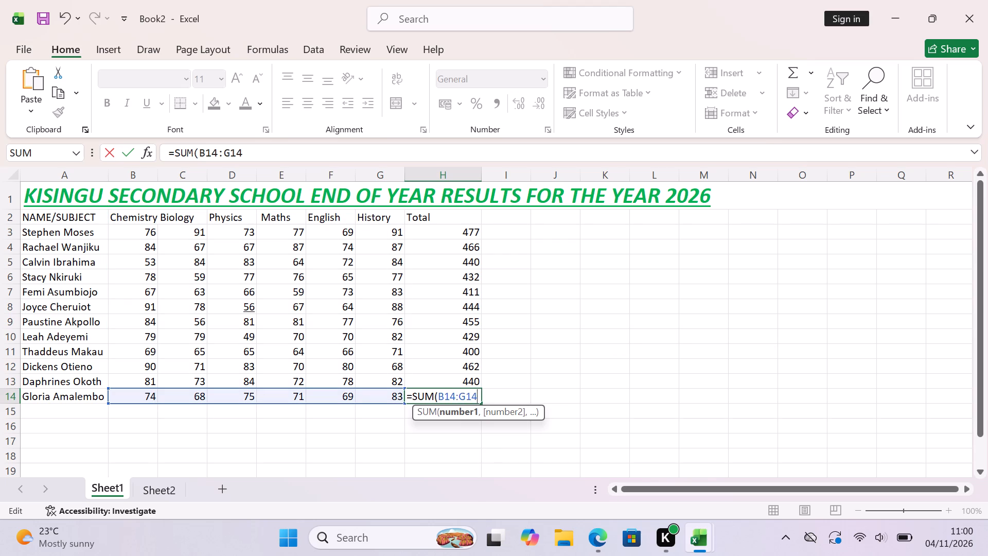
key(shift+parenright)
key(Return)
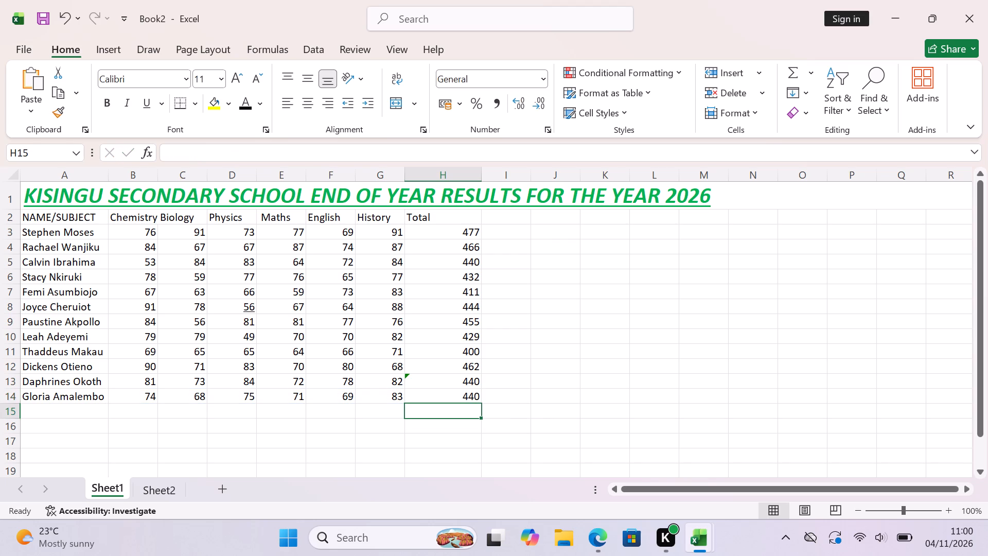
Replace the eleventh student's total formula in cell H13 with =SUM(B13:G13).
click(430, 382)
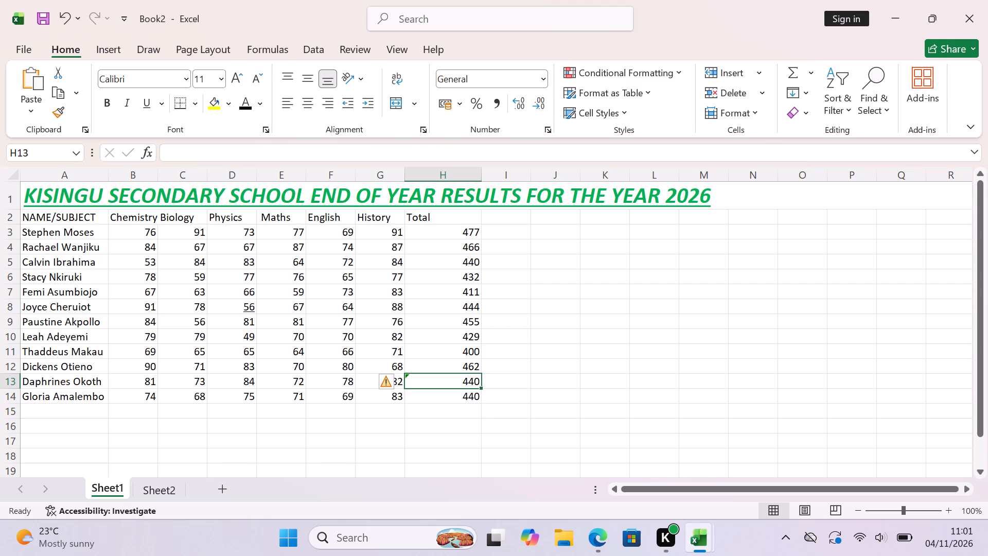
key(BackSpace)
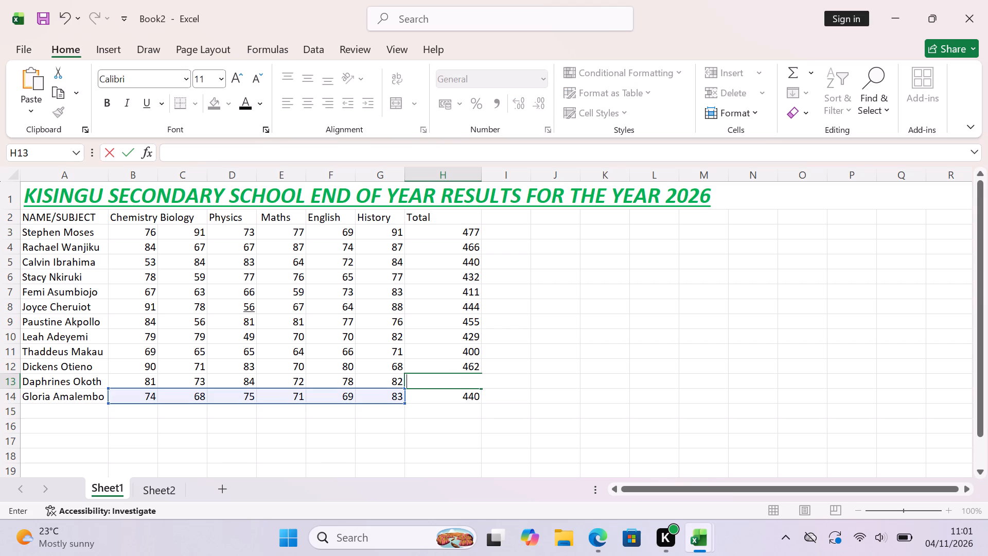
key(equal)
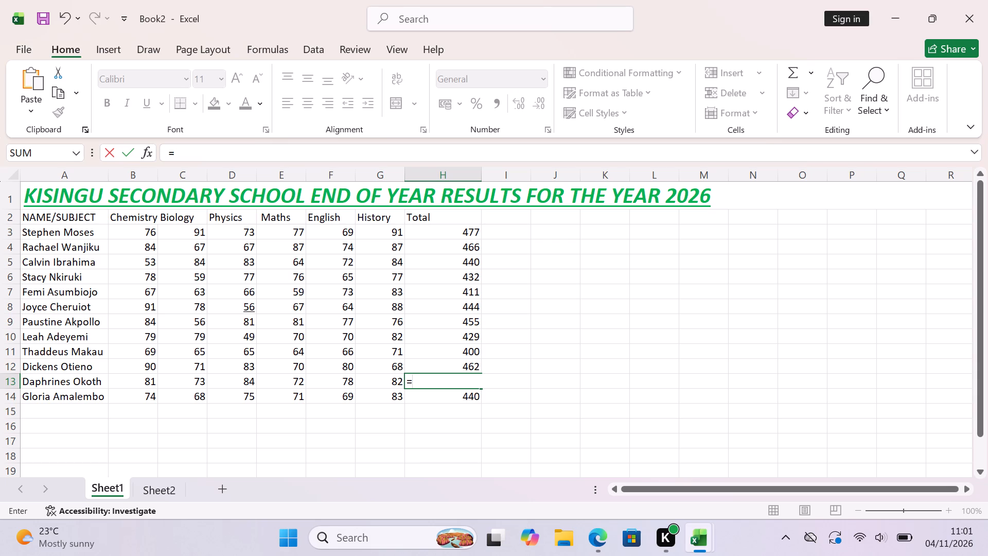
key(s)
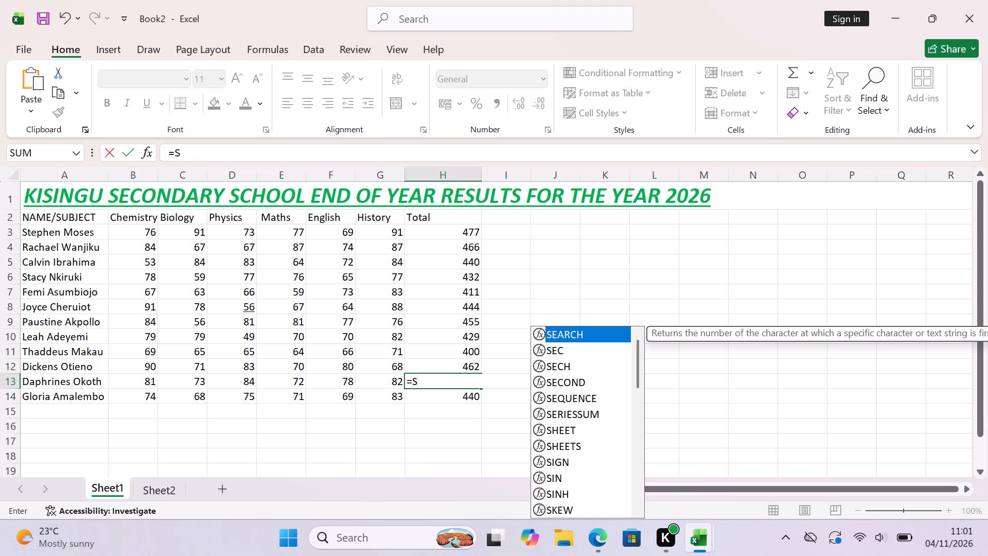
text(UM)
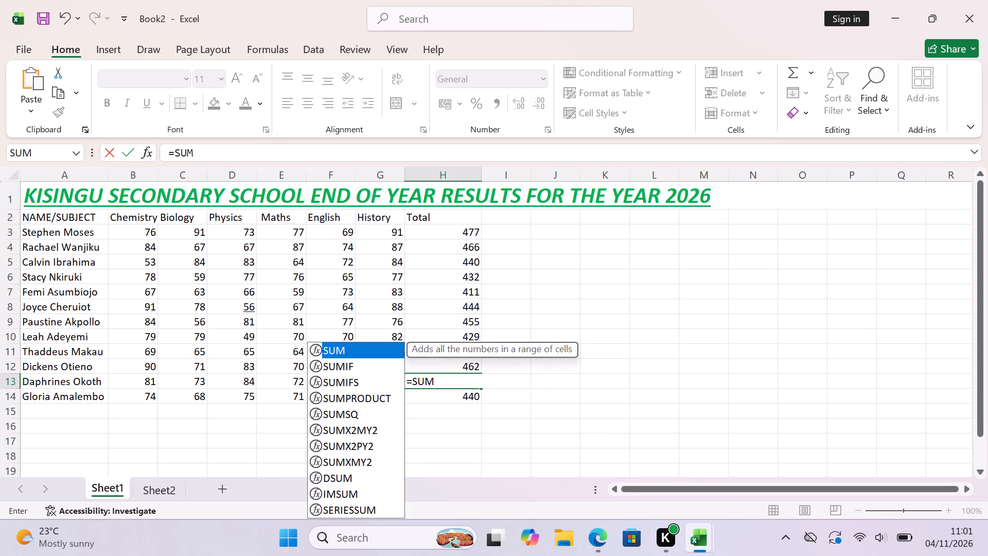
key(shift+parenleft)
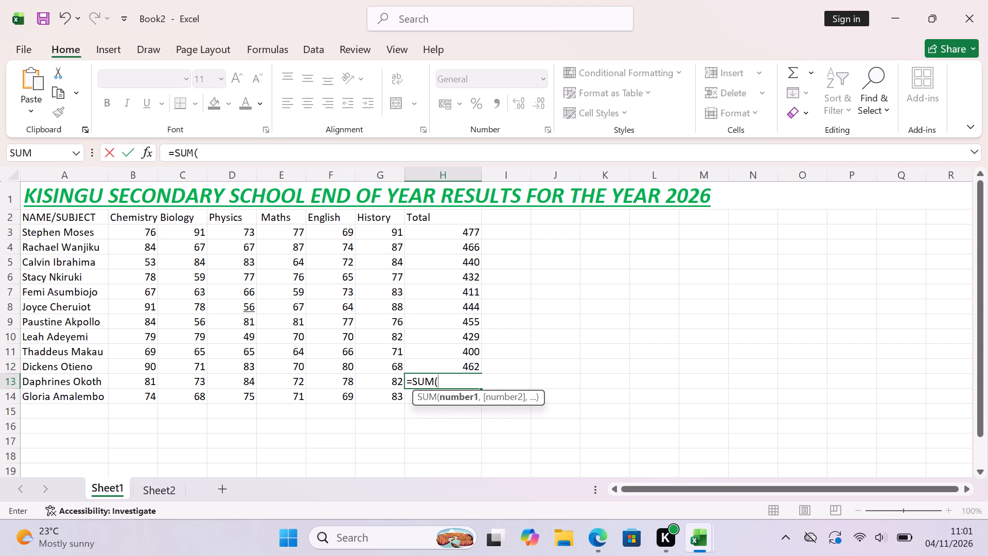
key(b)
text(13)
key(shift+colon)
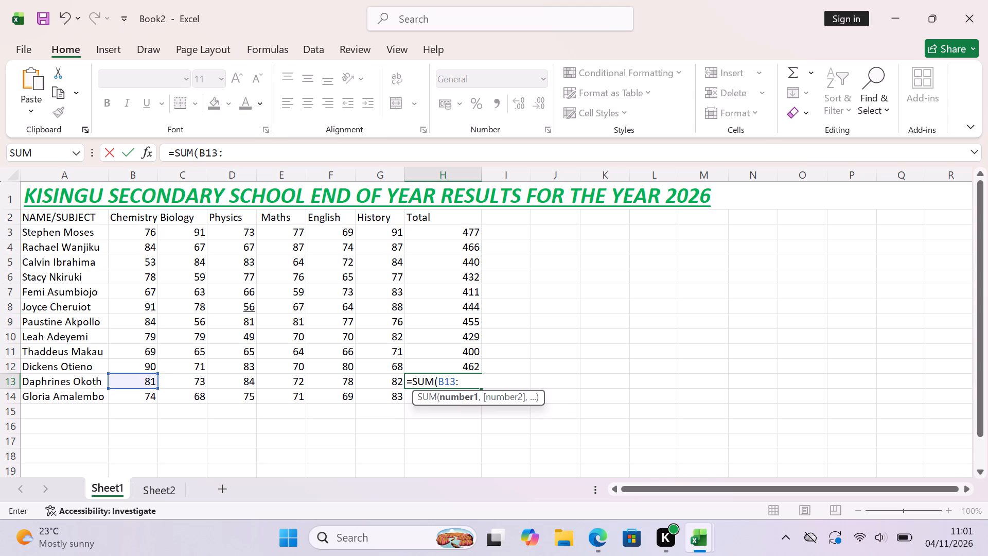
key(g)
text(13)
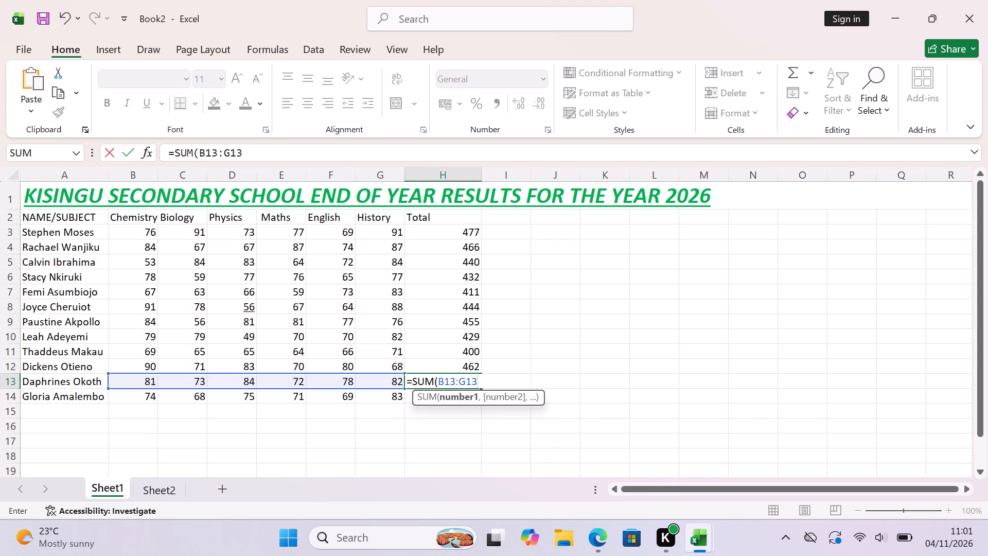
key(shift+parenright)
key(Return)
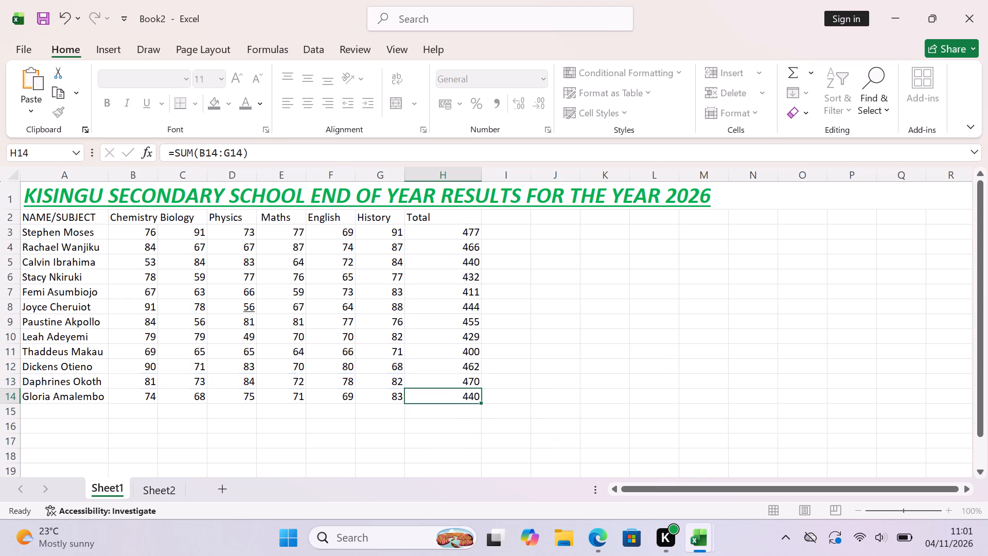
Check the SUM formulas behind the students' totals, going up the Total column from cell H14 to H3.
click(471, 395)
click(464, 381)
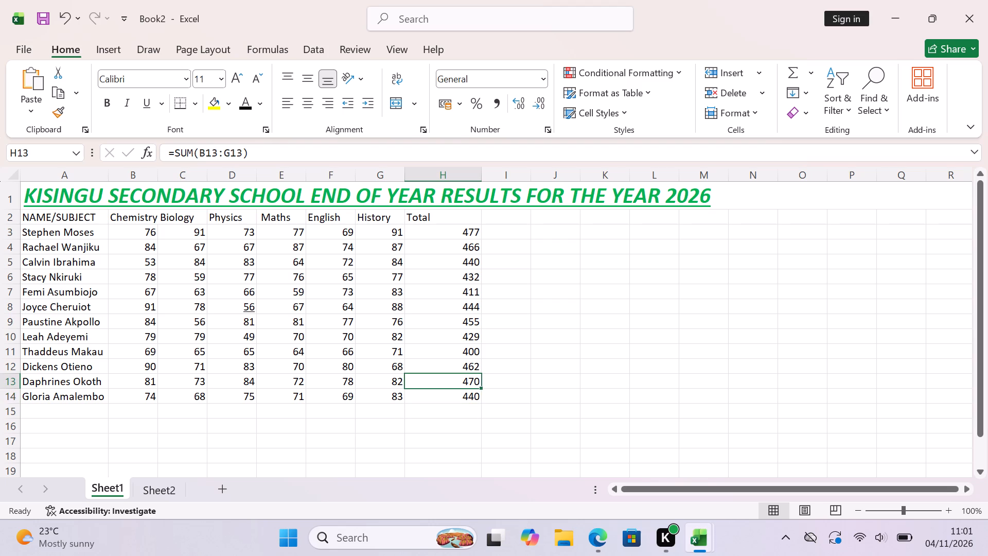
click(458, 370)
click(452, 350)
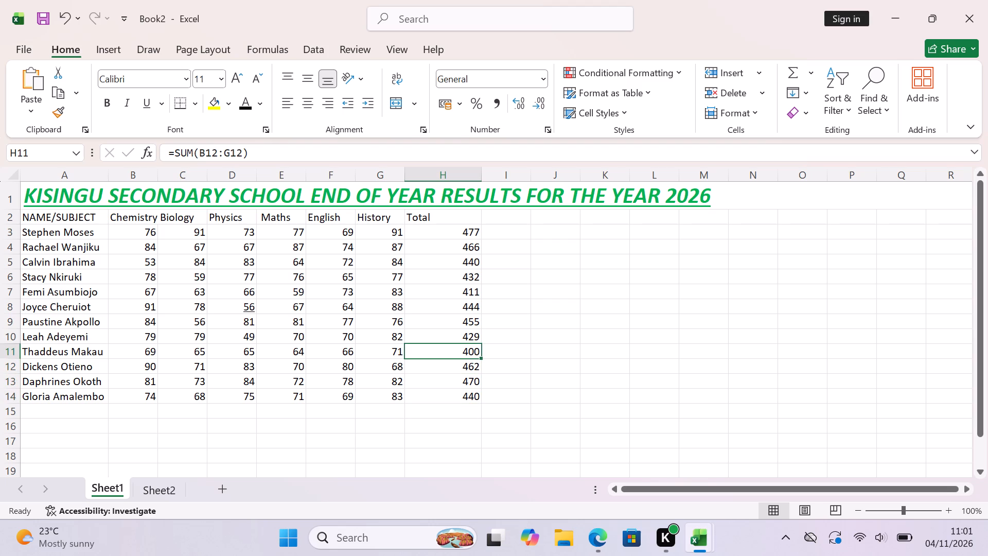
click(449, 332)
click(447, 321)
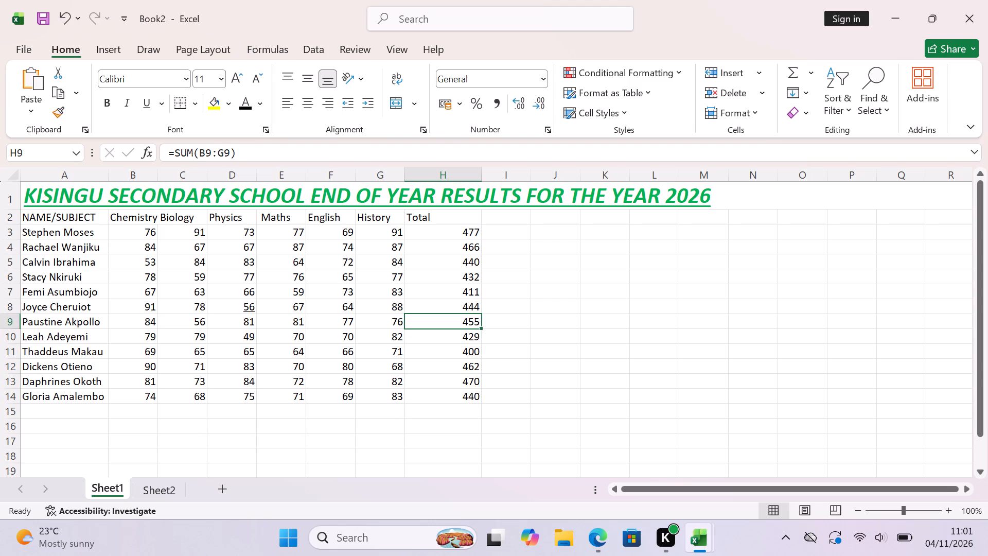
click(438, 302)
click(436, 293)
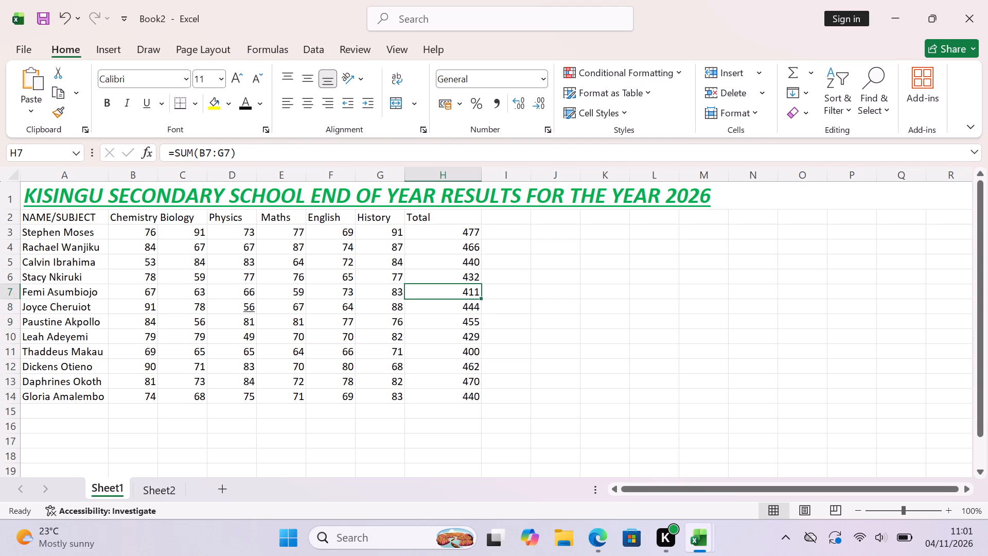
click(430, 273)
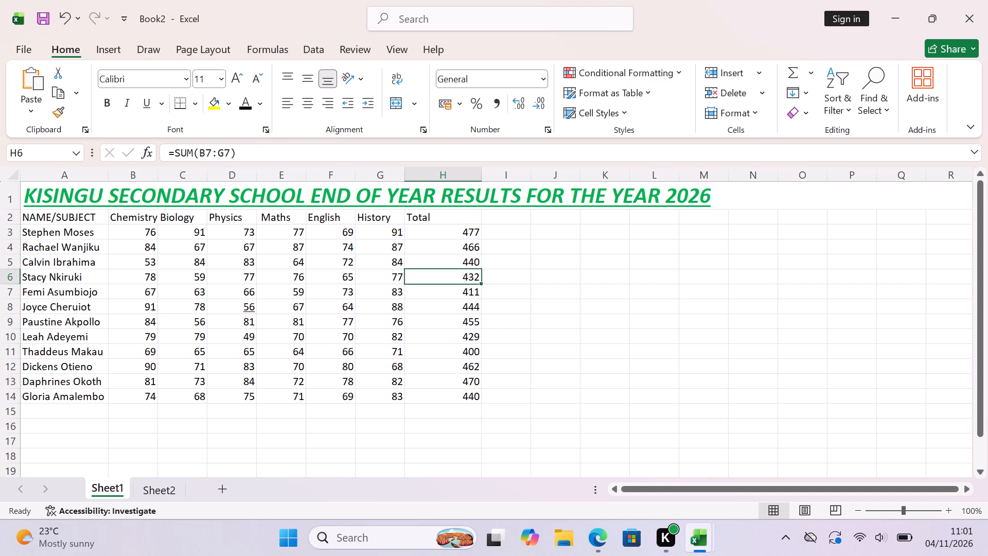
click(427, 257)
click(422, 241)
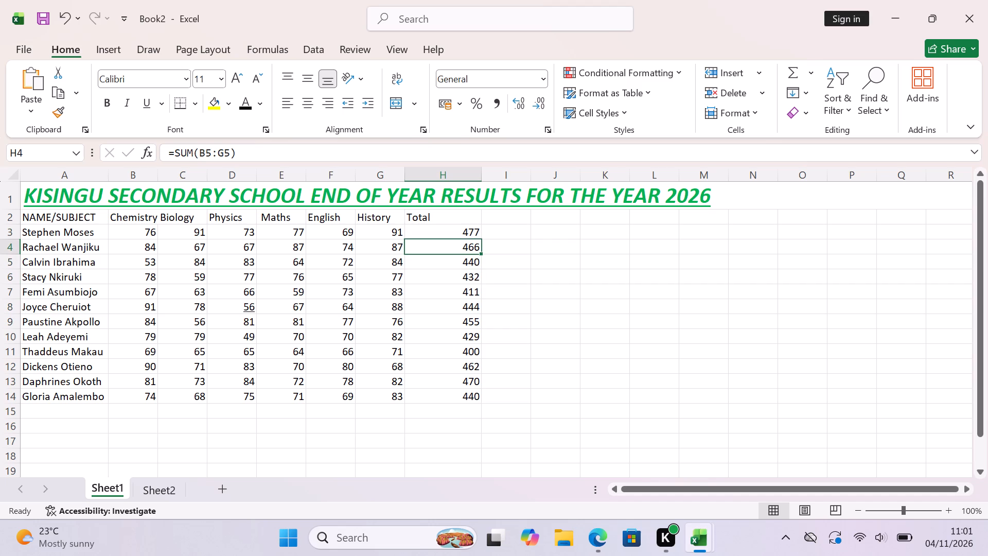
click(422, 230)
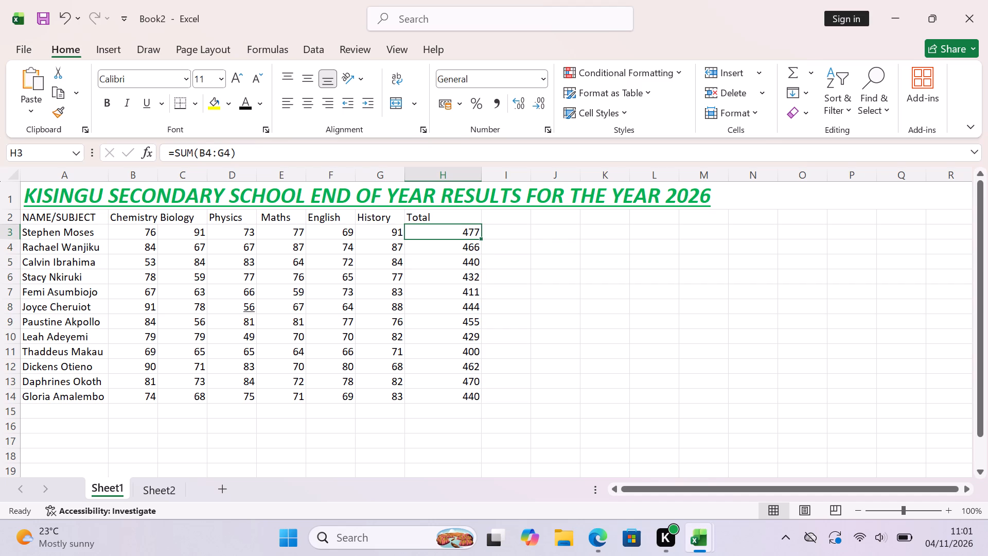
Enter the thirteenth student's full name in cell A15, below the existing names.
click(53, 407)
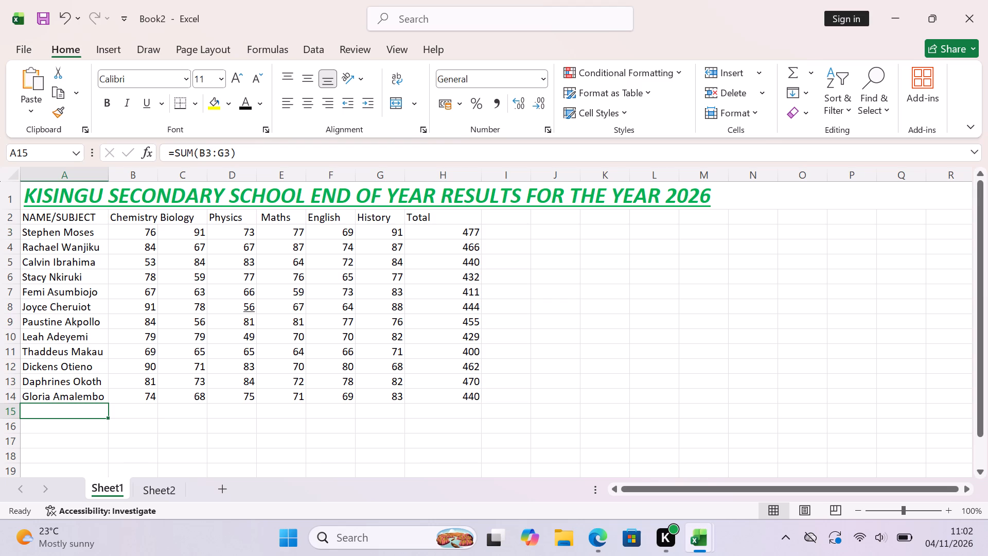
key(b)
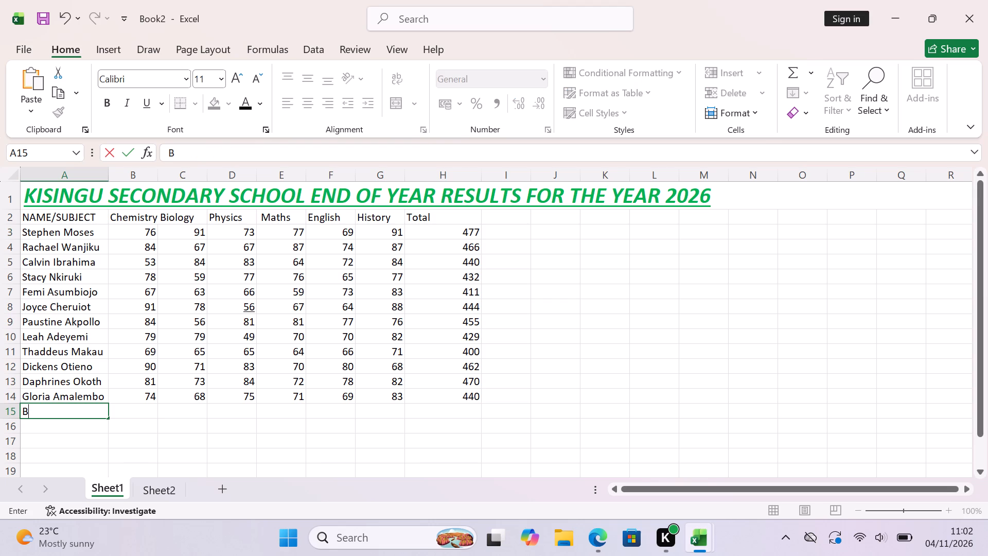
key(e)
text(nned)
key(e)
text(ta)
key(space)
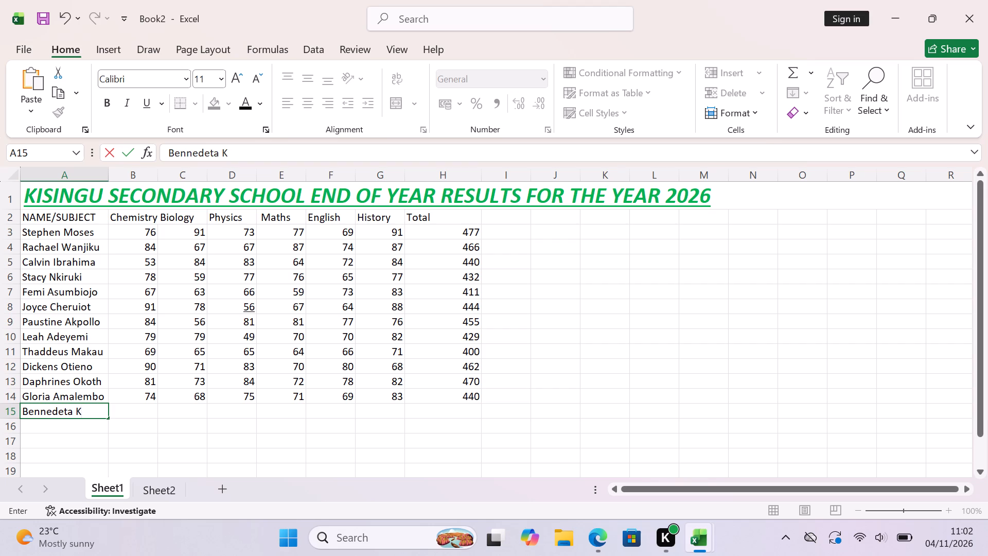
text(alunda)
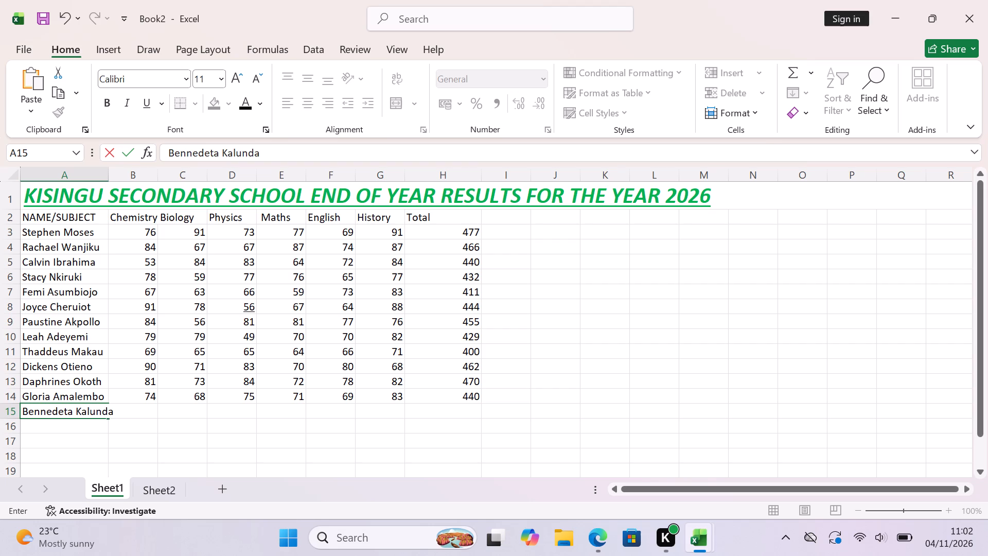
Widen column A slightly so that the thirteenth student's name in A15 just fits.
double_click(108, 183)
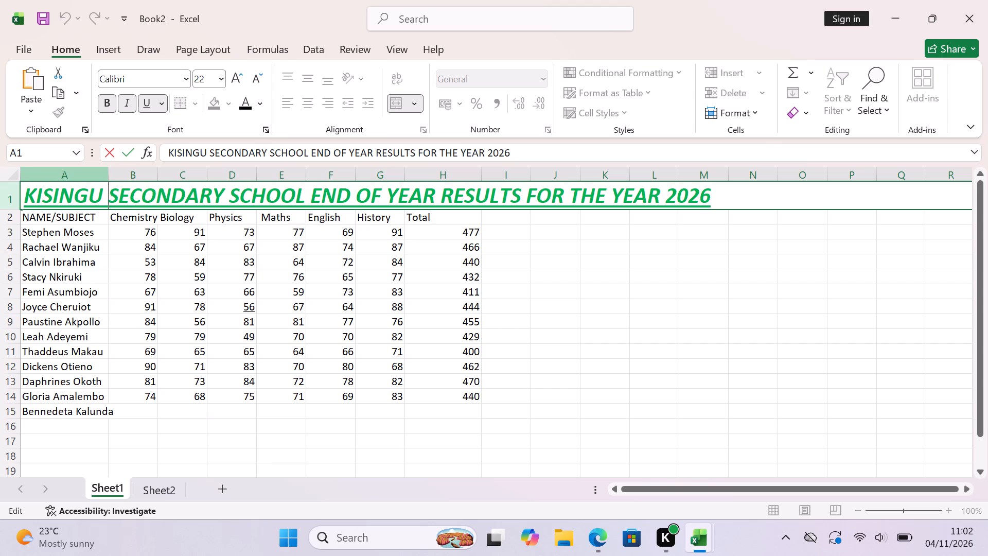
click(136, 302)
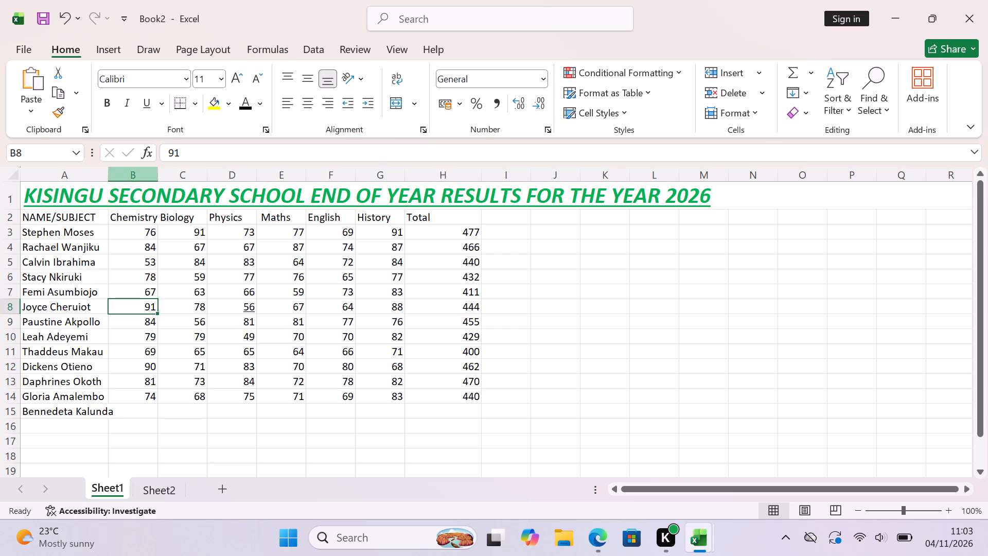
drag(108, 179, 117, 179)
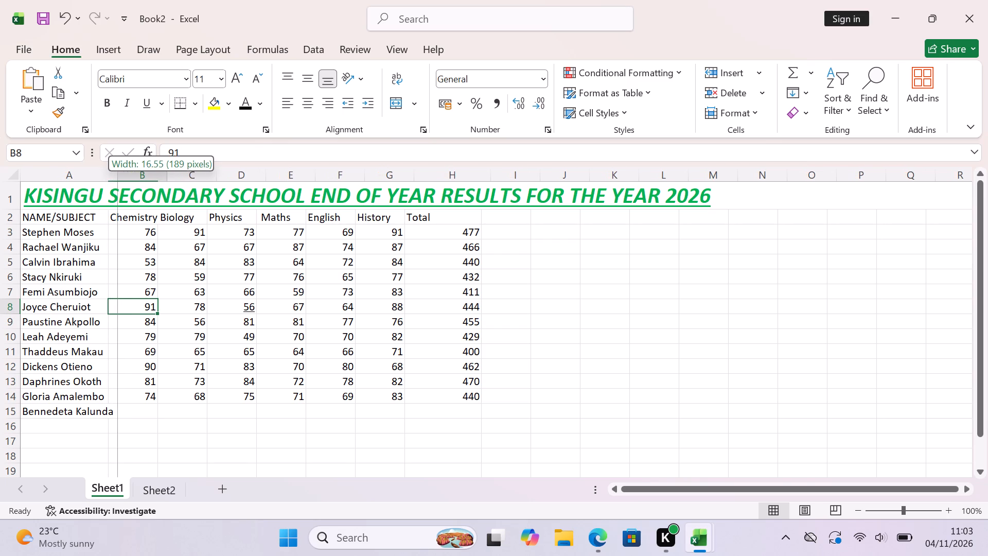
drag(117, 179, 115, 180)
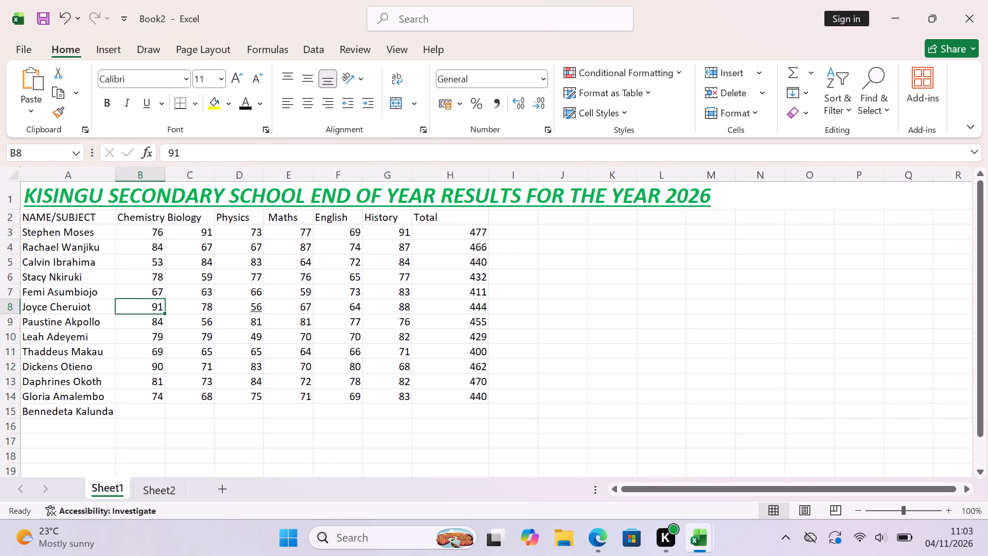
Enter the fourteenth student's full name in cell A16.
click(48, 424)
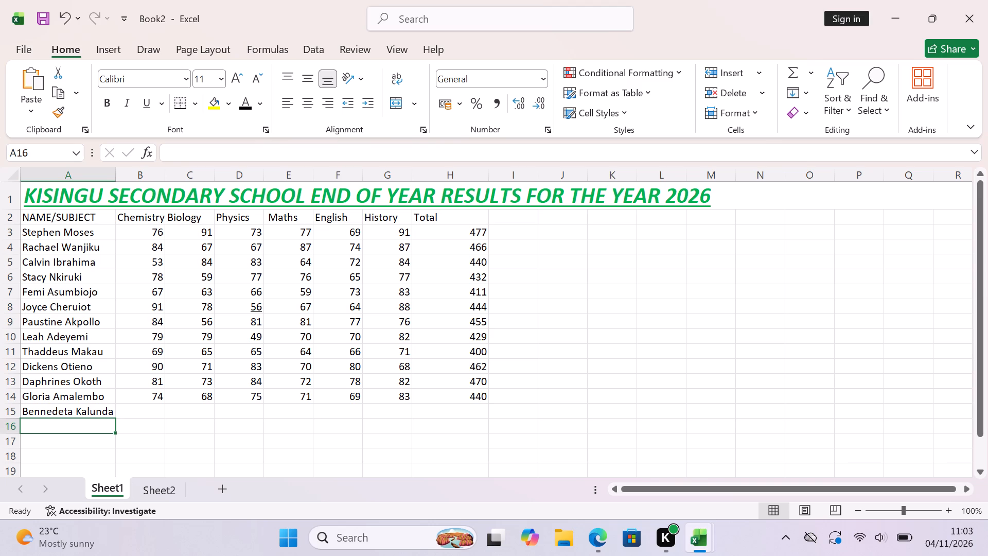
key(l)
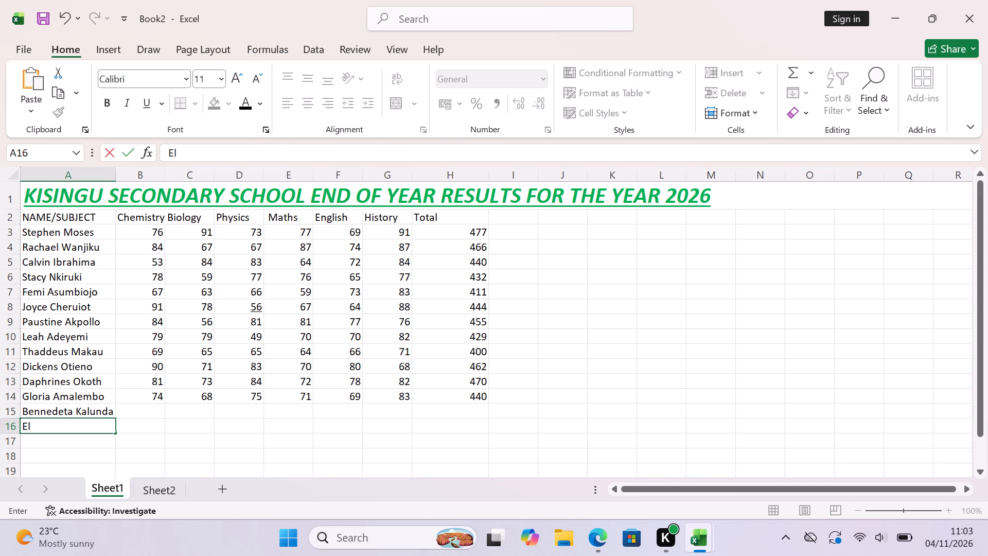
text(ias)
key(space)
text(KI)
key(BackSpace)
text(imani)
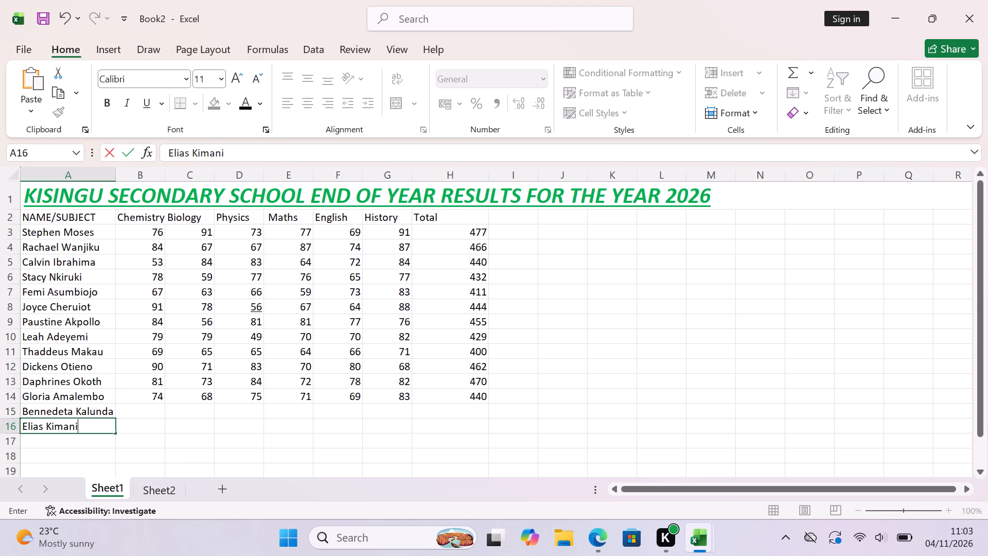
Enter the fifteenth student's full name in cell A17.
click(52, 443)
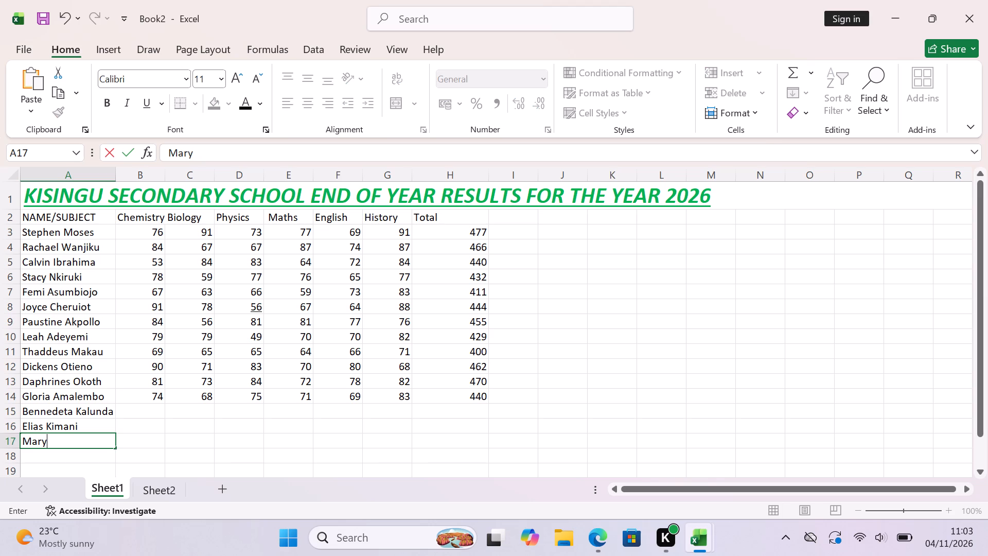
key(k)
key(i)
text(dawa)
Enter the Chemistry marks 78, 71 and 67 for the three new students in cells B15 to B17.
click(137, 411)
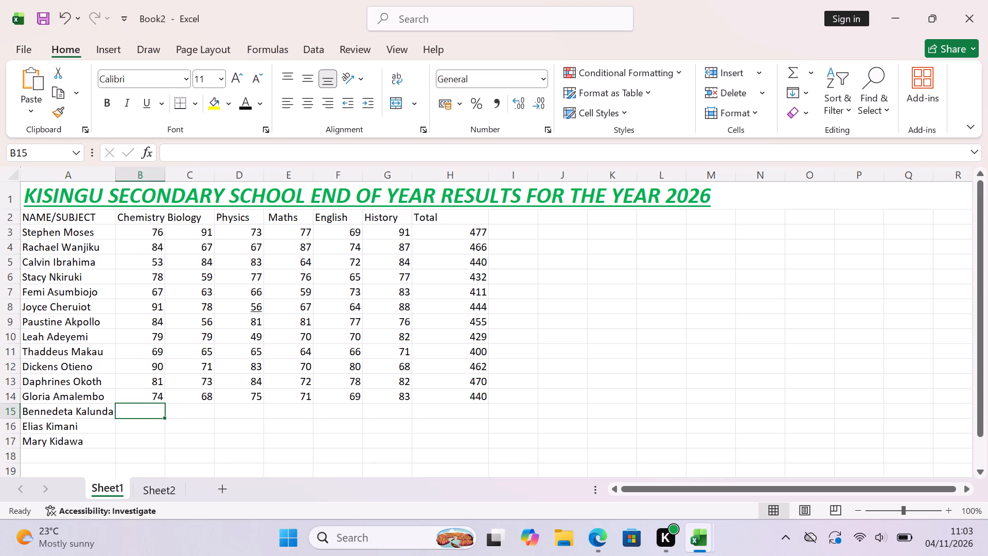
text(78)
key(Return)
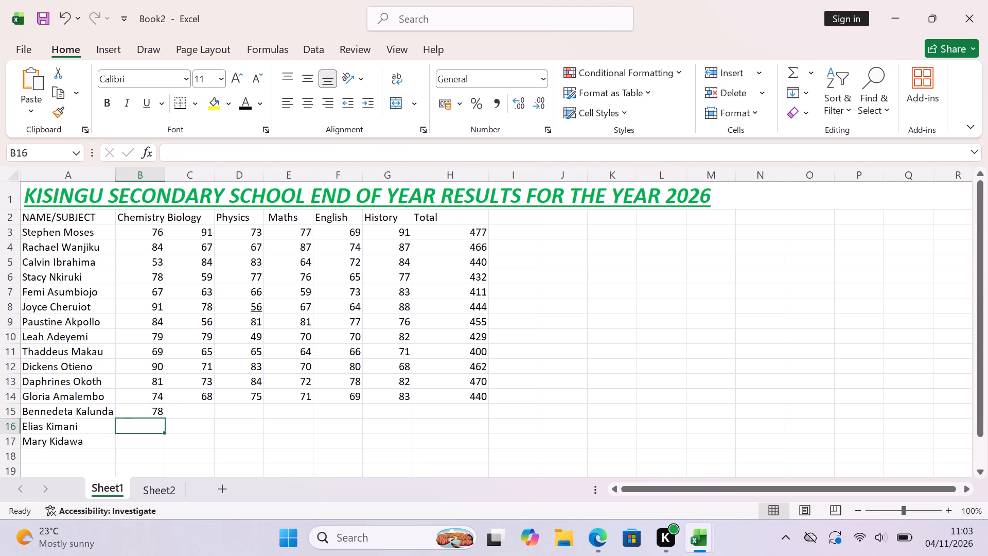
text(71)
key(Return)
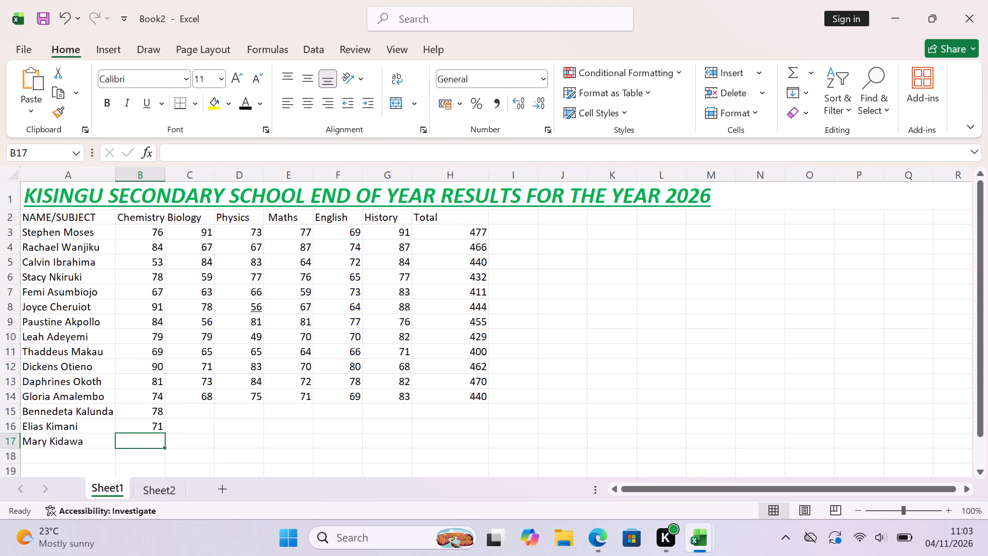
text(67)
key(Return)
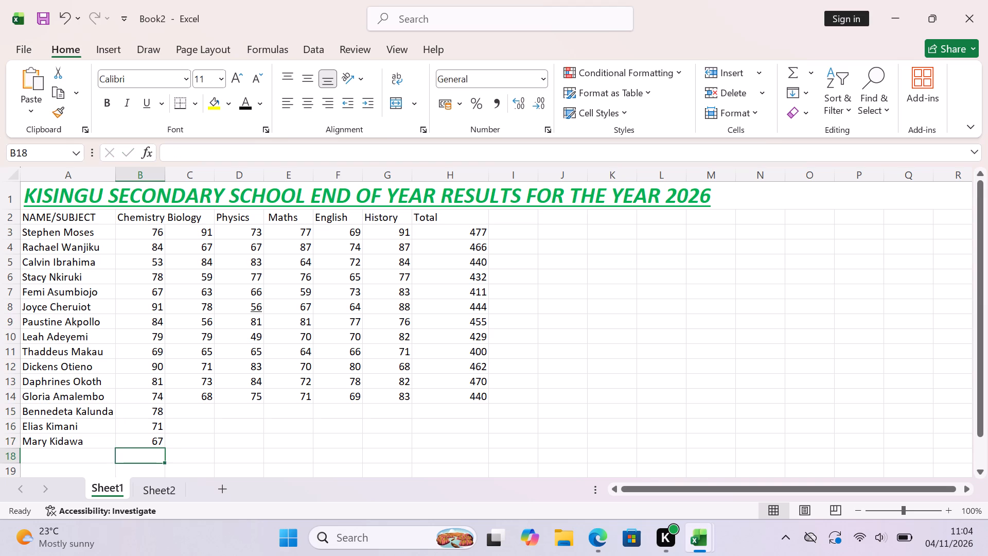
Enter the Biology marks 69, 73 and 78 for the three new students in cells C15 to C17.
click(186, 416)
scroll(186, 416, down, 1)
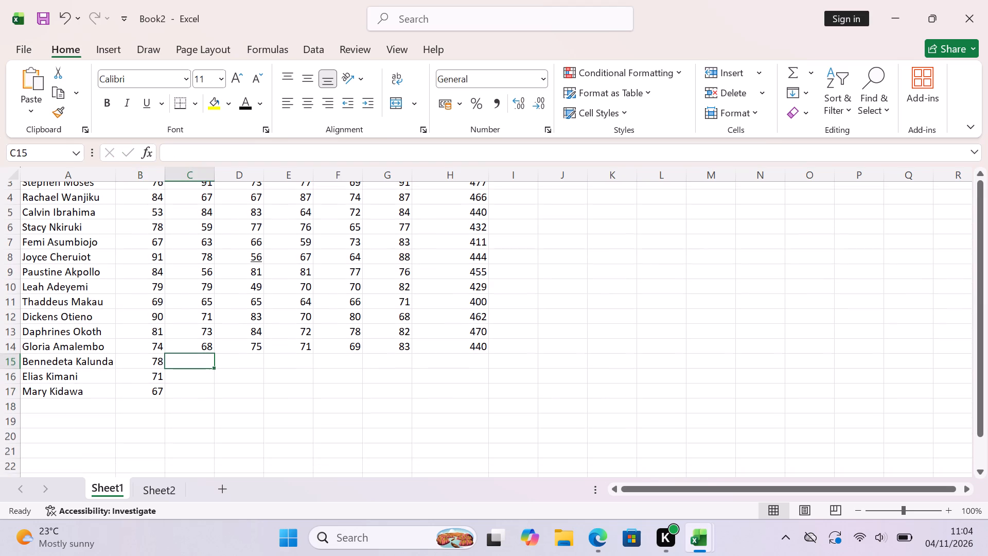
scroll(186, 416, down, 1)
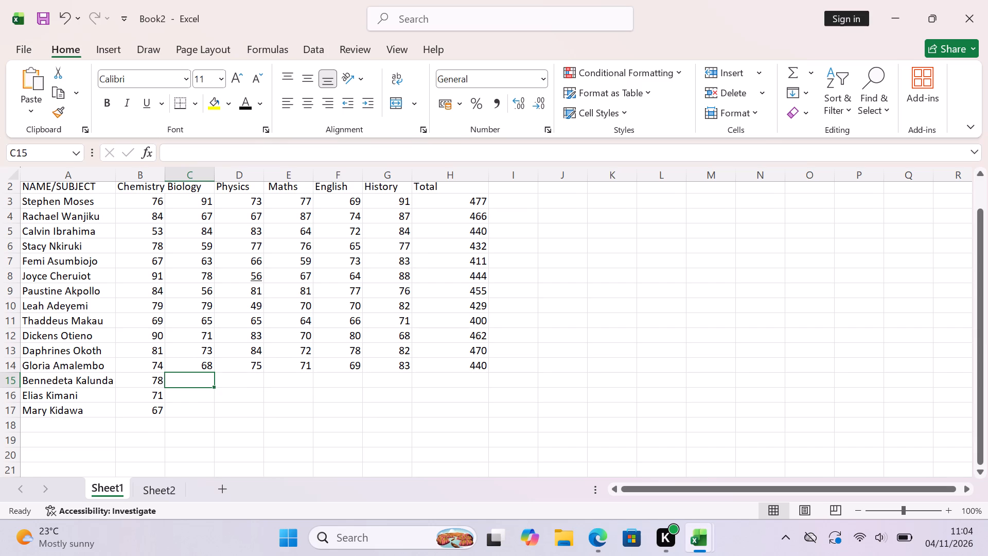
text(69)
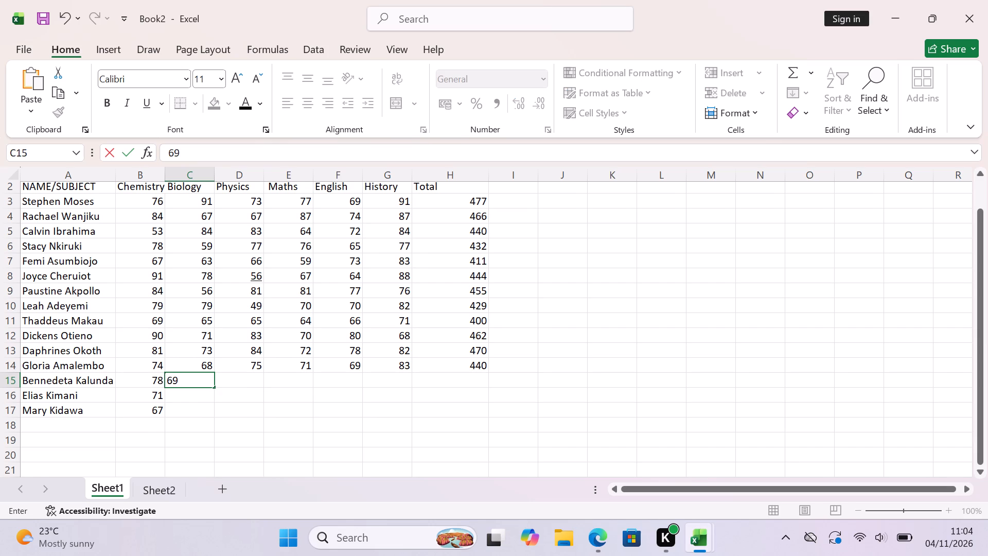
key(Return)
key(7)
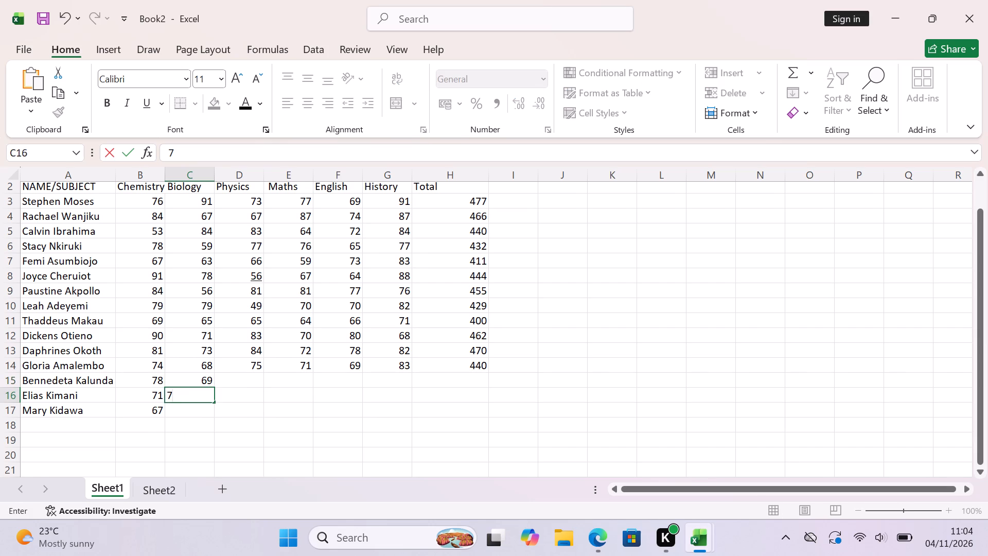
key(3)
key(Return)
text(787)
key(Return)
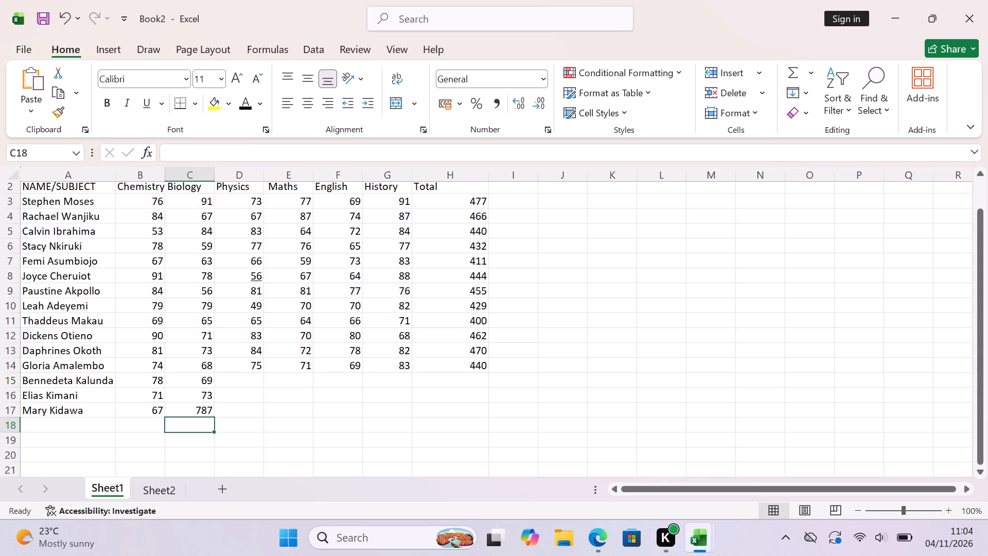
click(205, 411)
key(BackSpace)
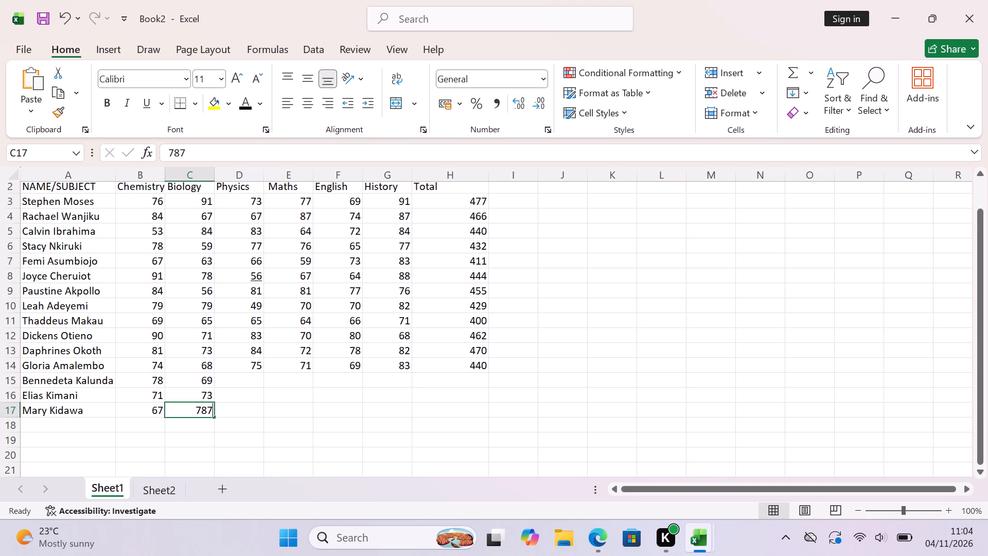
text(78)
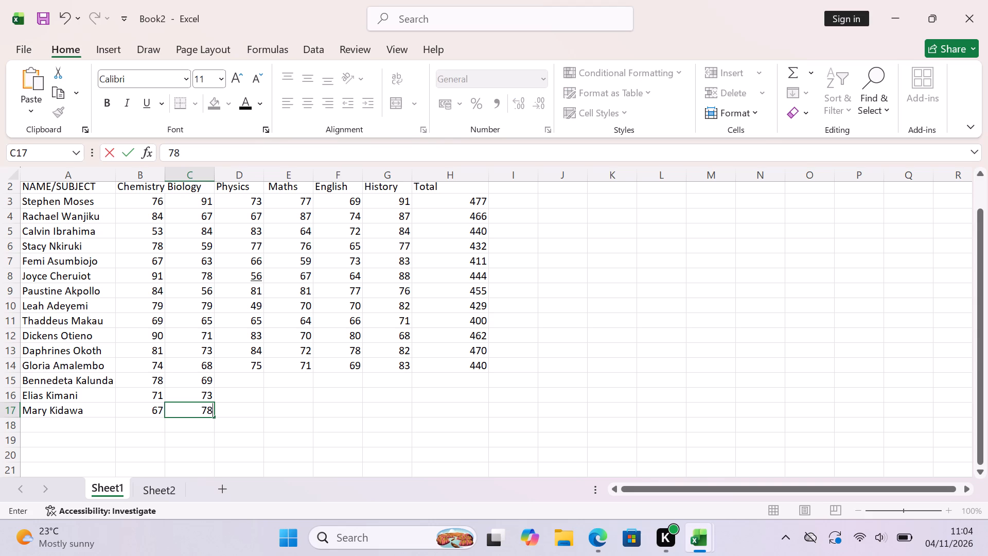
Enter the Physics marks 87, 74 and 81 for the three new students in cells D15 to D17.
click(237, 379)
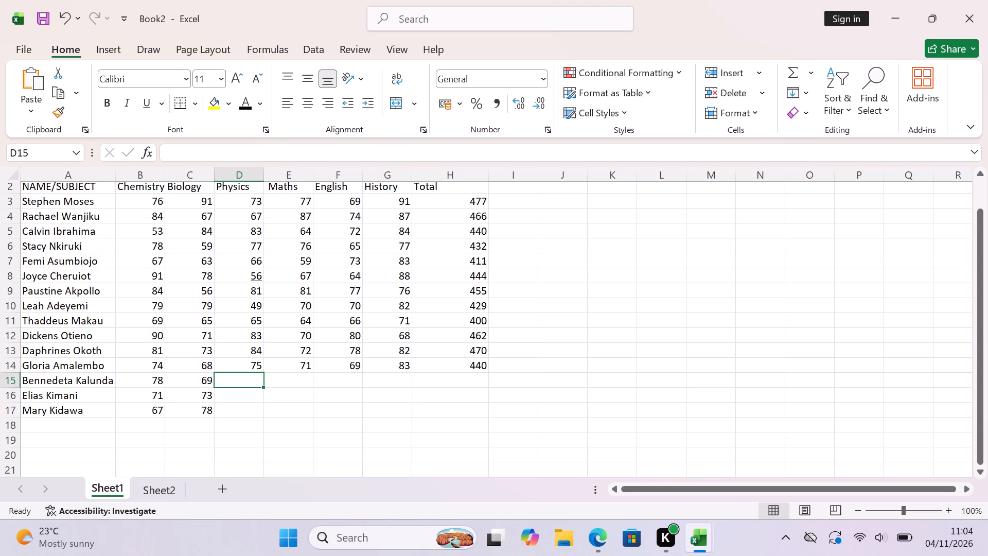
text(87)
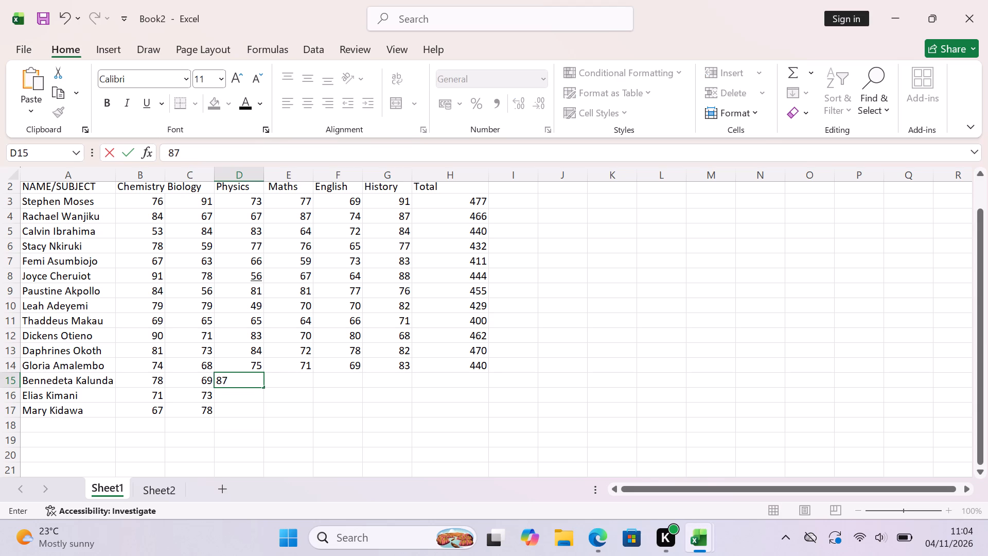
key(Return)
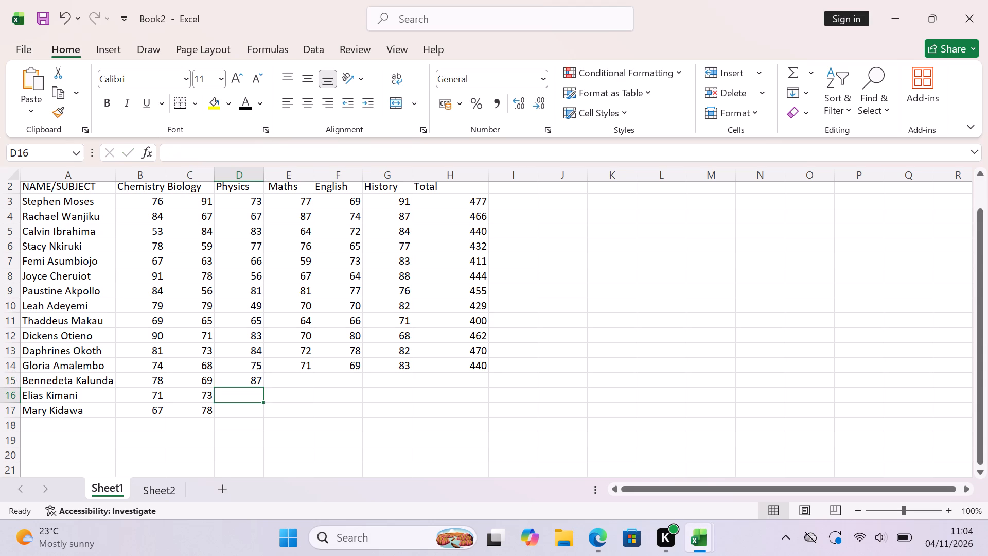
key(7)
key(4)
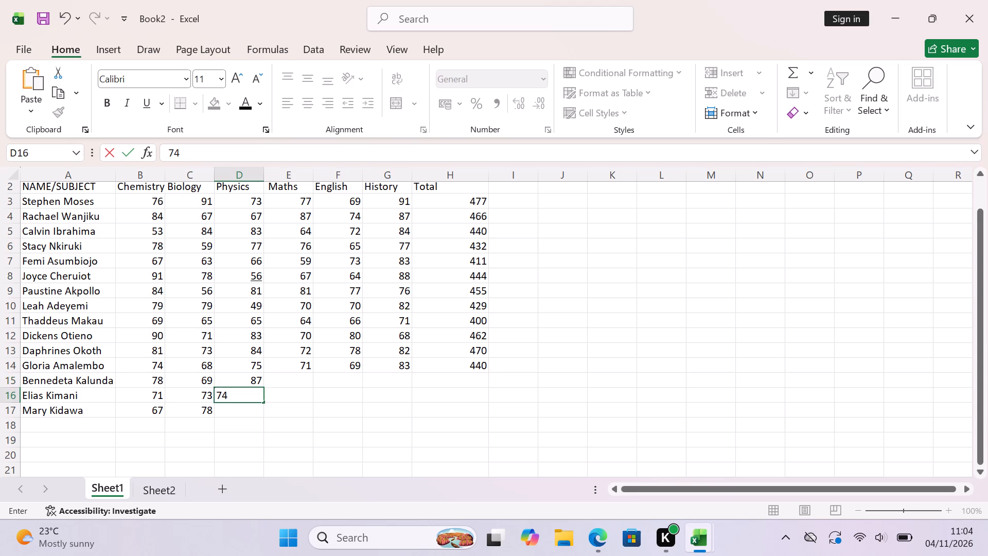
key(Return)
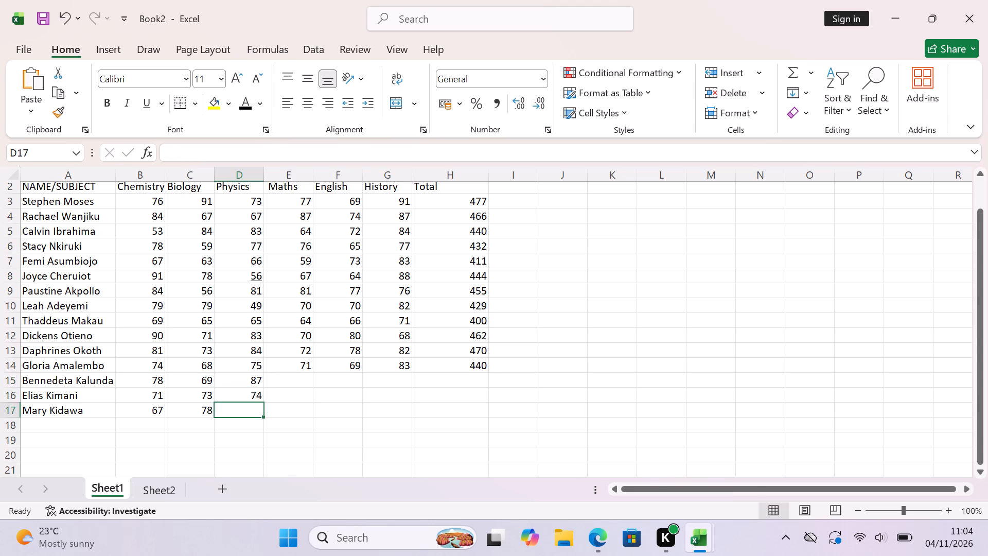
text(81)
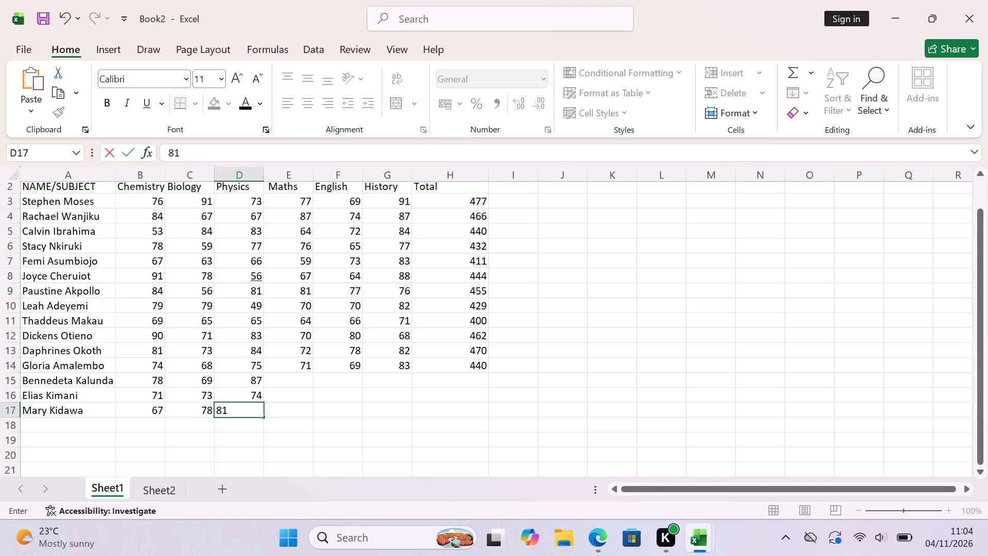
click(301, 376)
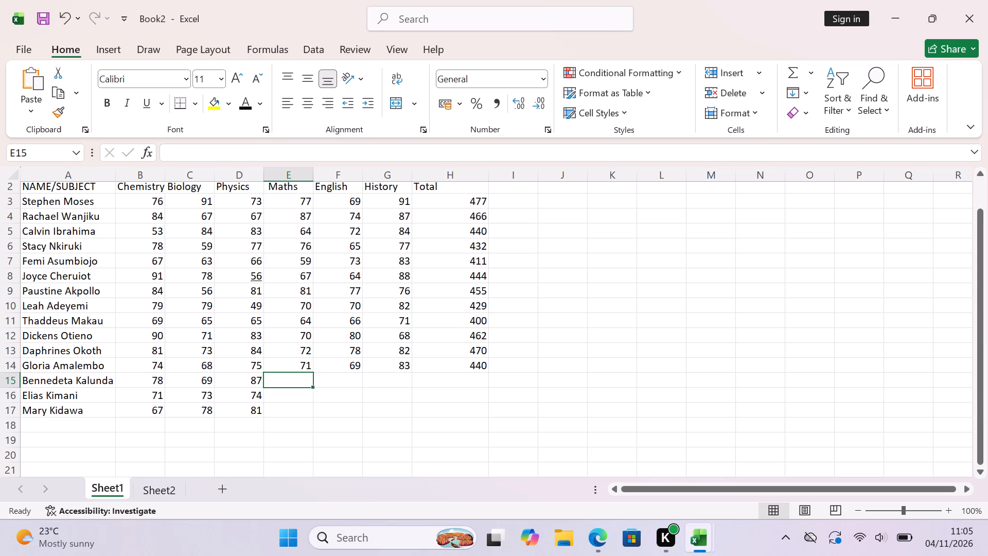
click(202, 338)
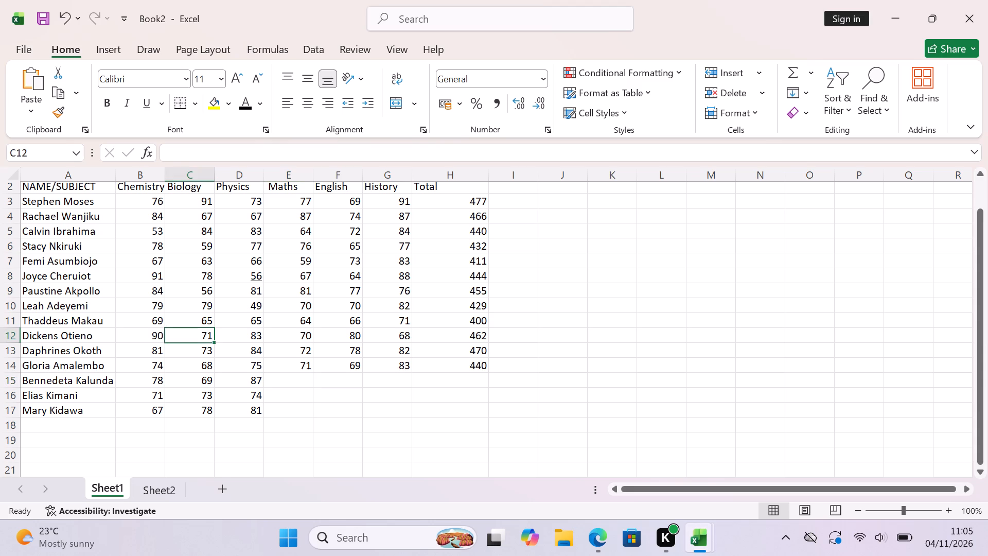
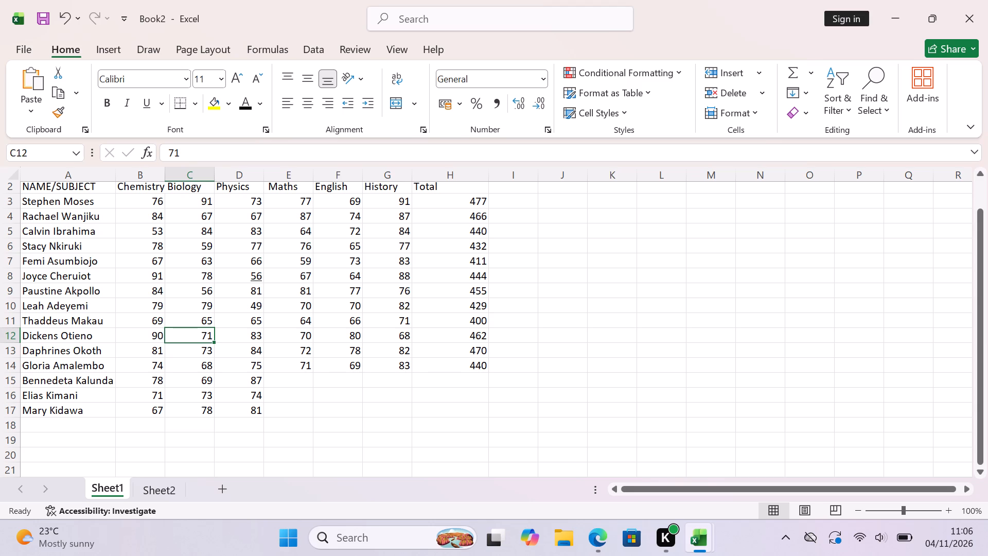
Enter the Maths marks 73, 71 and 74 for the three new students in cells E15 to E17.
click(291, 374)
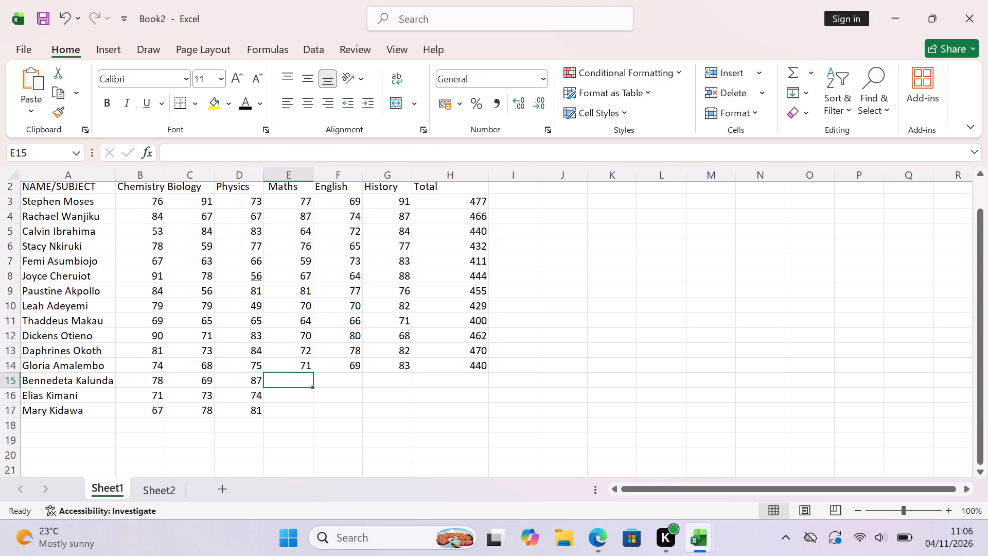
text(73)
key(Return)
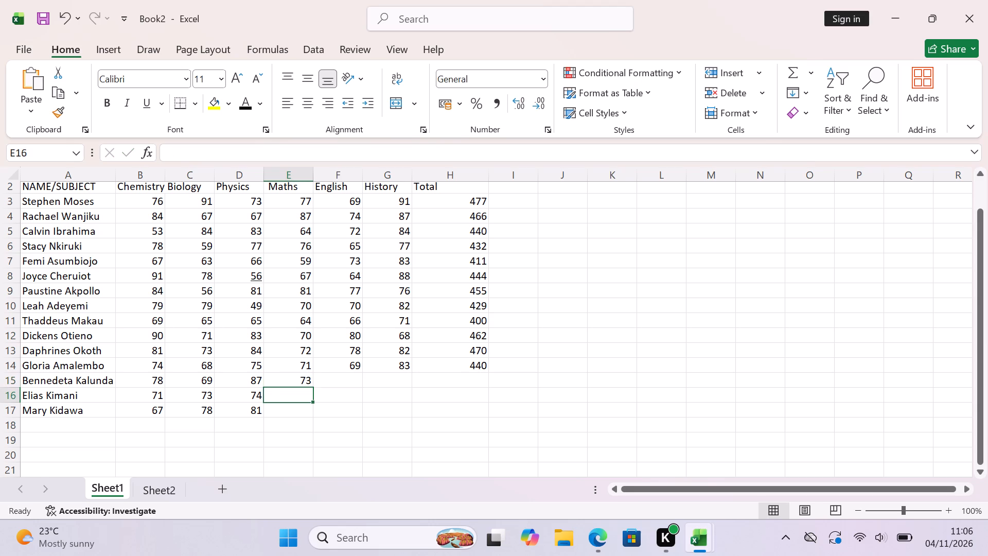
text(71)
key(Return)
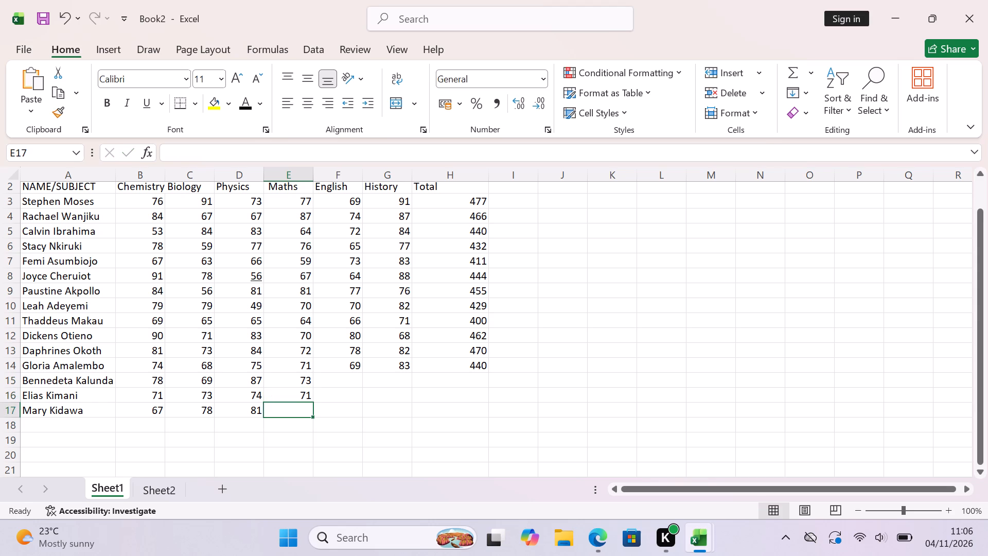
key(7)
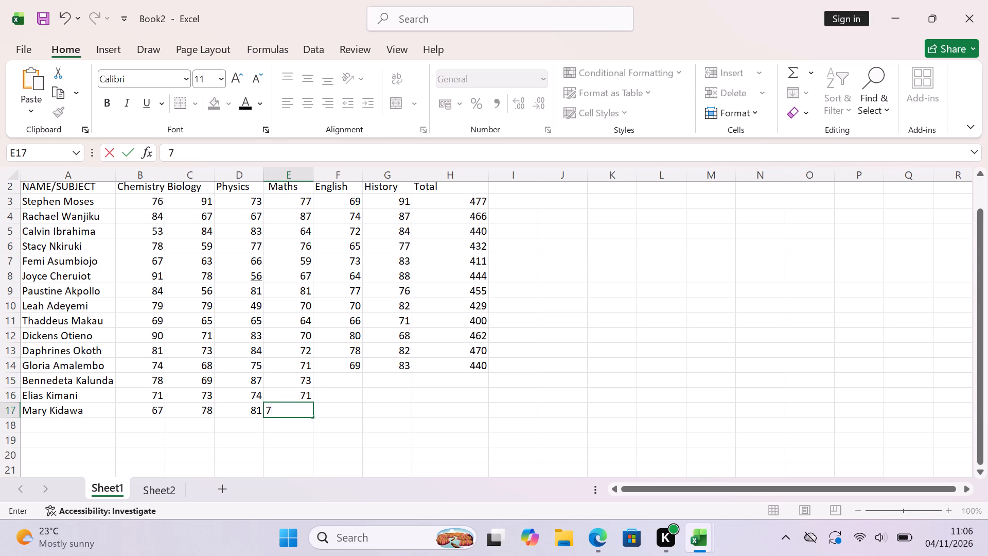
key(4)
key(Return)
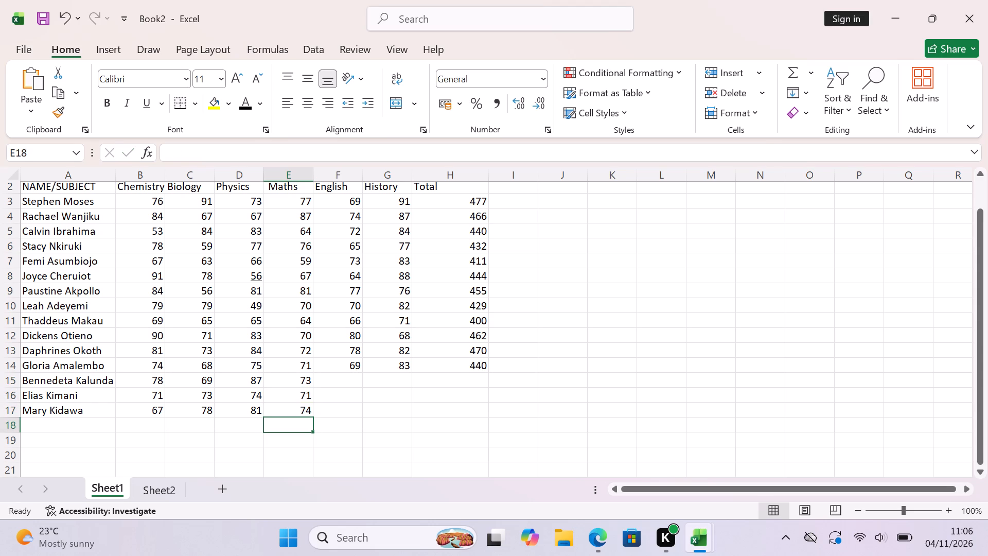
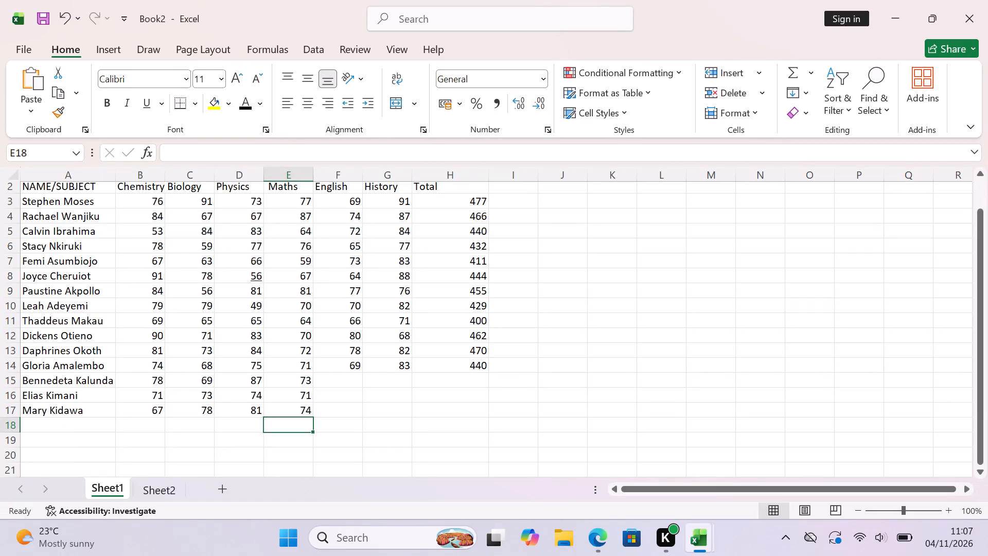
Enter the English marks 73, 69 and 70 for the three new students in cells F15 to F17.
click(348, 376)
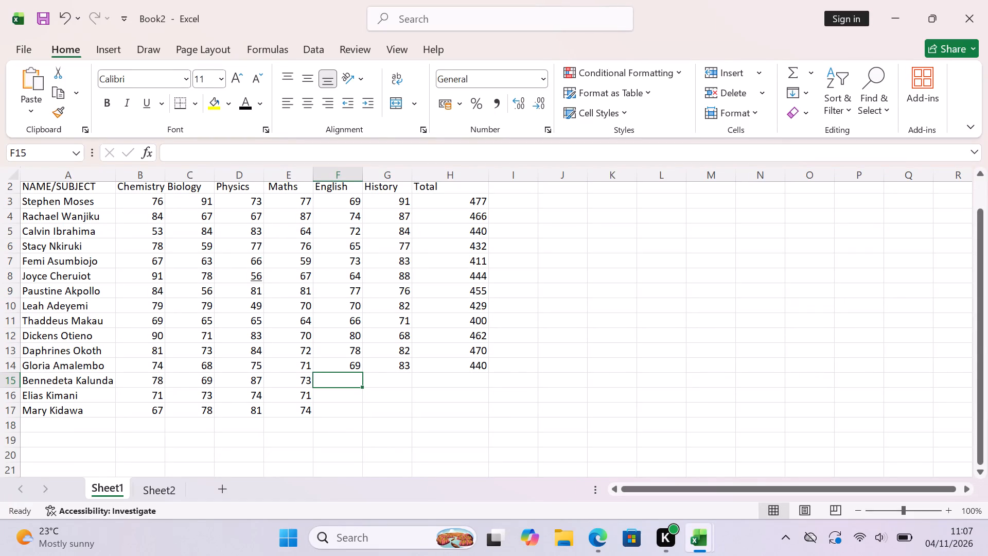
text(73)
key(Return)
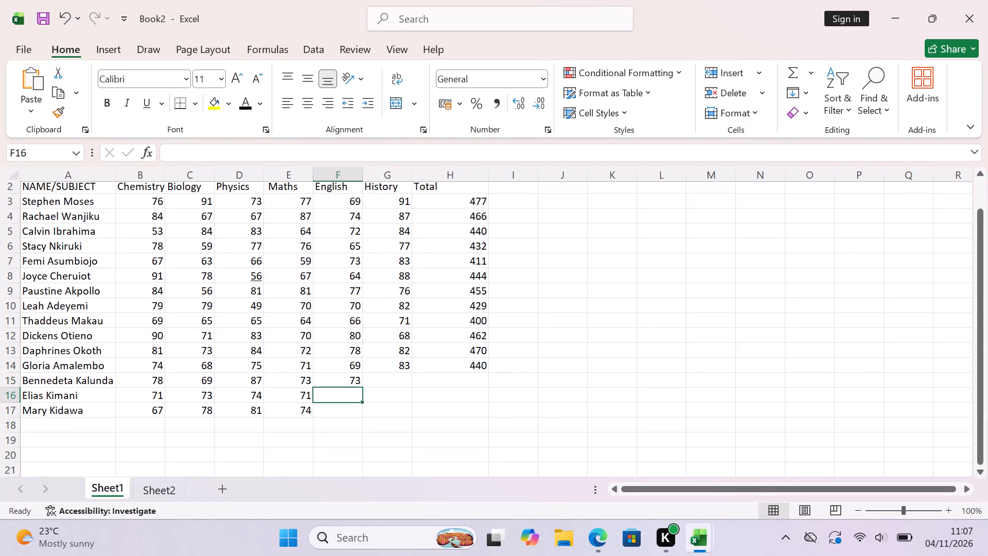
text(69)
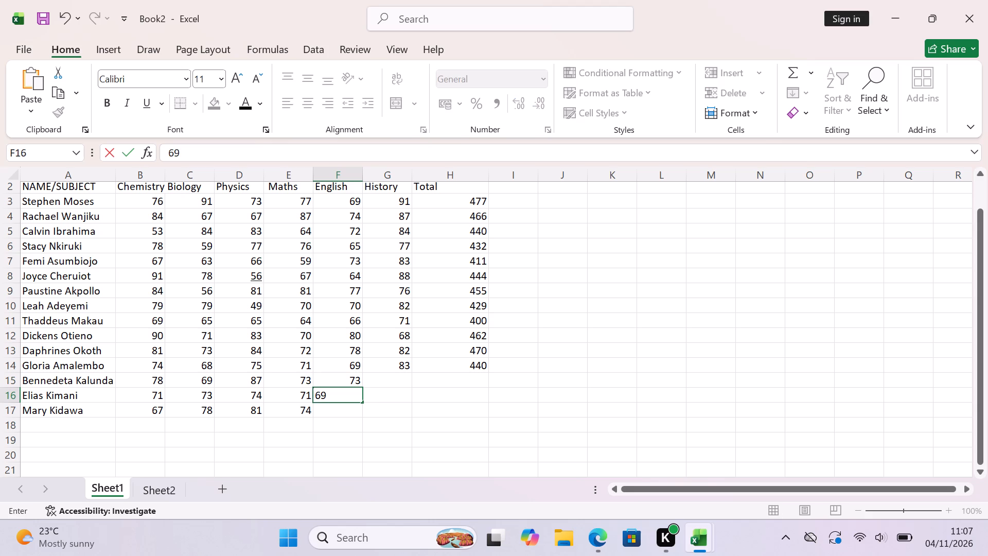
key(Return)
key(7)
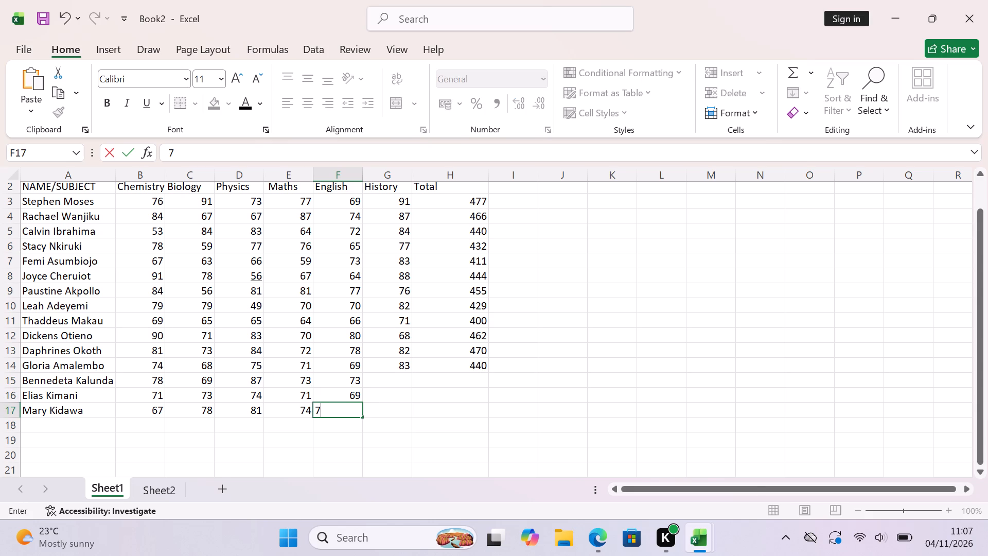
key(0)
Enter the History marks 87, 84 and 85 for the three new students in cells G15 to G17.
click(396, 379)
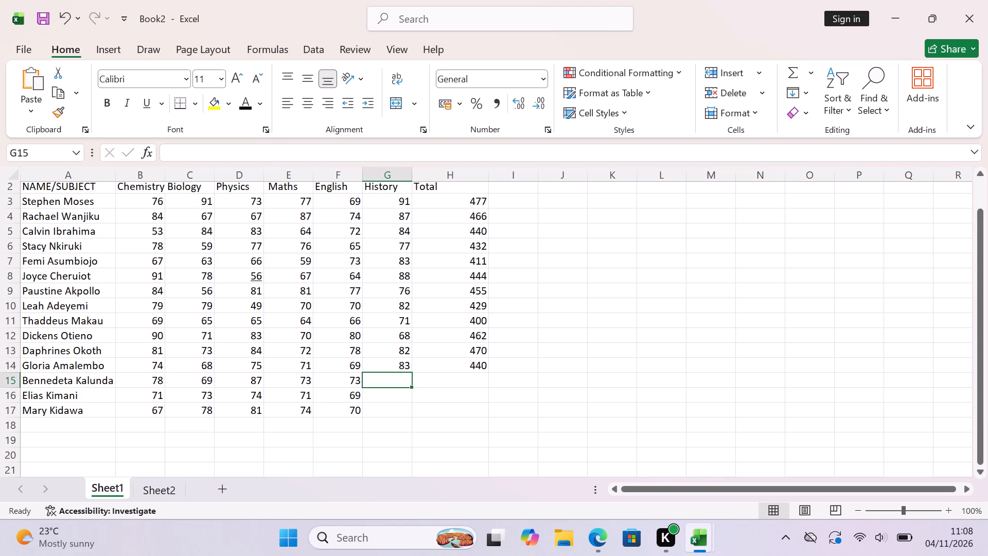
text(87)
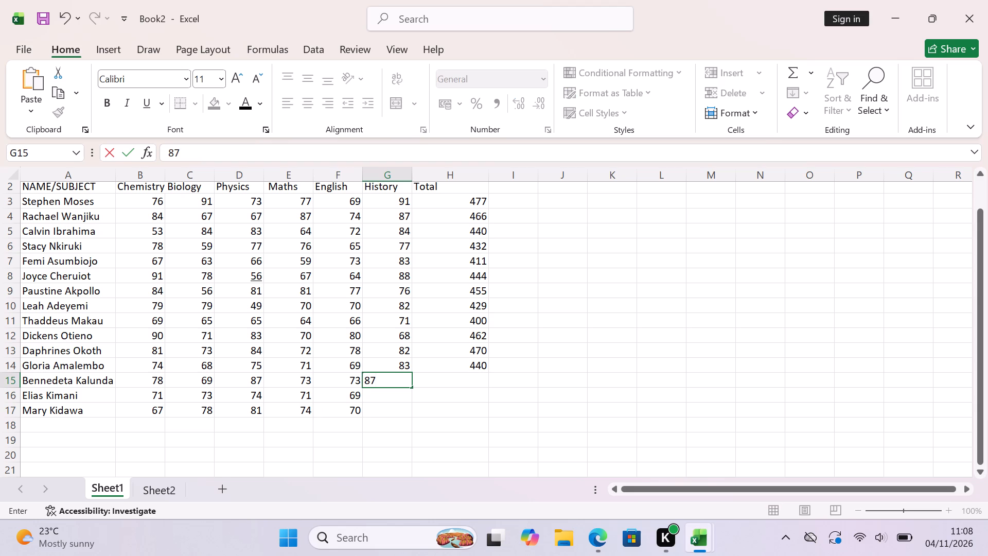
key(Return)
text(84)
key(Return)
text(85)
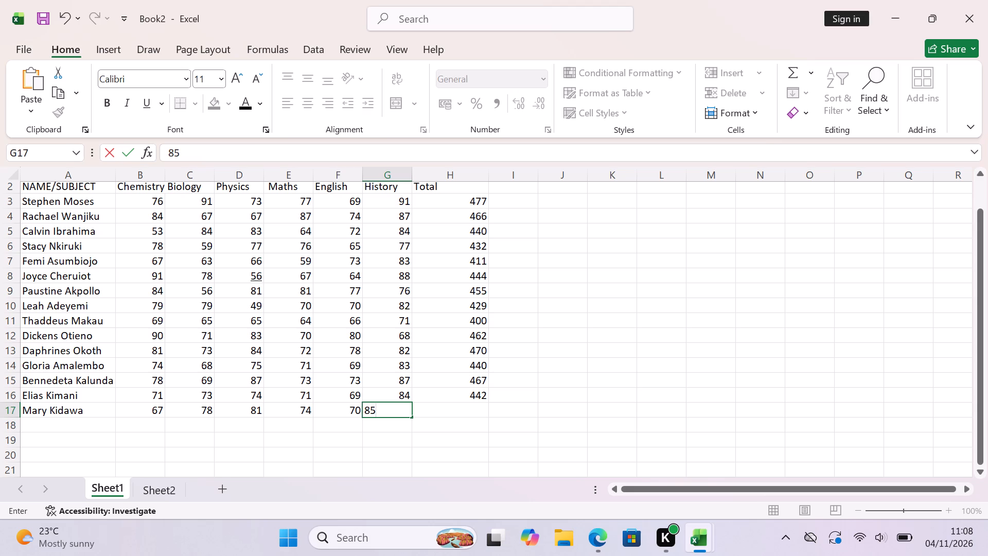
key(Return)
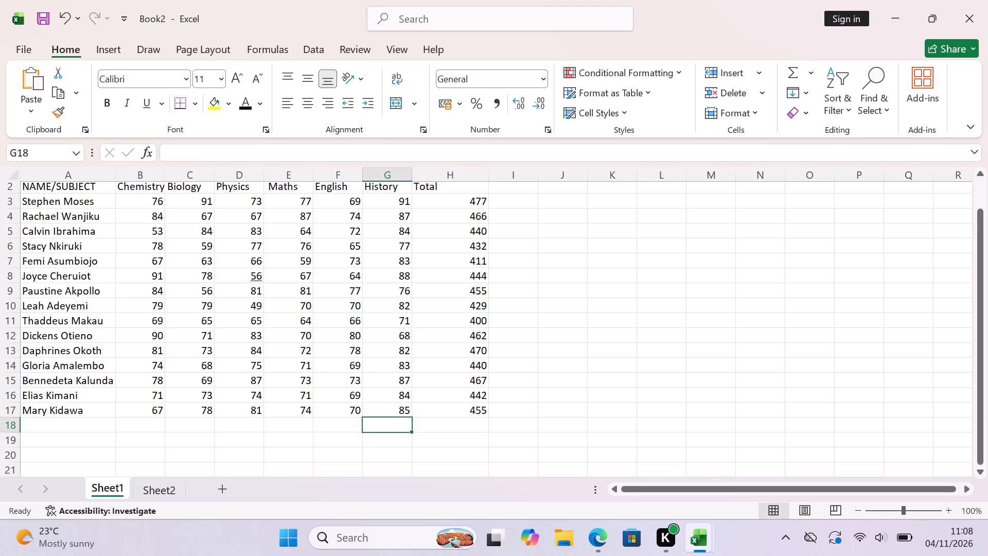
Clear the automatically filled totals of the three new students in cells H17, H16 and H15.
click(464, 411)
key(BackSpace)
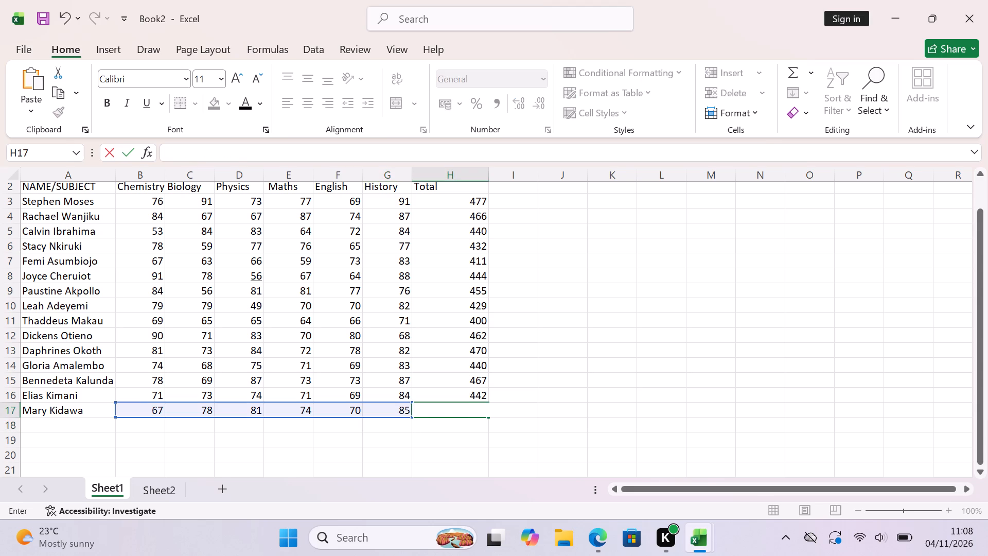
click(453, 389)
key(BackSpace)
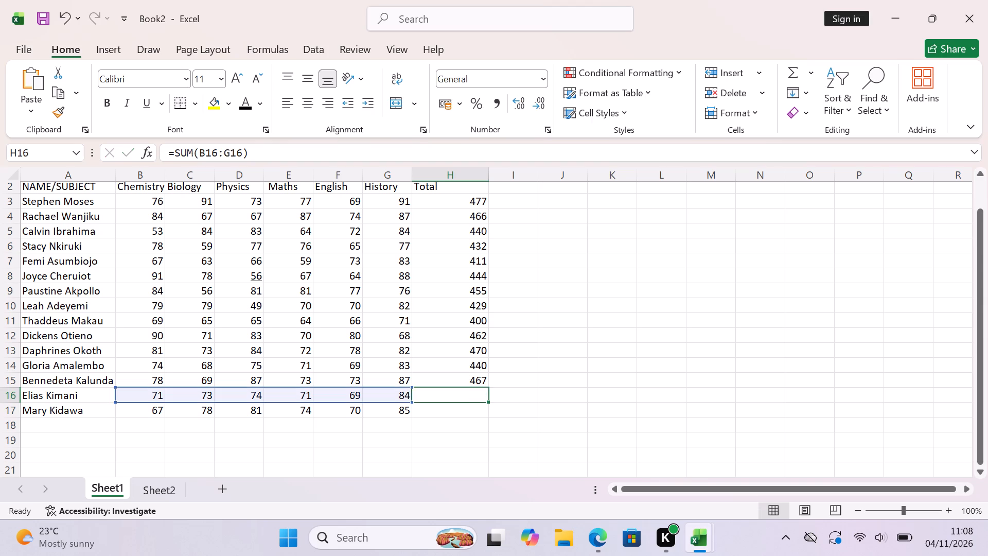
click(442, 374)
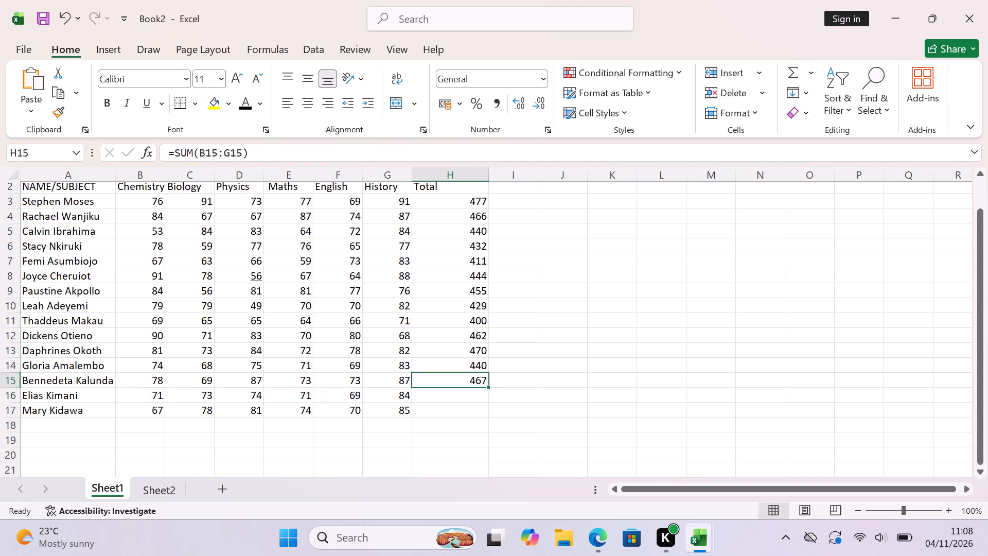
key(BackSpace)
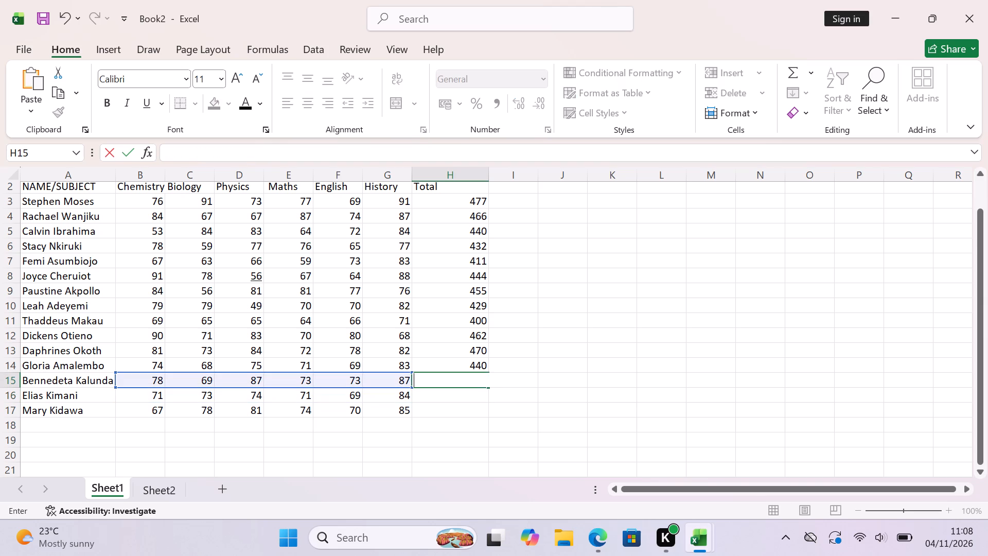
Enter the formula =SUM(B15:G15) in cell H15 as the first new student's total.
click(430, 379)
key(equal)
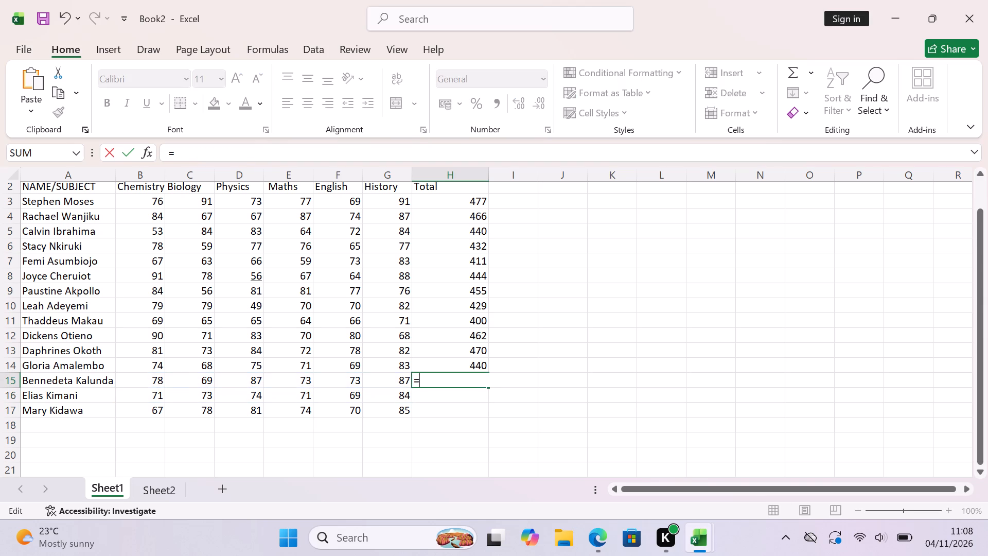
key(s)
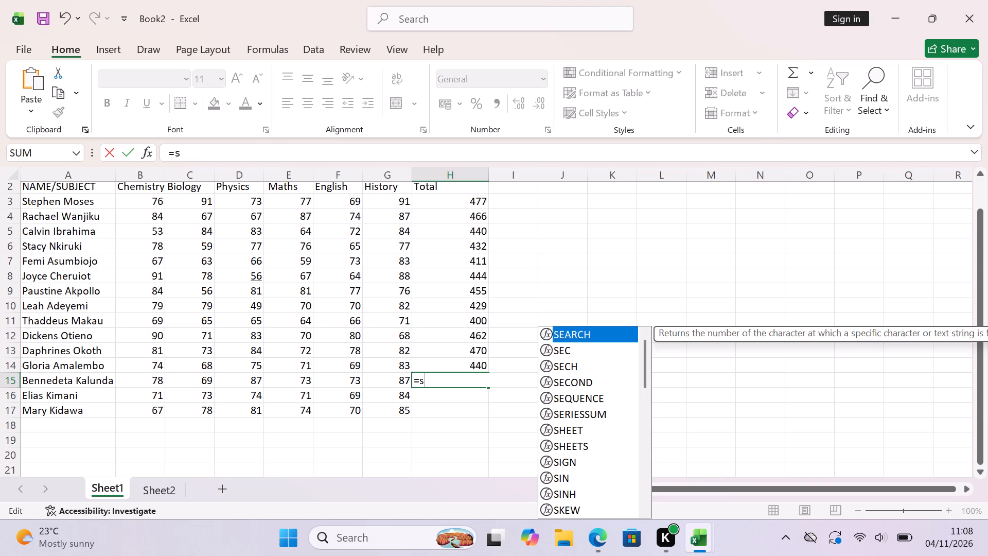
key(BackSpace)
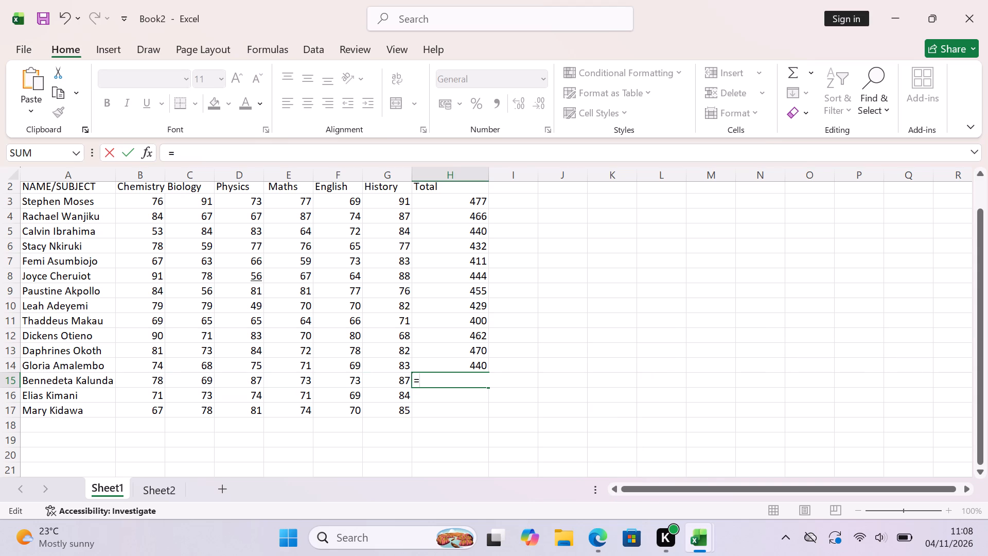
key(s)
text(um)
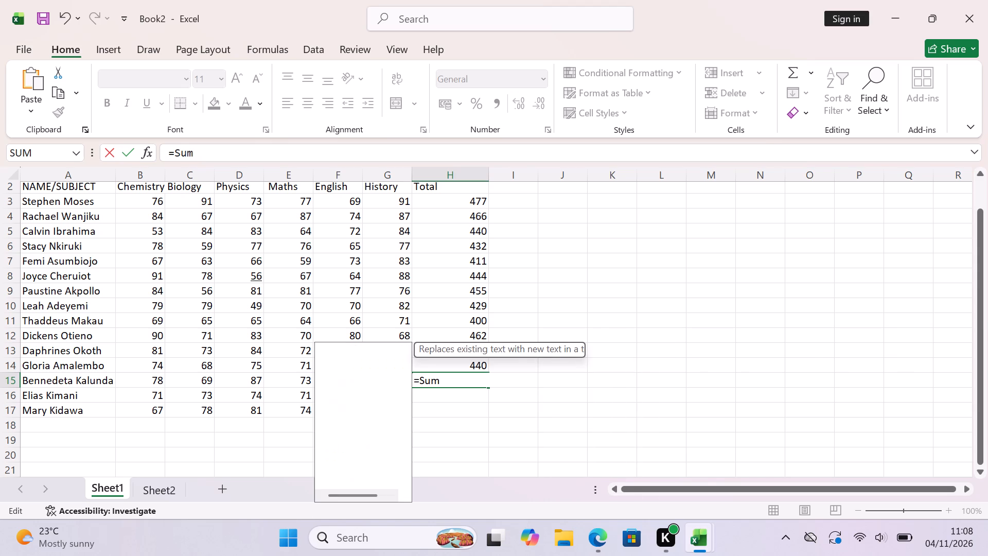
key(BackSpace)
key(BackSpace)
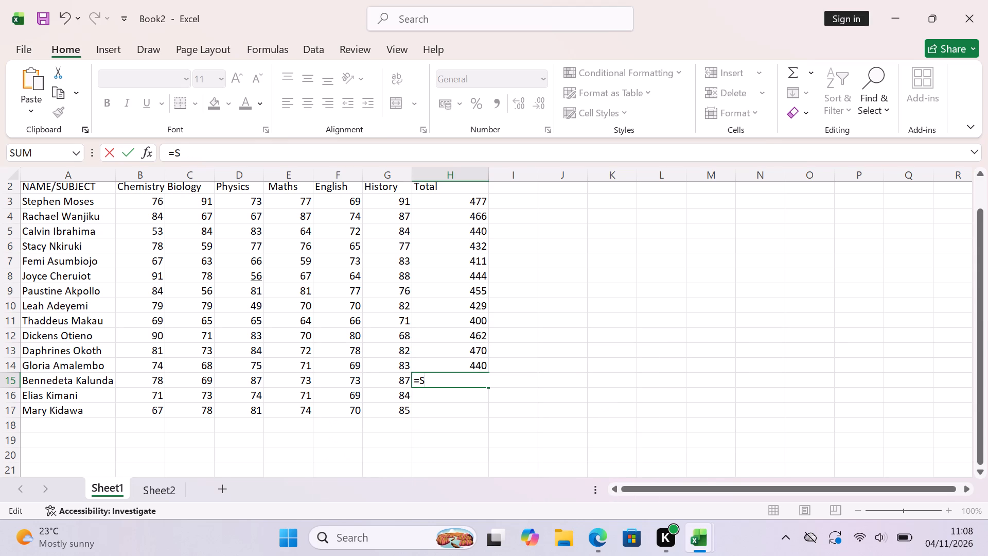
text(UM)
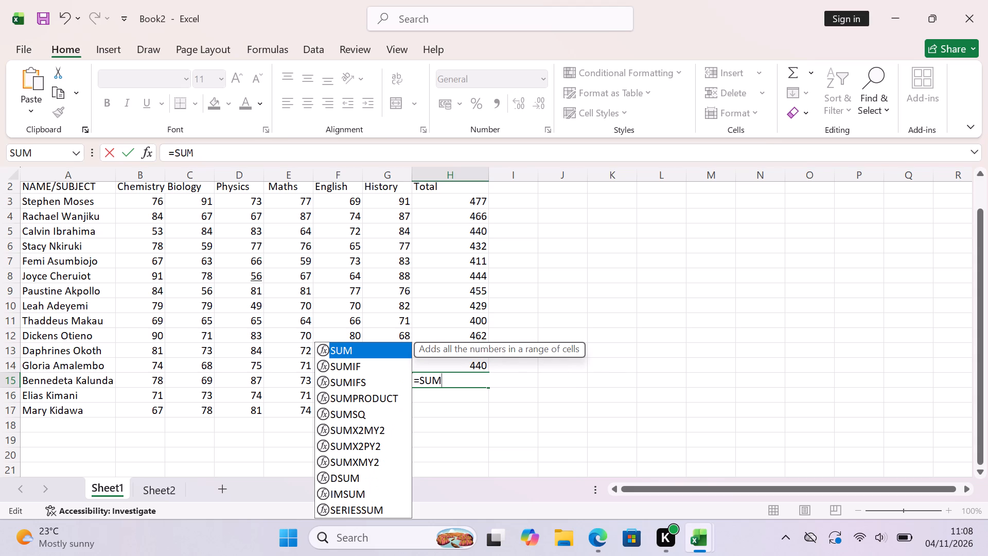
key(shift+parenleft)
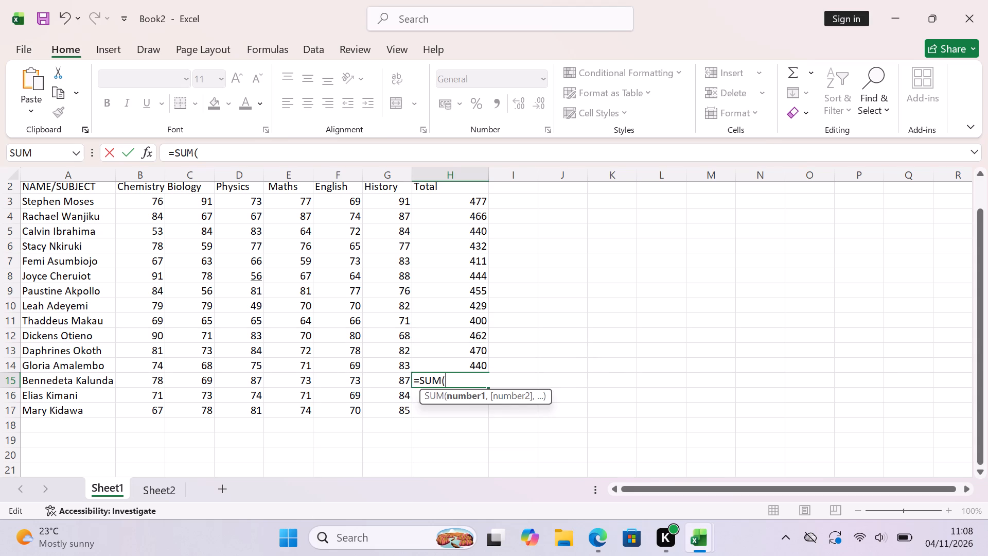
text(B15)
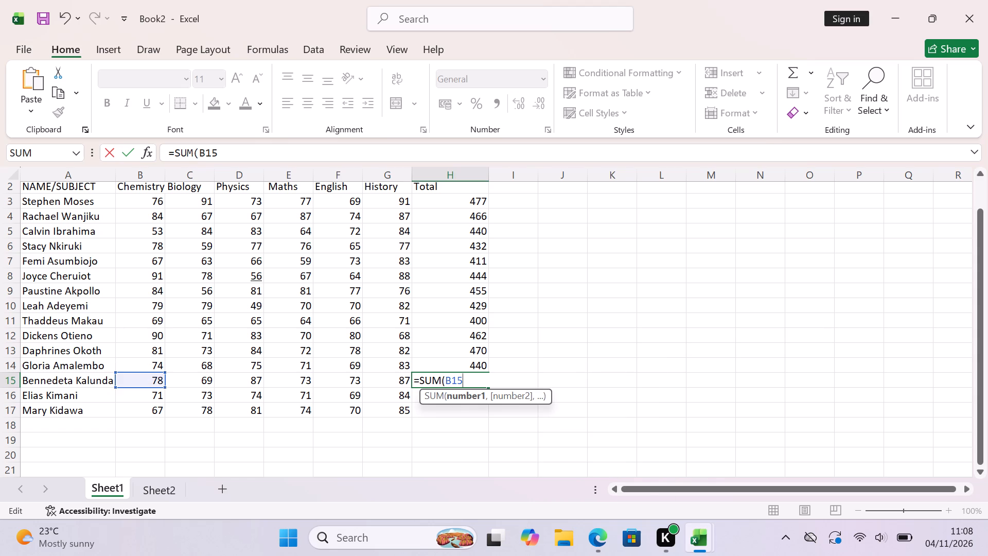
key(shift+colon)
key(g)
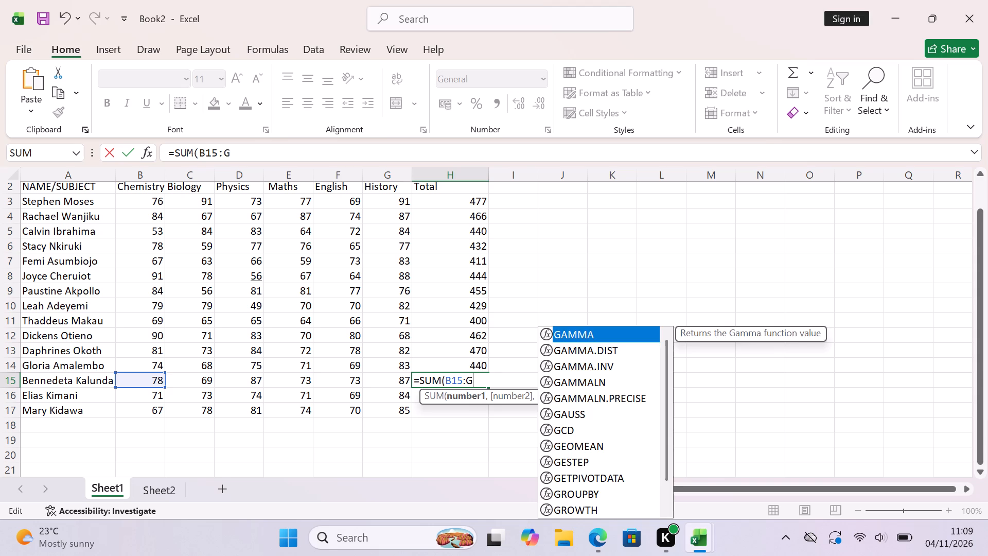
text(15)
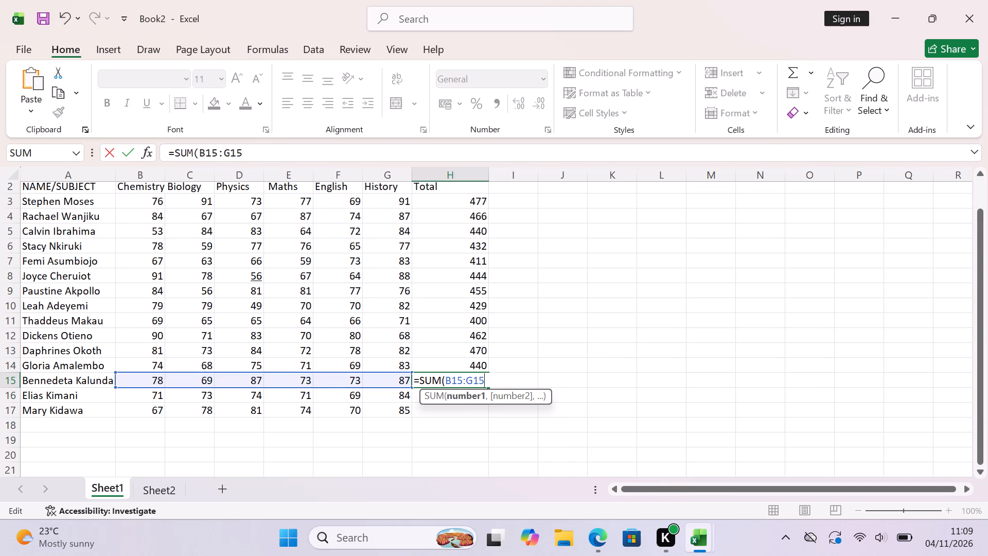
key(shift+parenright)
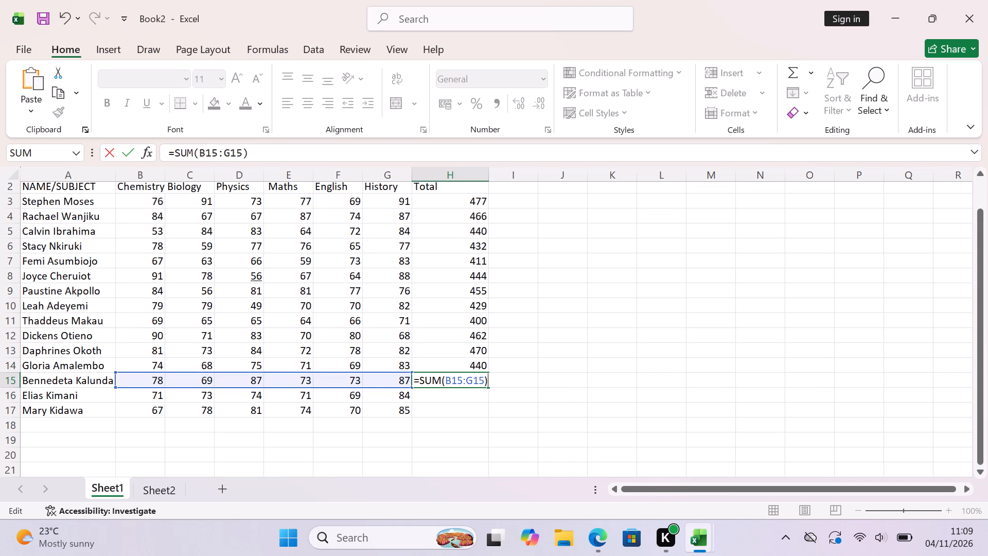
key(Return)
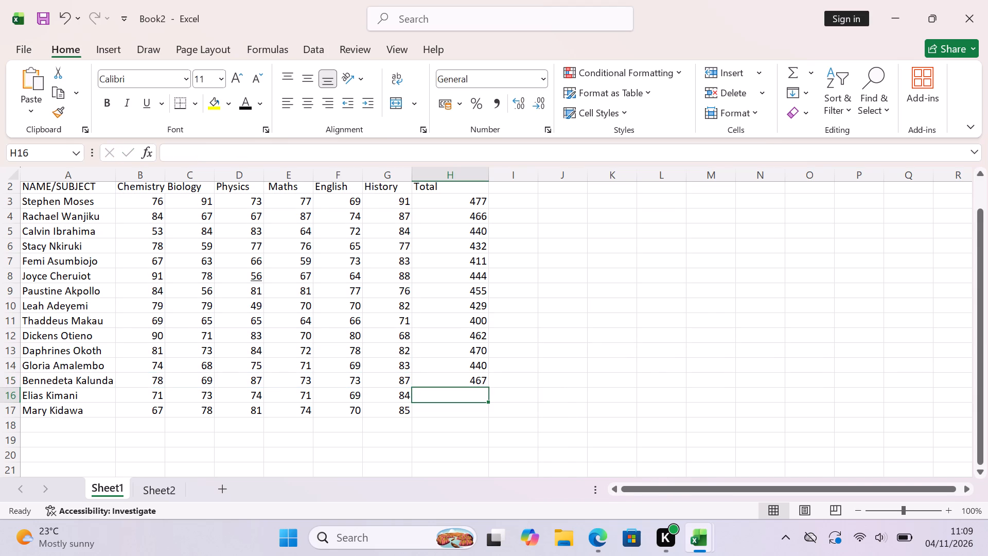
Enter the formula =SUM(B16:G16) in cell H16 as the second new student's total.
click(446, 394)
key(equal)
text(SUM)
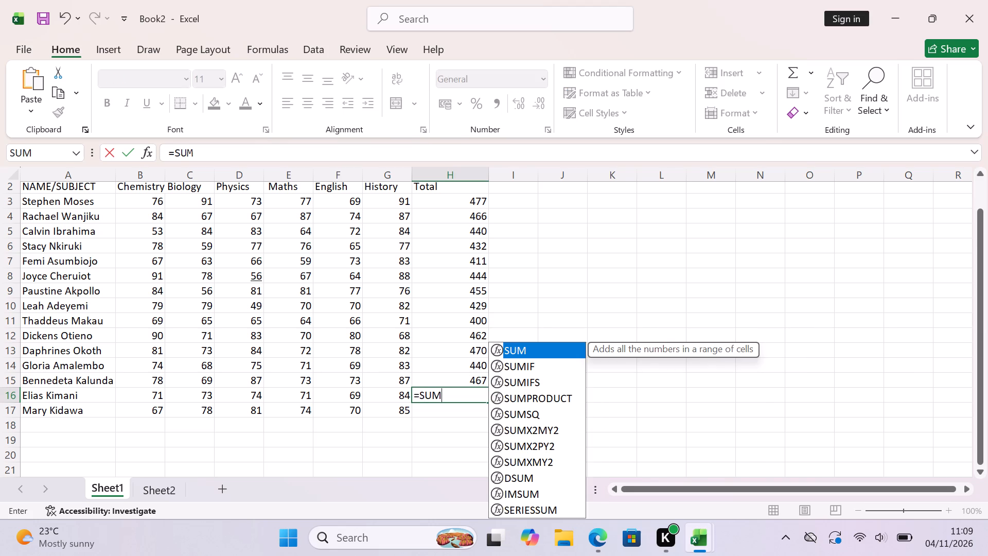
key(shift+parenleft)
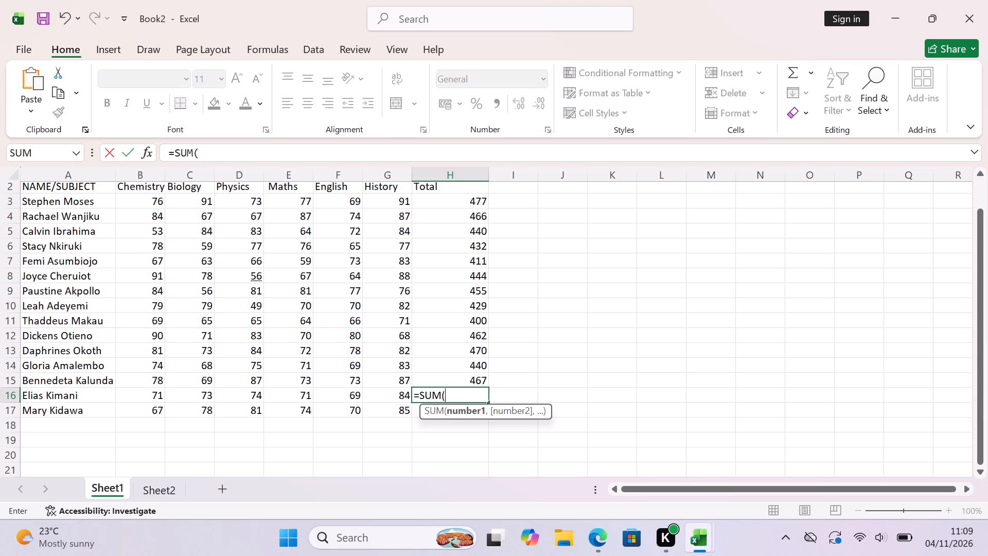
text(B16)
text(:G)
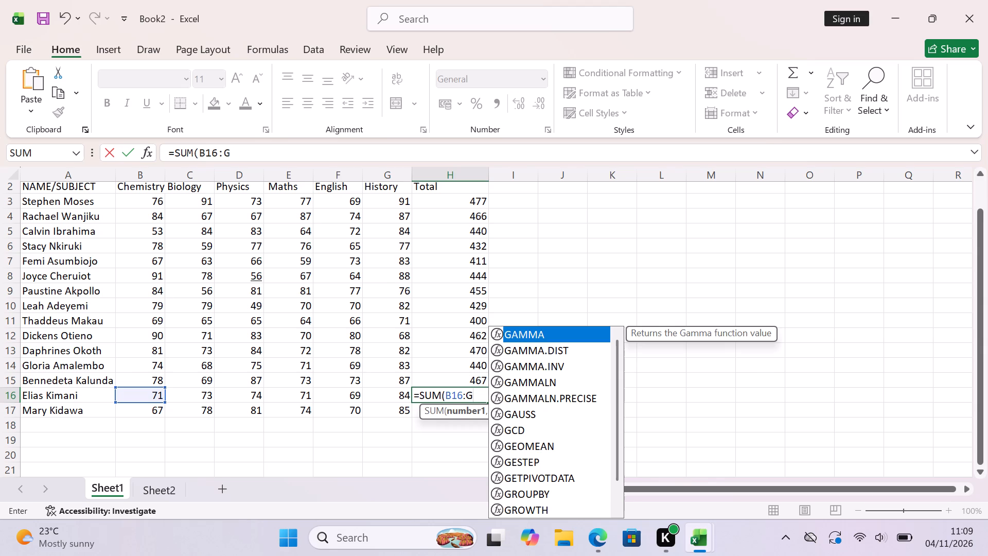
text(16)
key(shift+parenright)
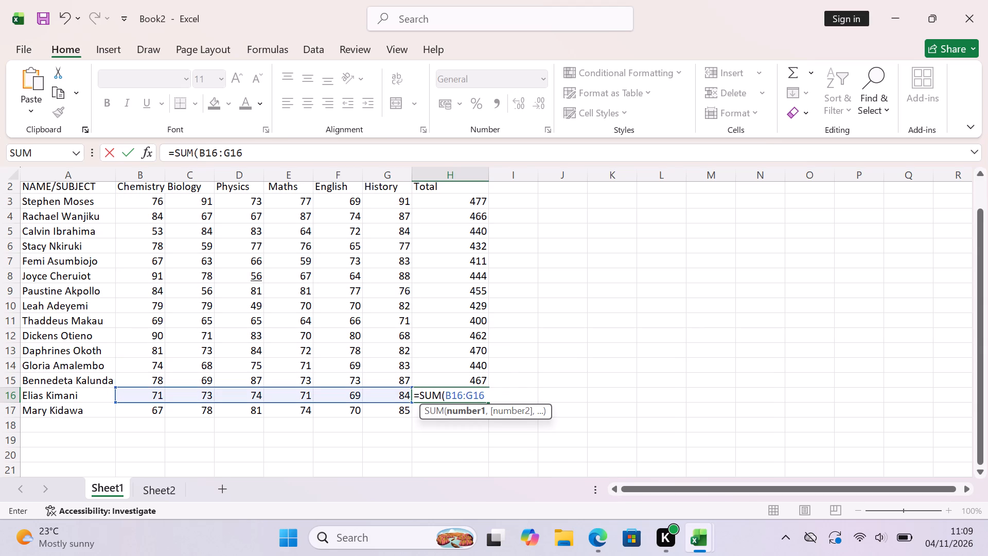
key(Return)
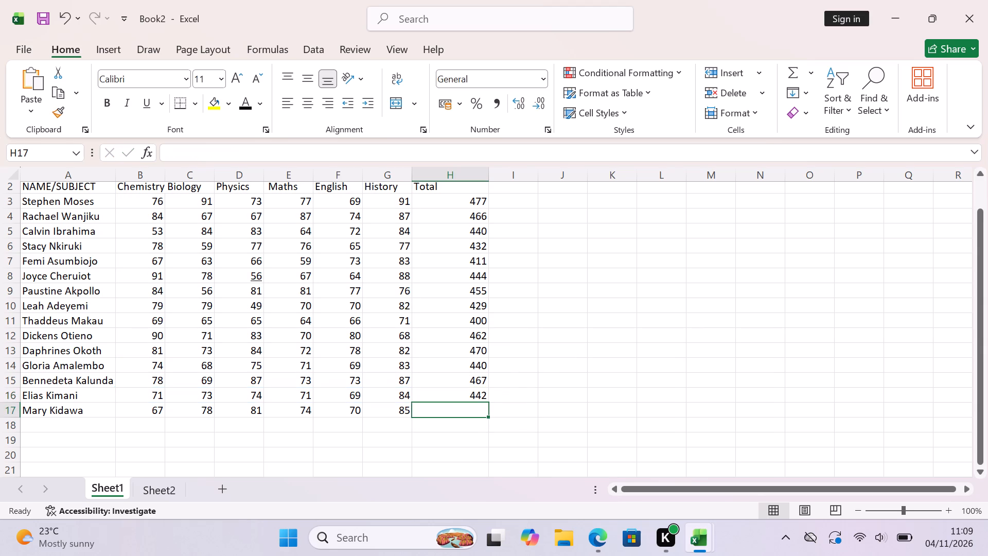
Enter a SUM formula in cell H17, with its range starting in column B, as the third new student's total.
click(443, 411)
click(428, 411)
click(428, 411)
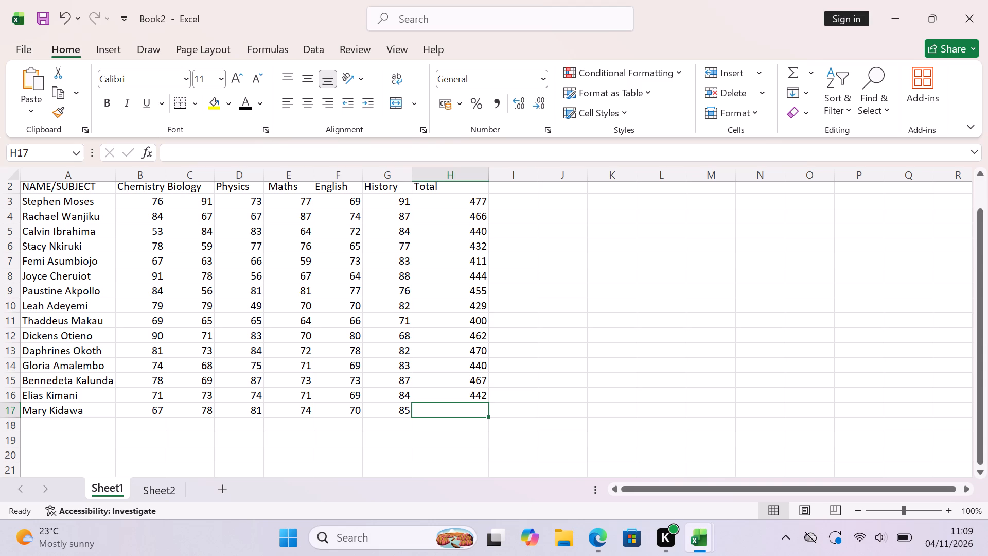
click(438, 411)
key(equal)
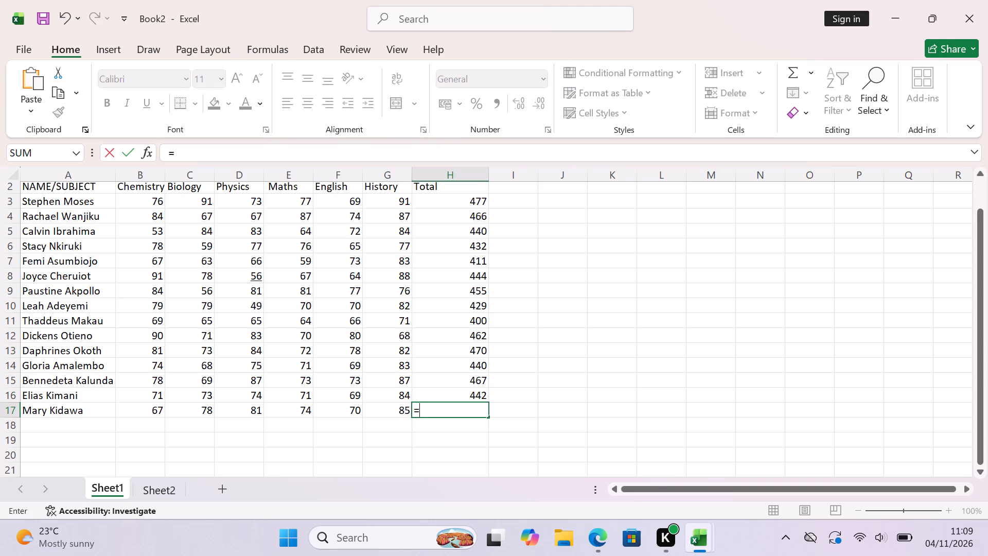
key(s)
key(u)
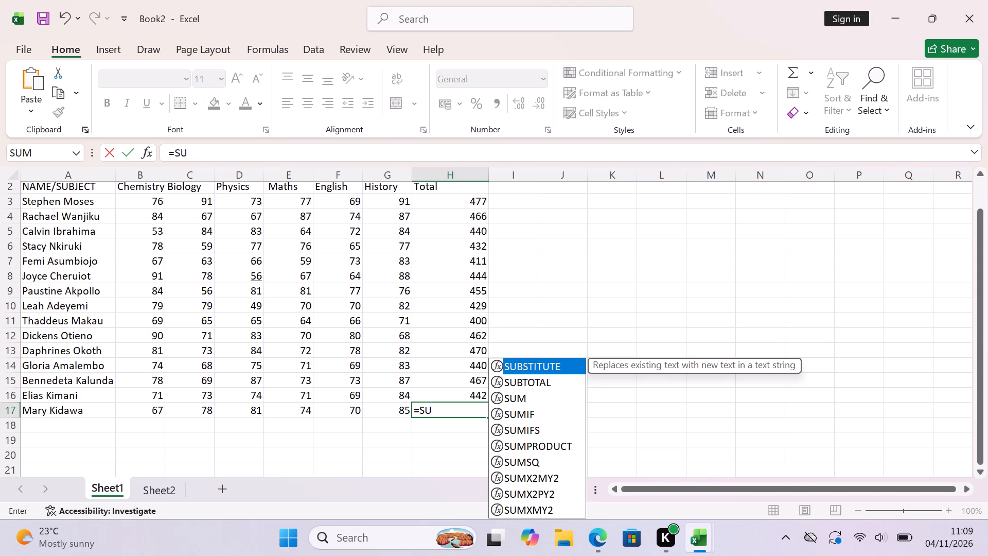
key(m)
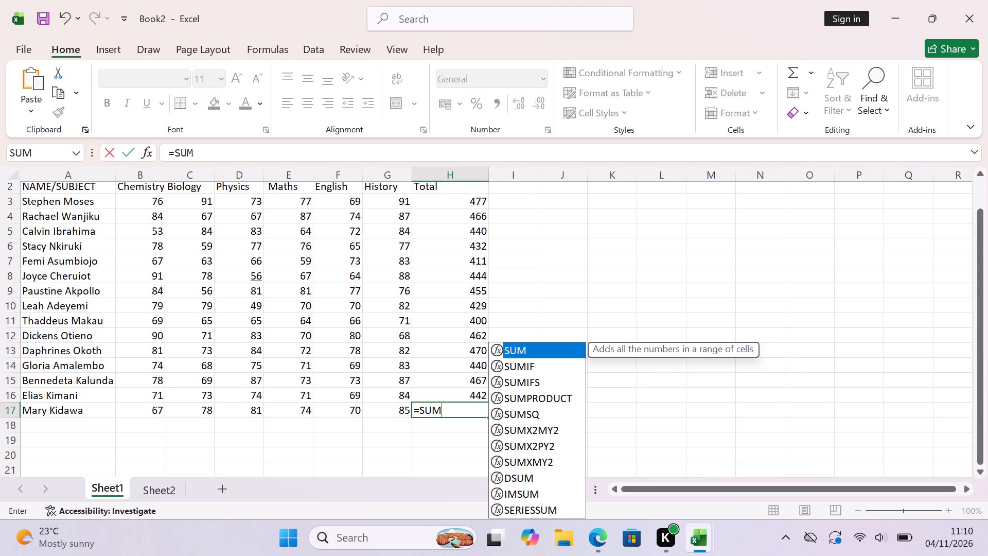
key(shift+parenleft)
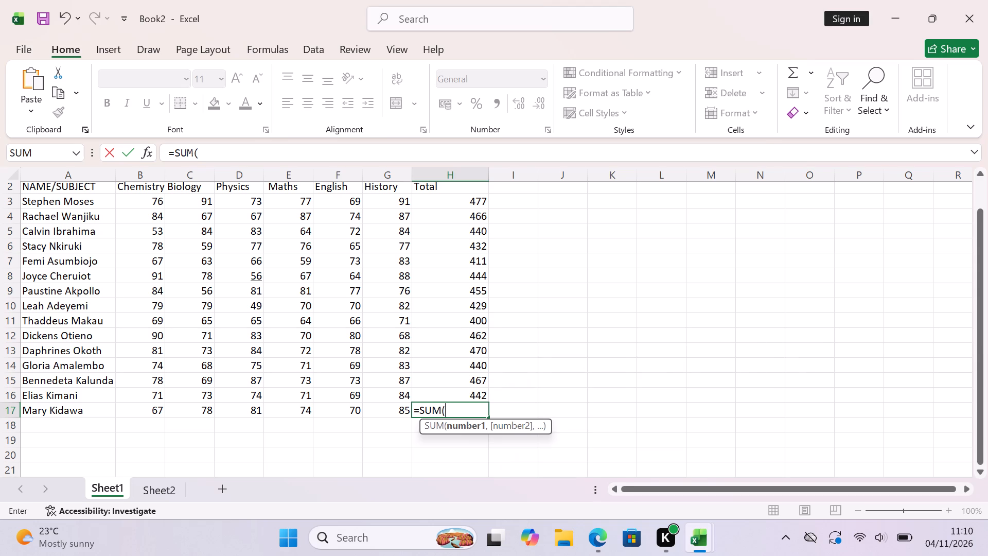
key(b)
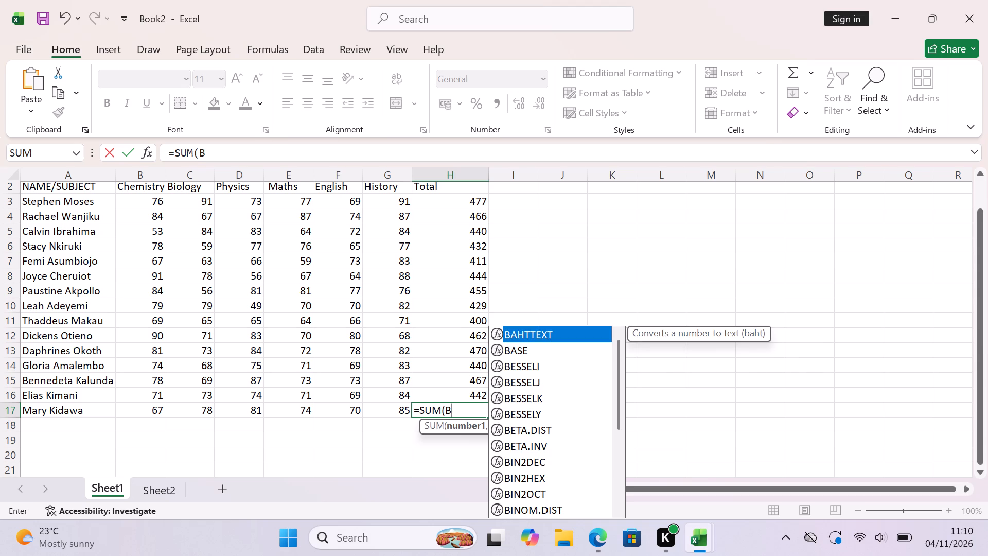
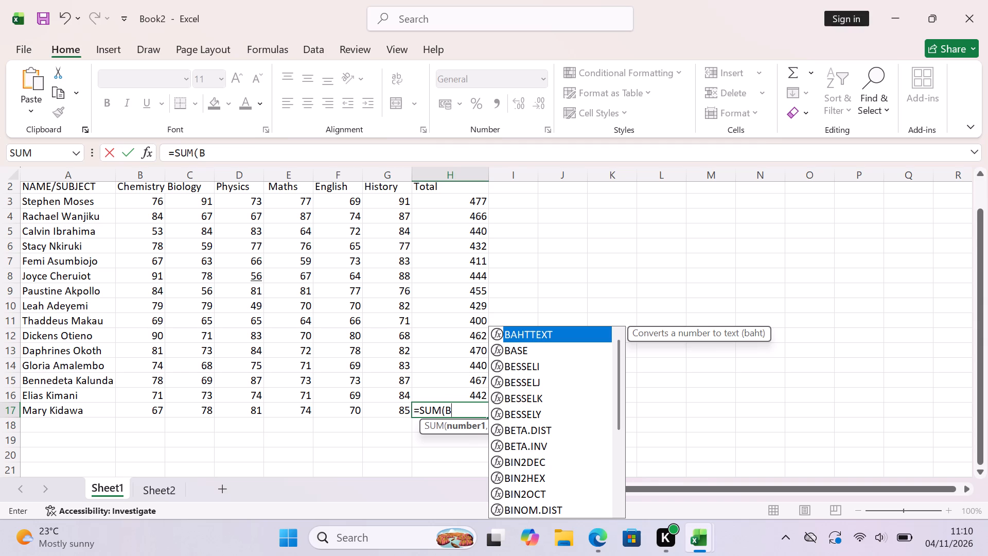
Complete the third new student's total in cell H17 as =SUM(B17:G17).
text(17)
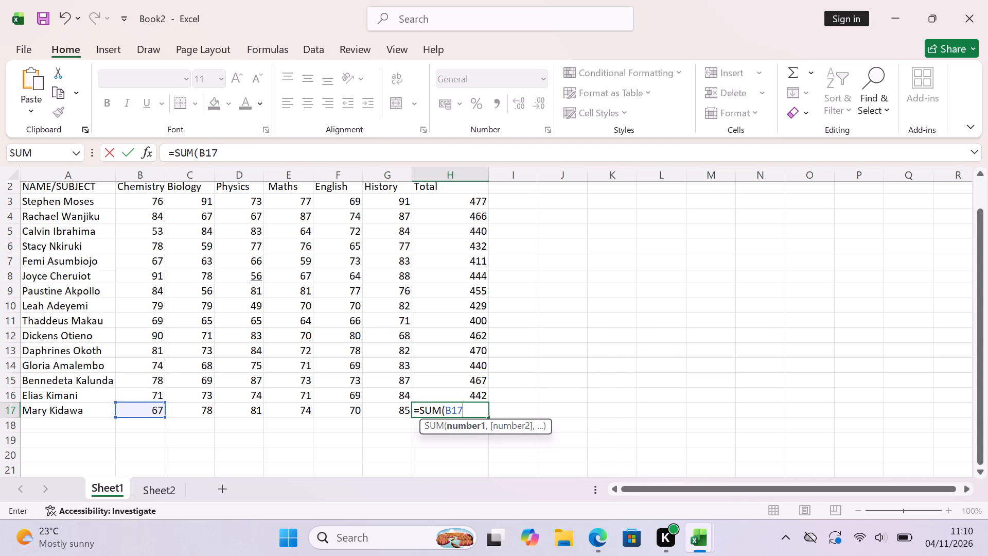
key(shift+colon)
text(G17)
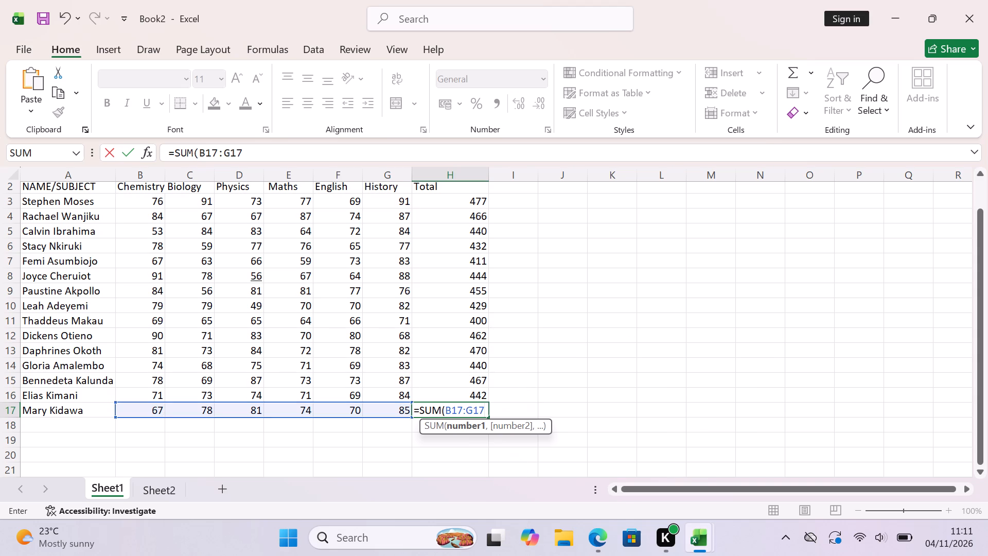
key(0)
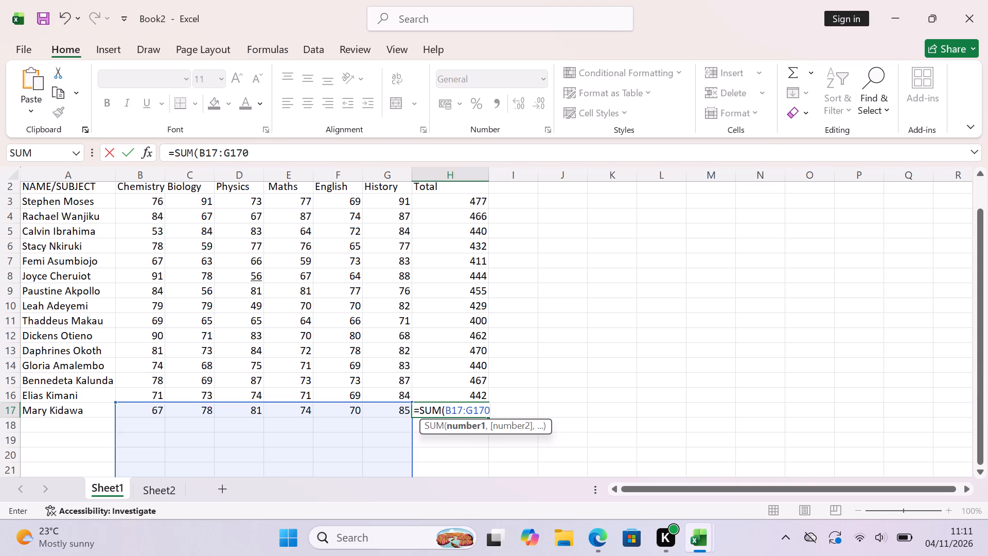
key(BackSpace)
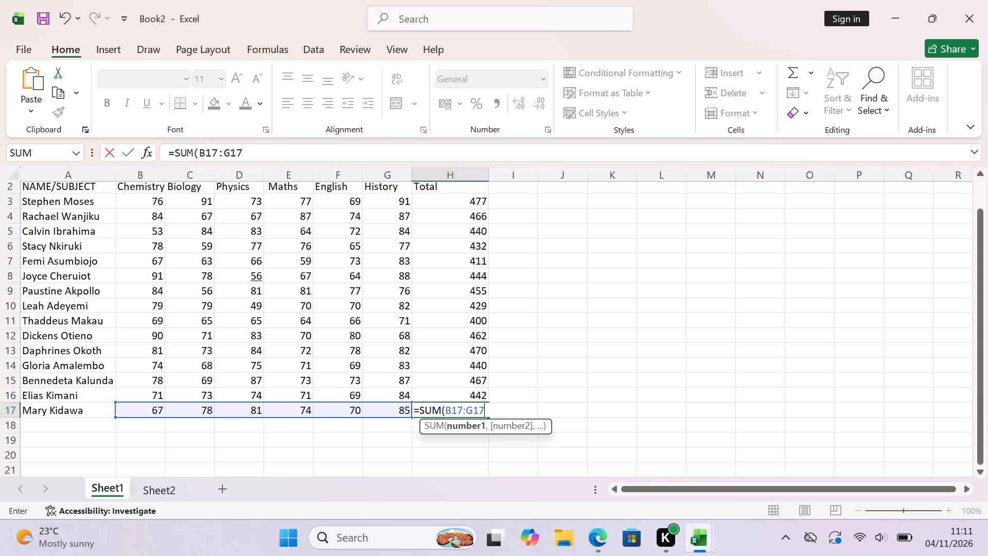
key(shift+parenright)
key(Return)
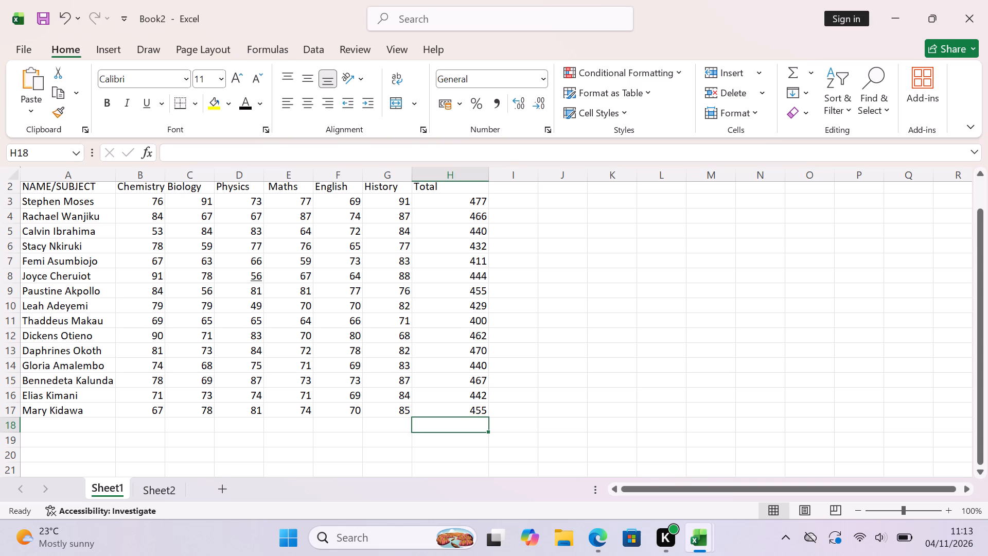
Add the row label MEAN in cell A18, below the last student's name.
click(71, 426)
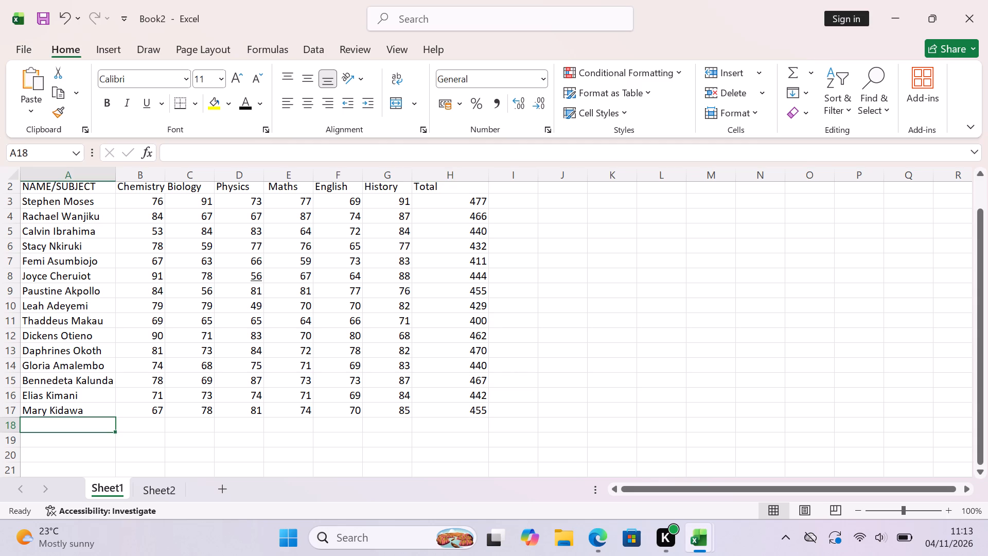
scroll(190, 368, down, 1)
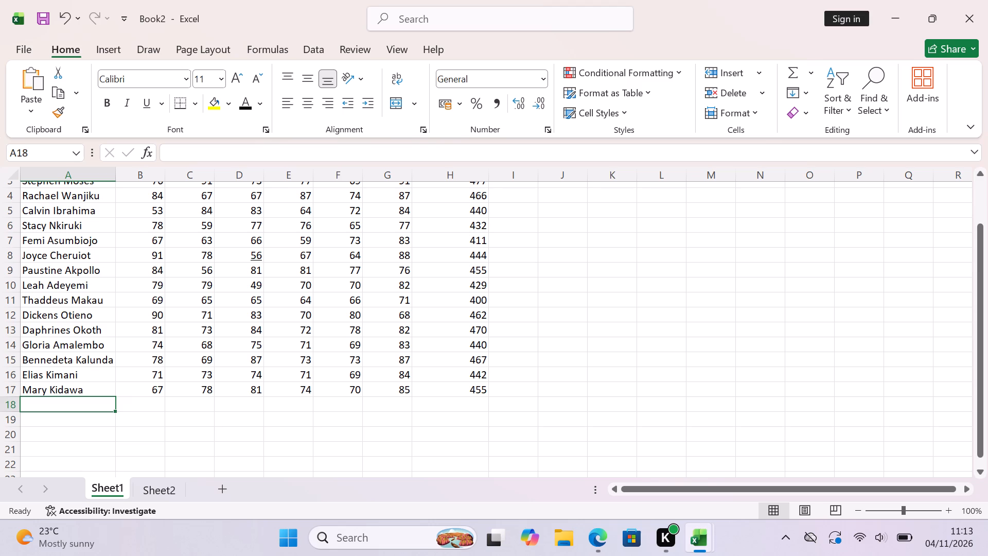
click(43, 405)
click(74, 406)
text(MEAN)
Enter the formula =AVERAGE(B3:B17) in cell B18 as the Chemistry mean.
click(126, 406)
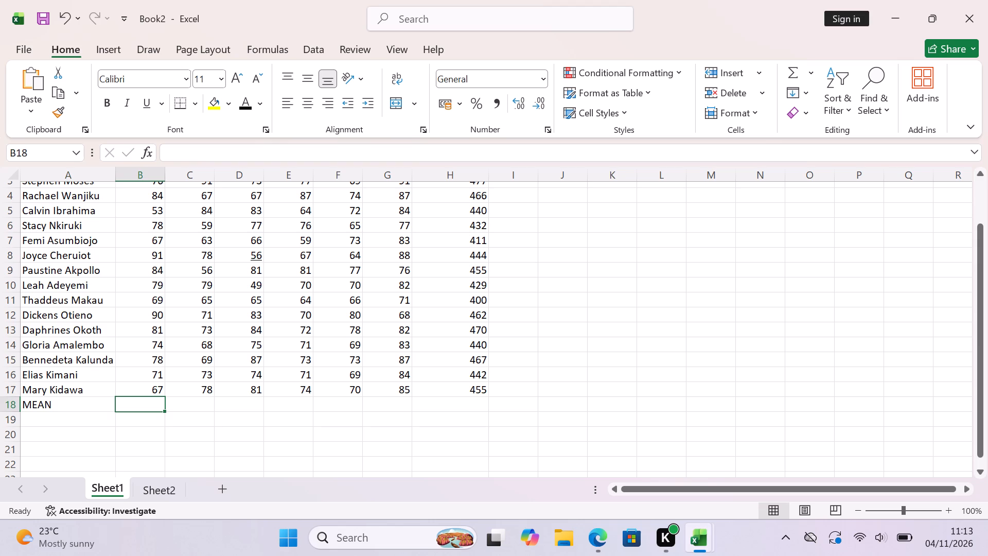
key(equal)
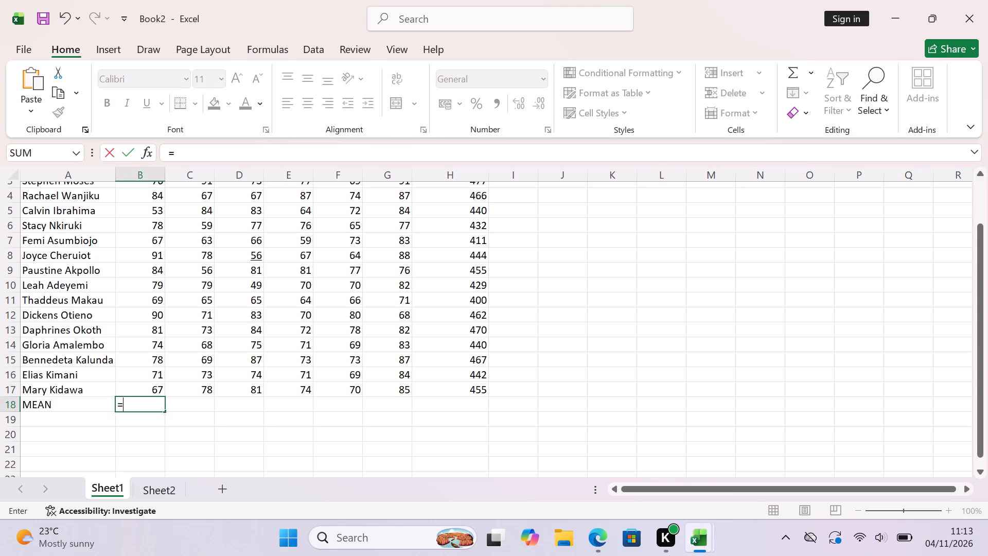
key(a)
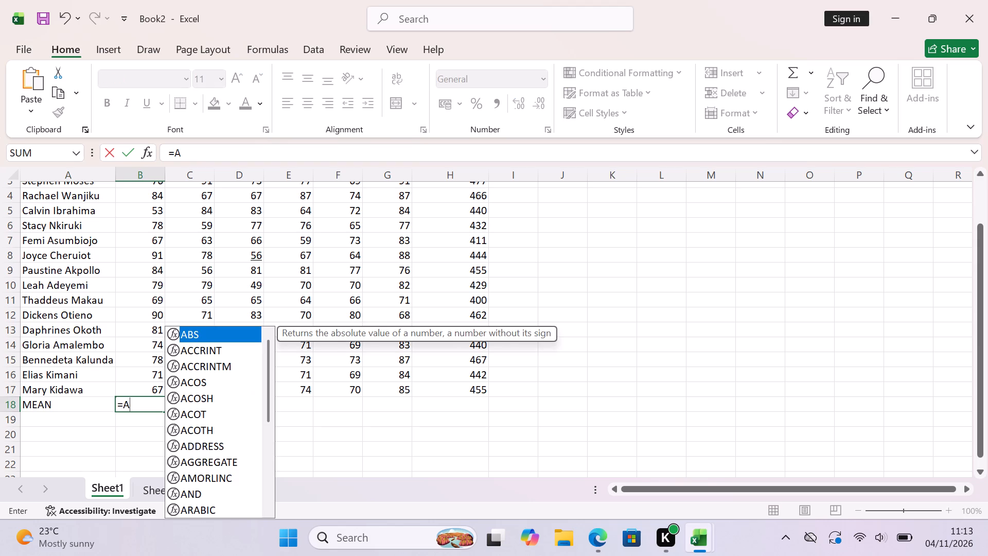
text(VERA)
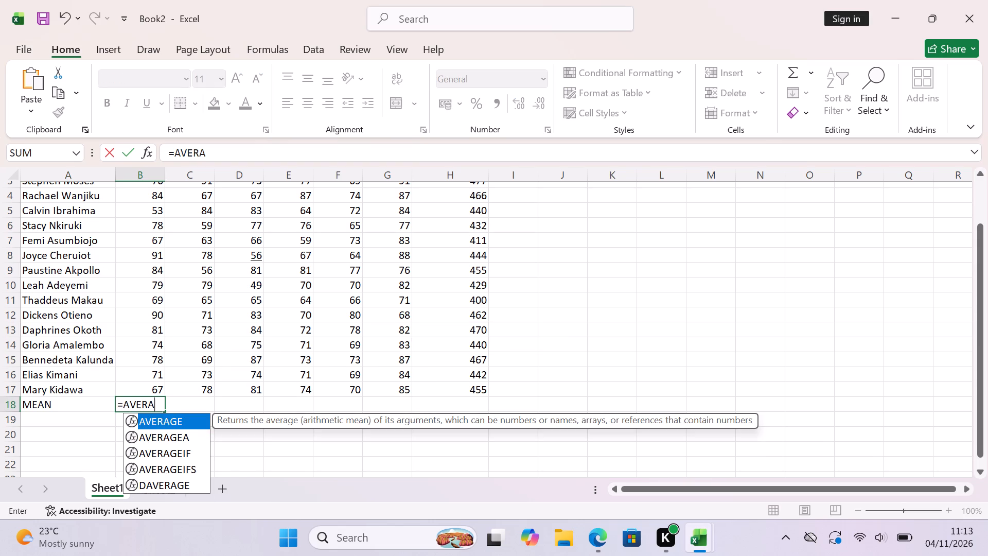
text(GE)
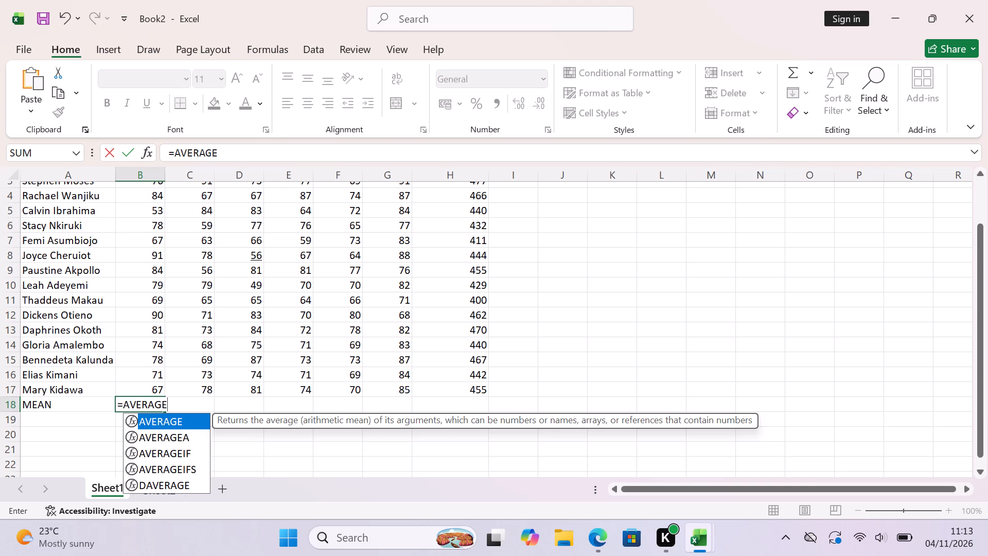
key(shift+parenleft)
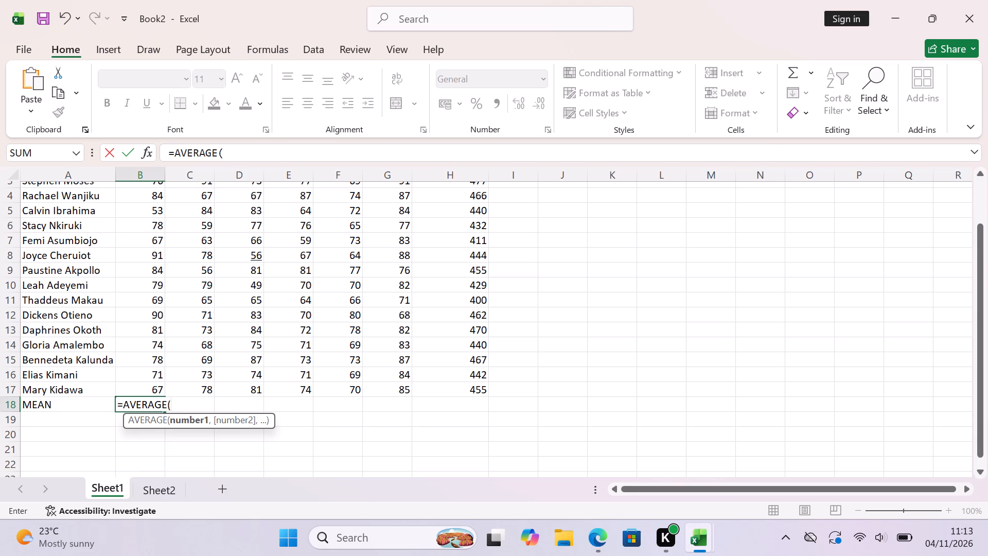
scroll(126, 406, up, 1)
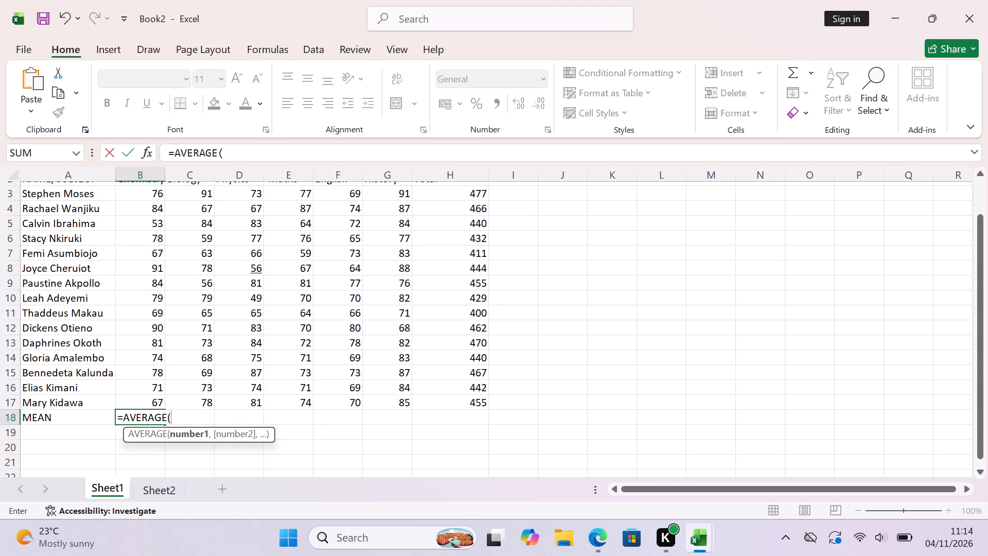
text(B3)
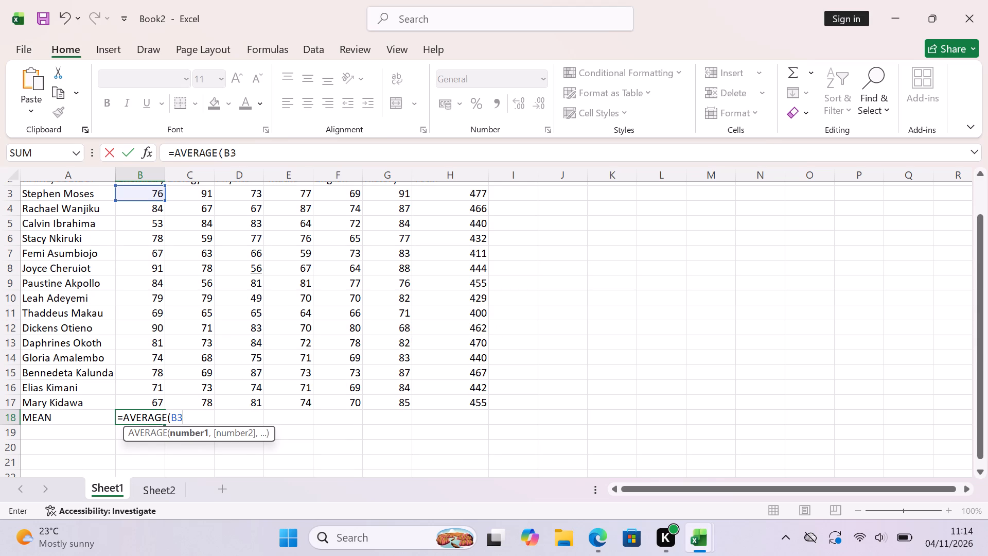
key(shift+colon)
key(b)
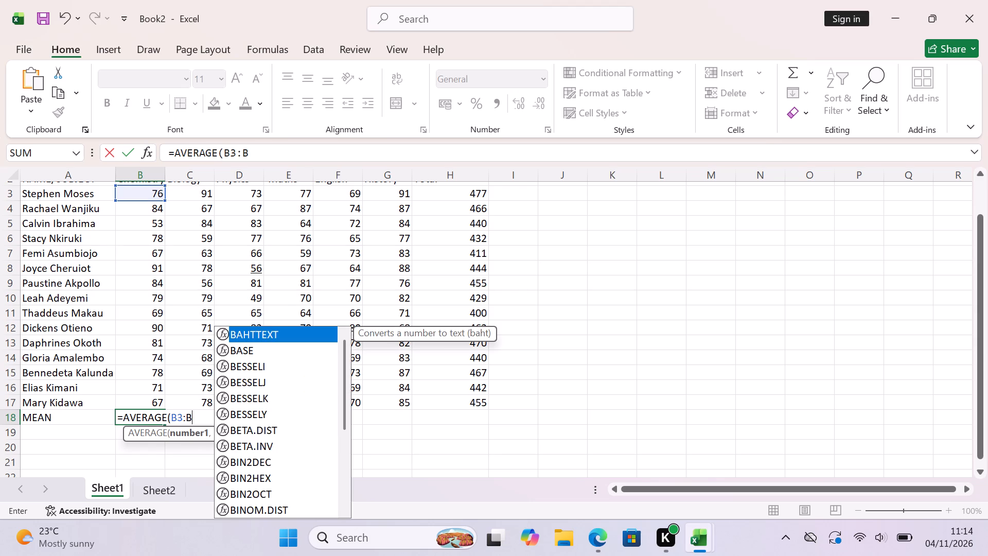
text(17)
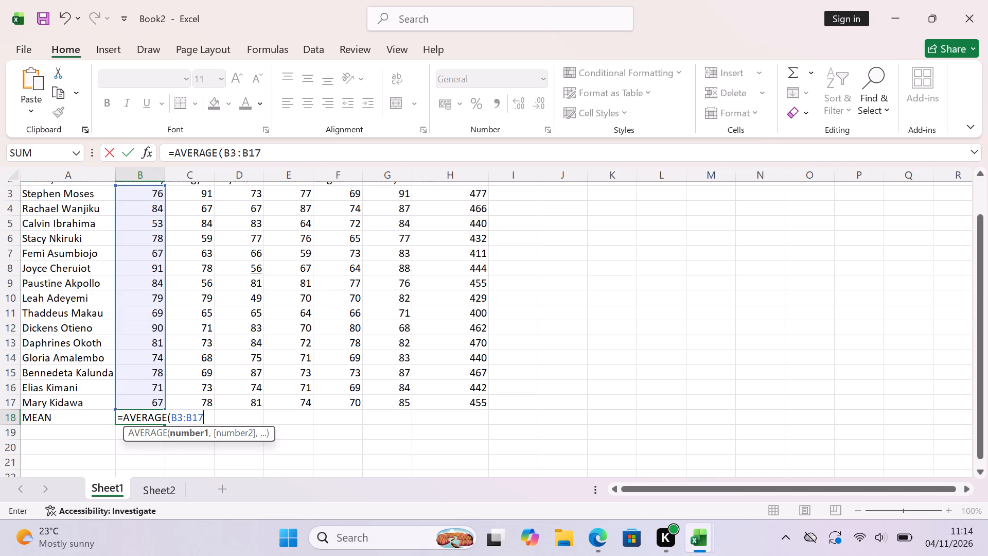
key(0)
key(BackSpace)
key(0)
key(BackSpace)
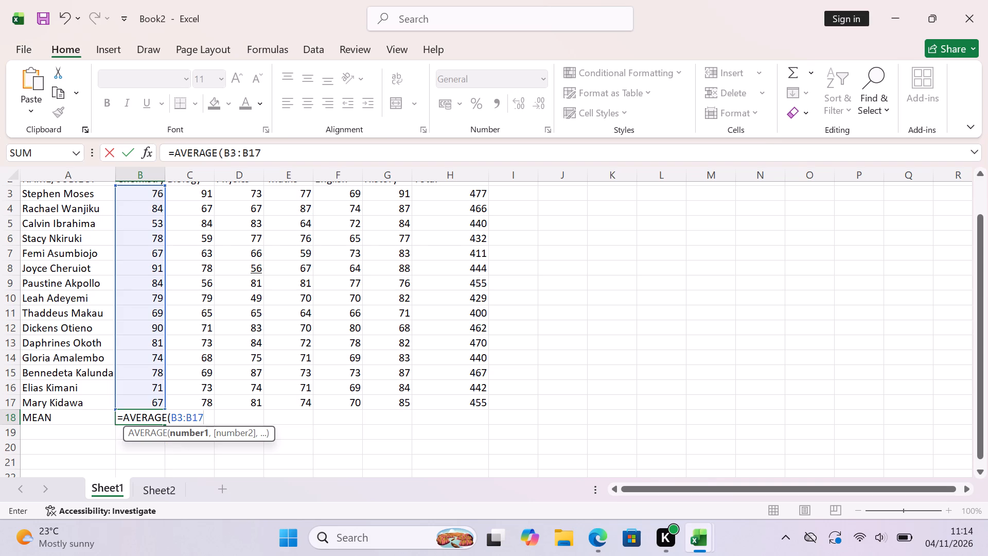
key(shift+parenright)
key(Return)
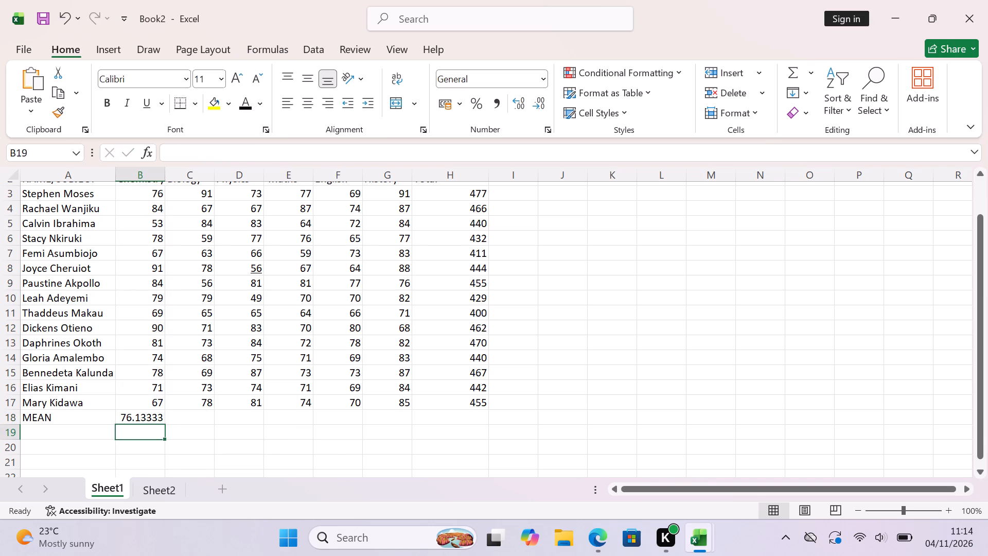
Enter the formula =AVERAGE(C3:C17) in cell C18 as the Biology mean.
click(181, 417)
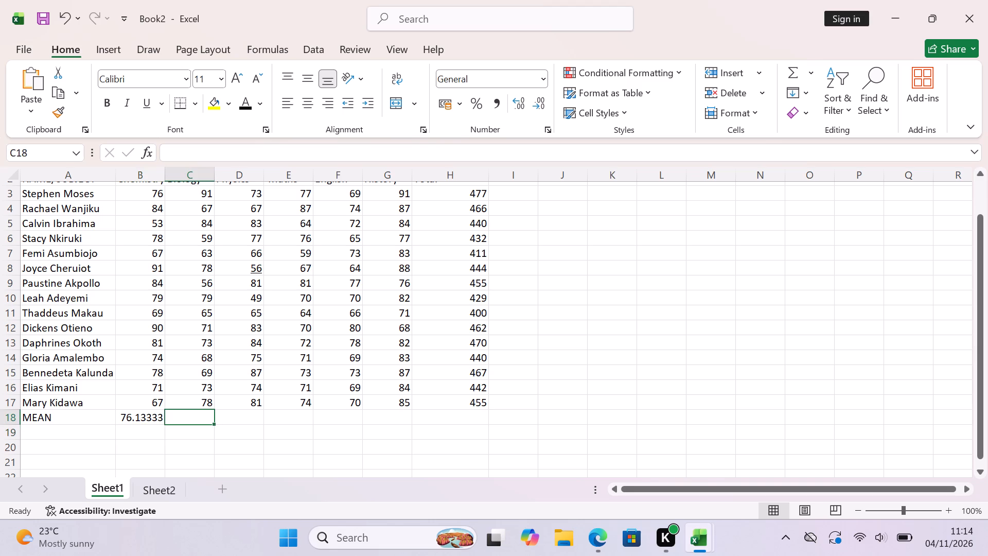
key(equal)
key(a)
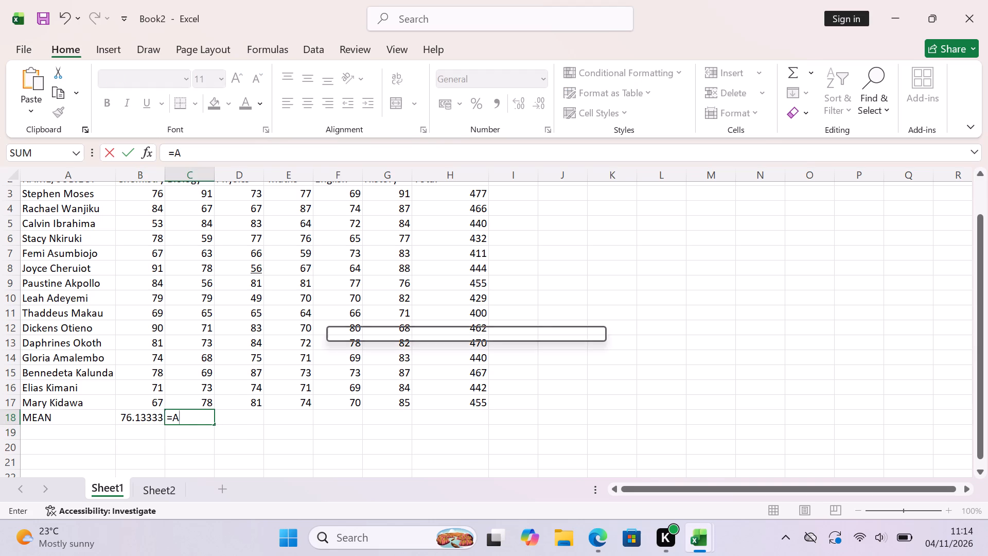
text(VERA)
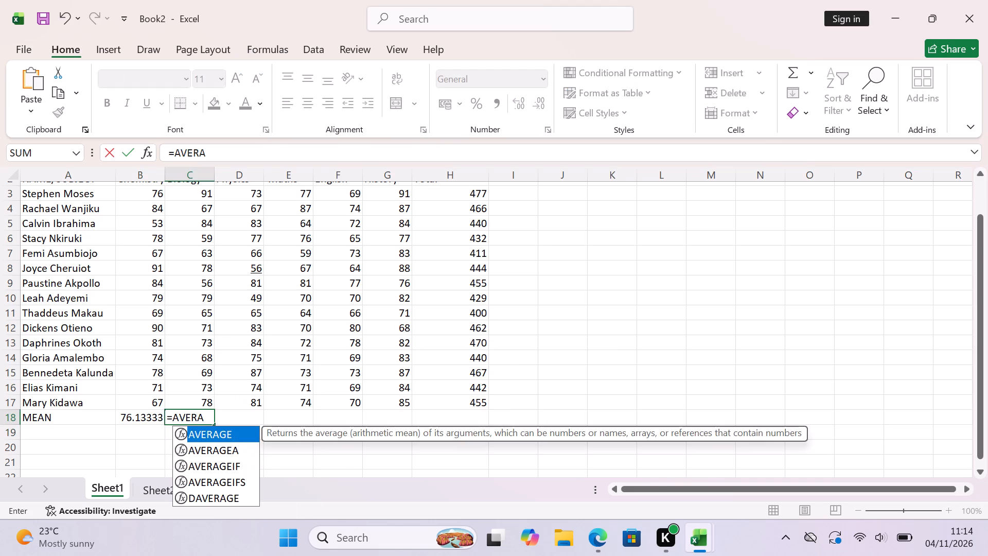
key(g)
text(ER)
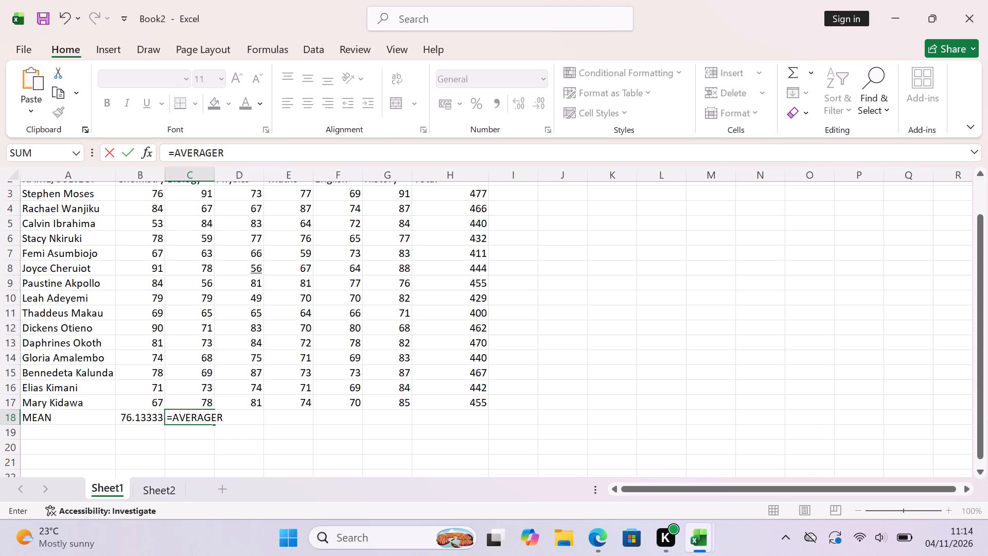
key(shift+parenleft)
key(BackSpace)
key(BackSpace)
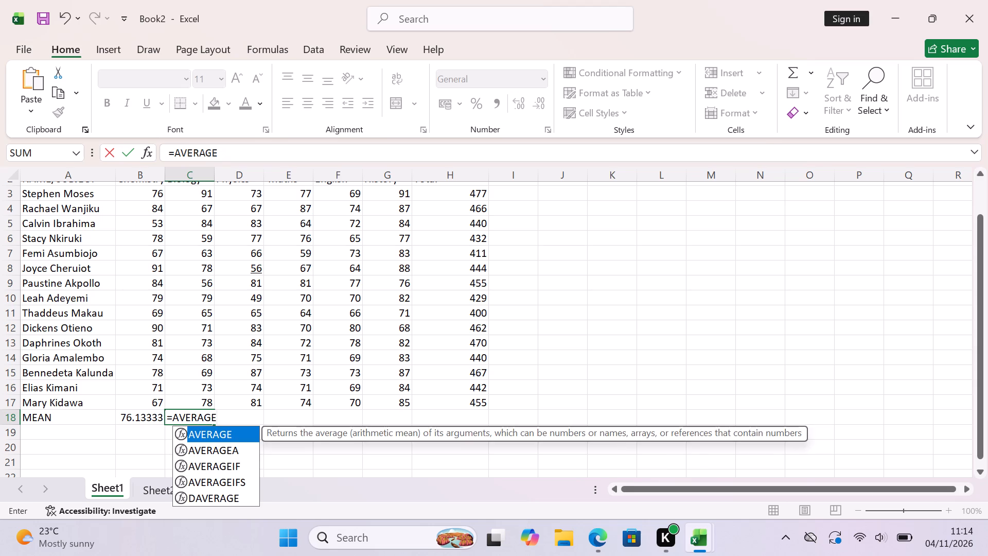
key(shift+parenleft)
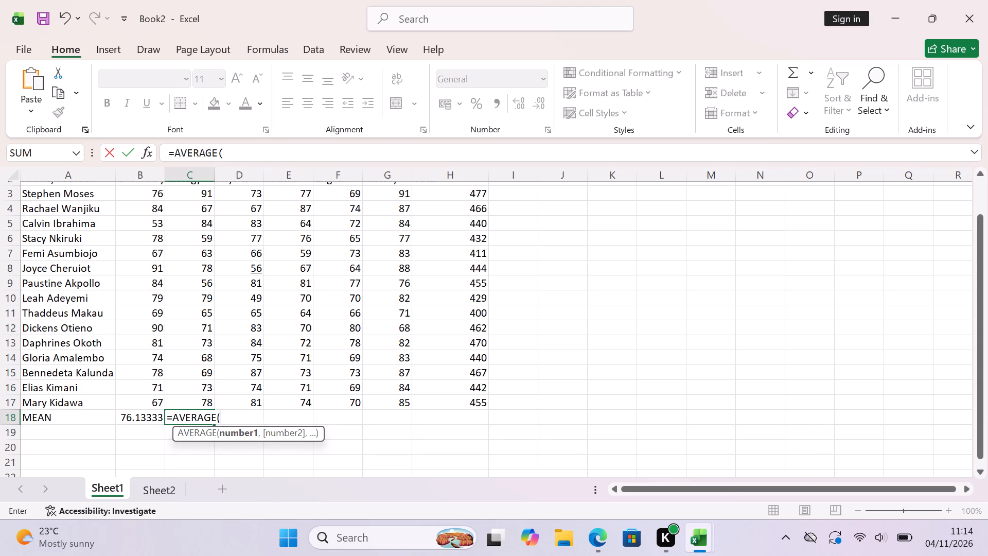
scroll(181, 417, up, 1)
scroll(181, 417, down, 1)
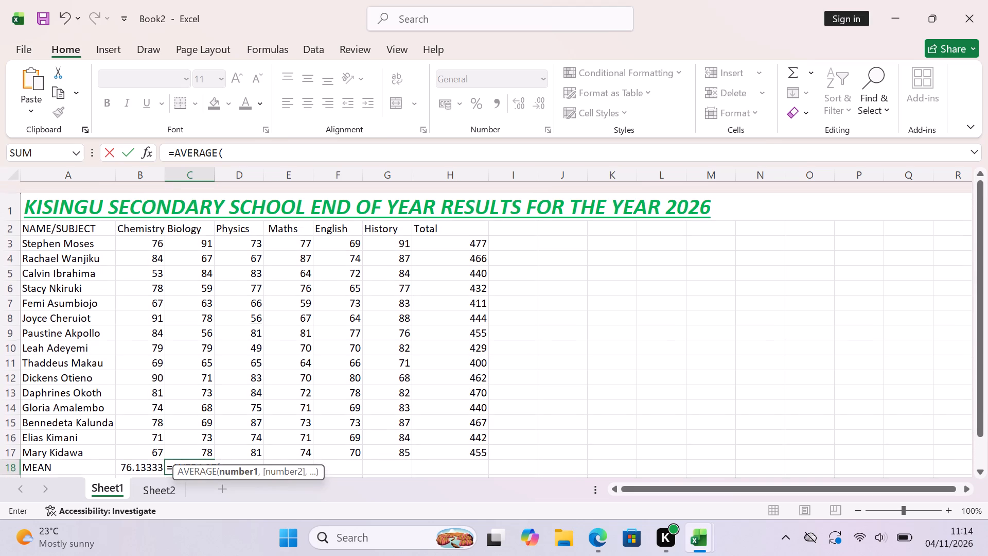
scroll(181, 417, down, 1)
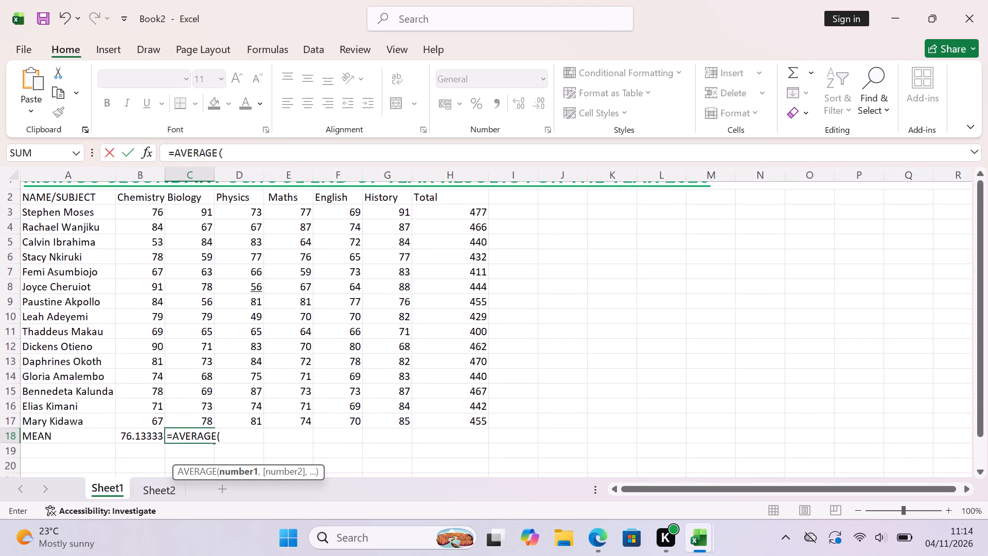
scroll(181, 417, down, 1)
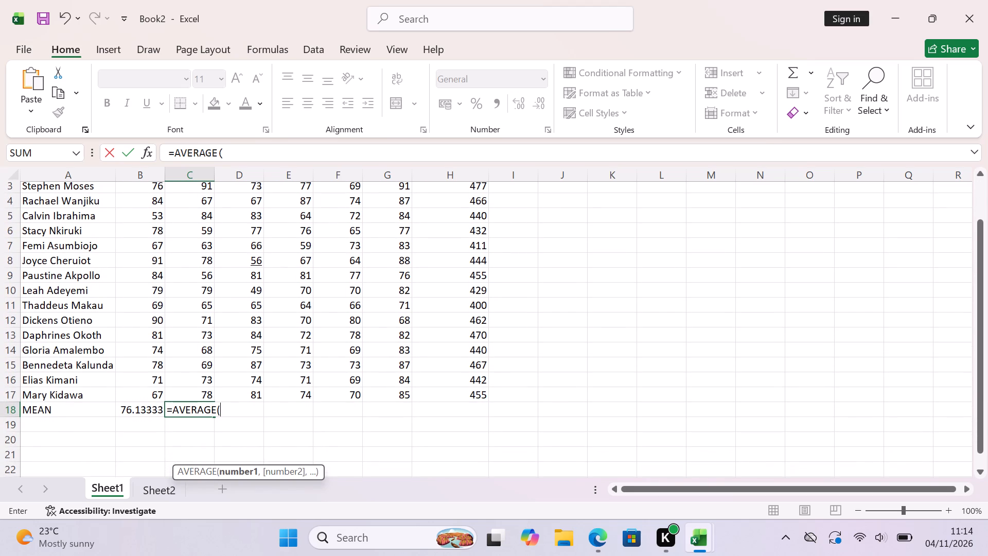
key(c)
key(3)
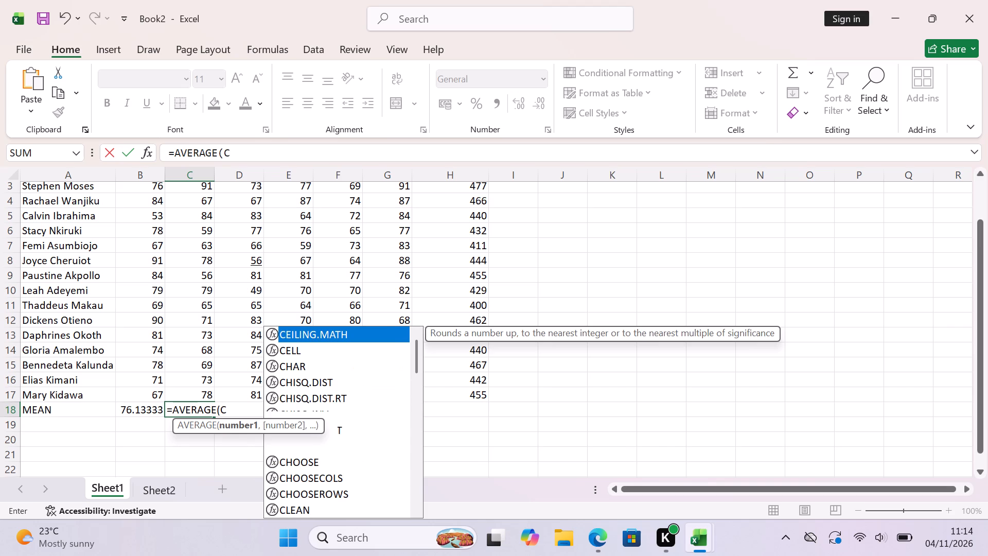
text(:C)
text(17)
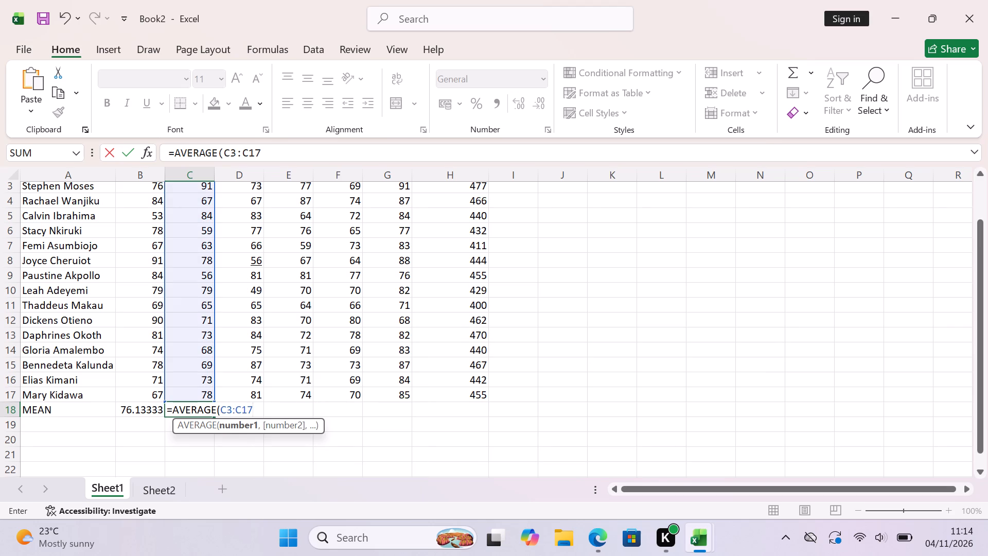
key(0)
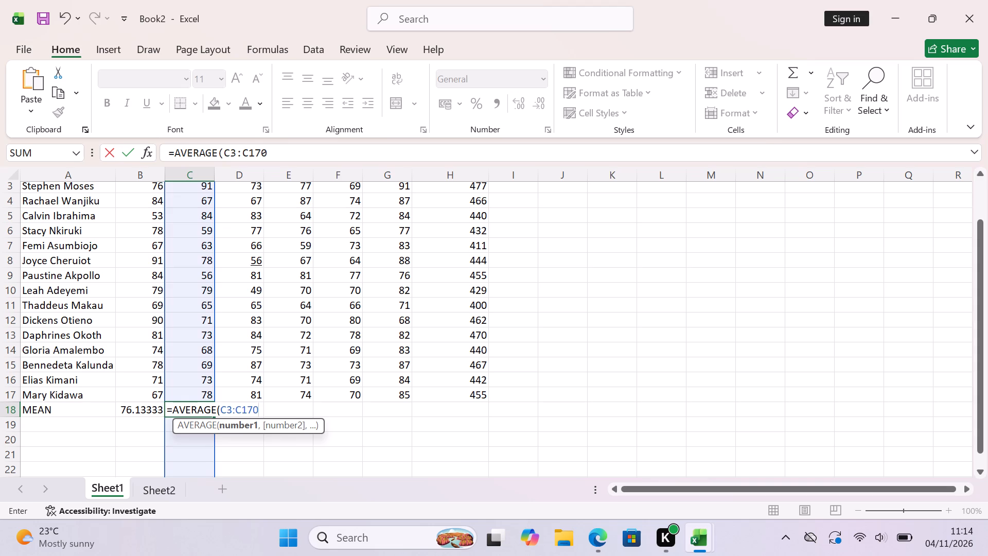
key(BackSpace)
key(0)
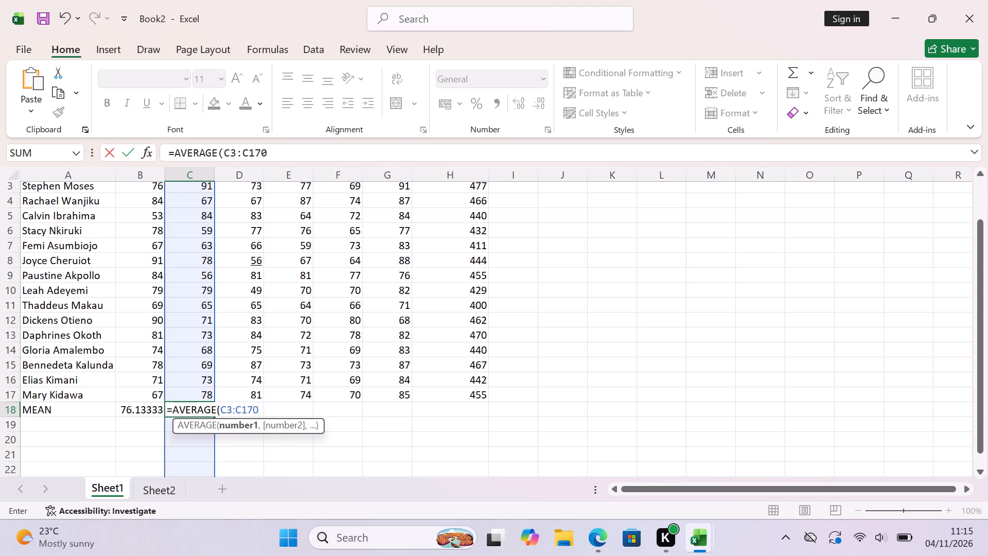
key(BackSpace)
key(shift+parenright)
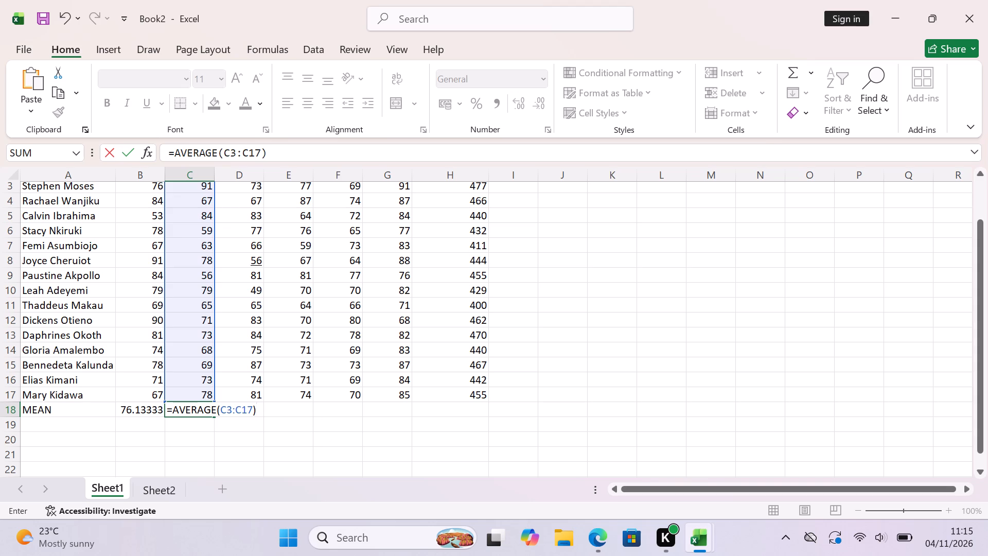
key(Return)
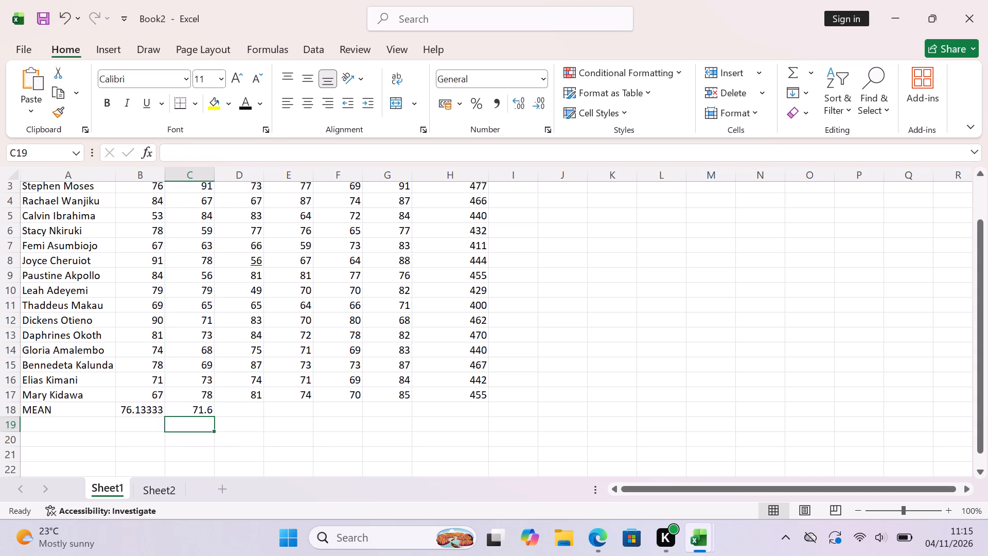
Enter the formula =AVERAGE(D3:D17) in cell D18 as the Physics mean.
click(225, 409)
key(equal)
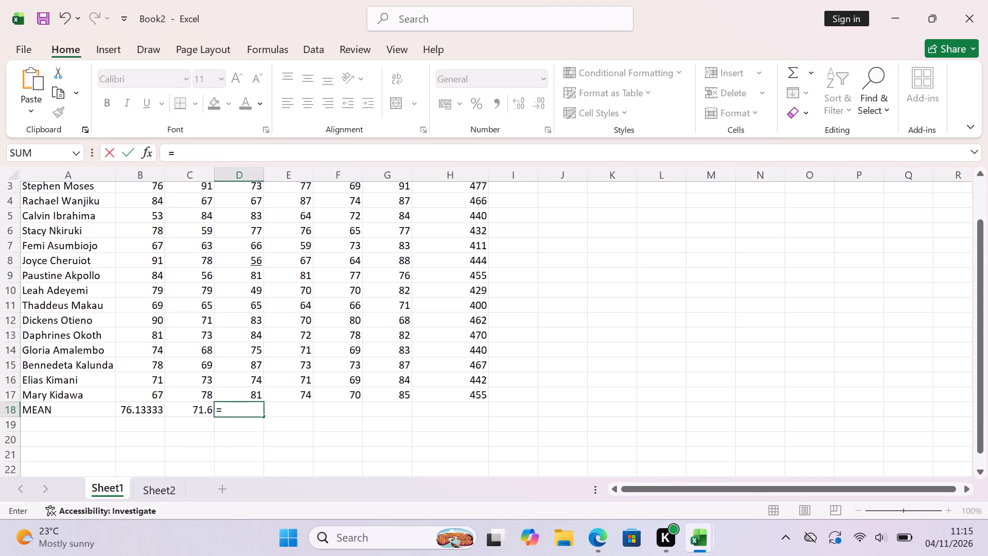
text(AVERA)
text(GE)
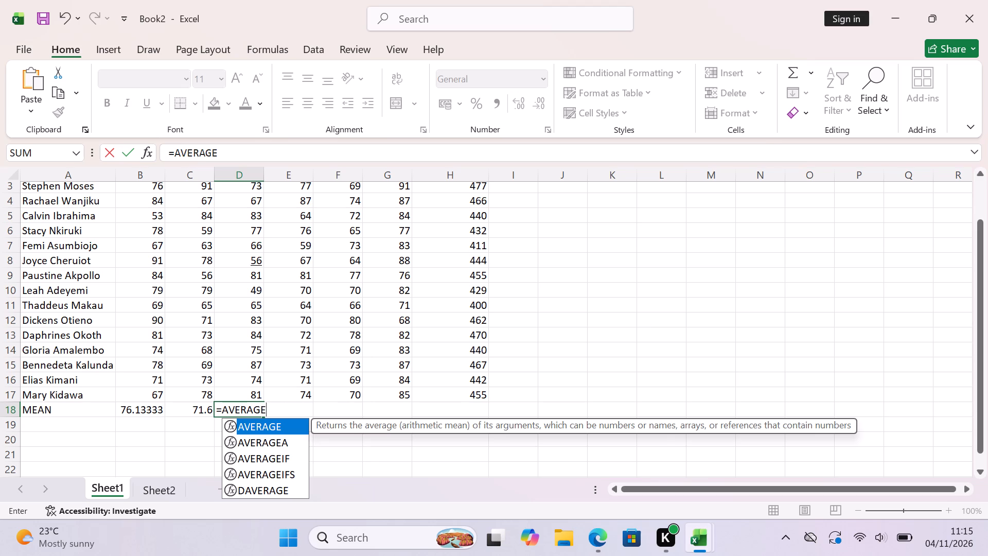
key(9)
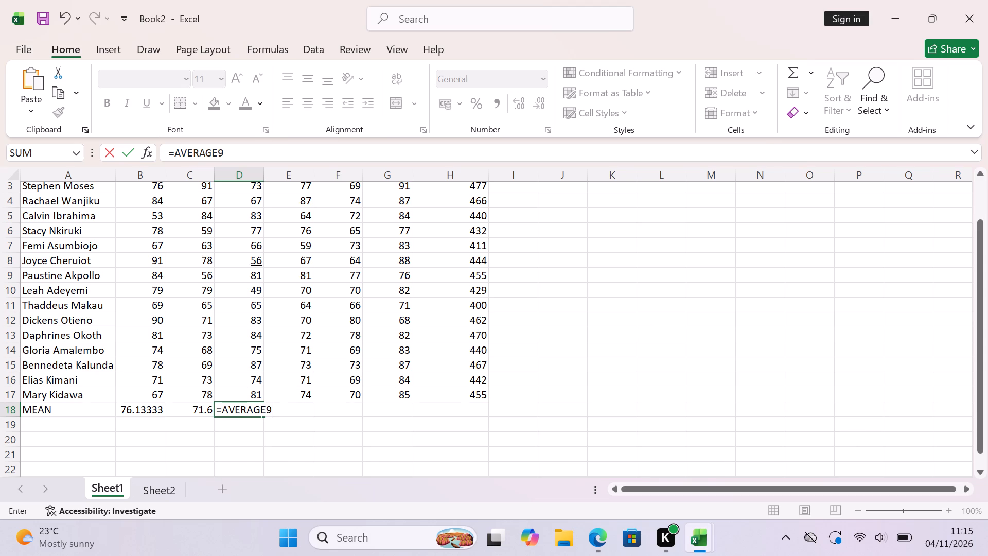
key(BackSpace)
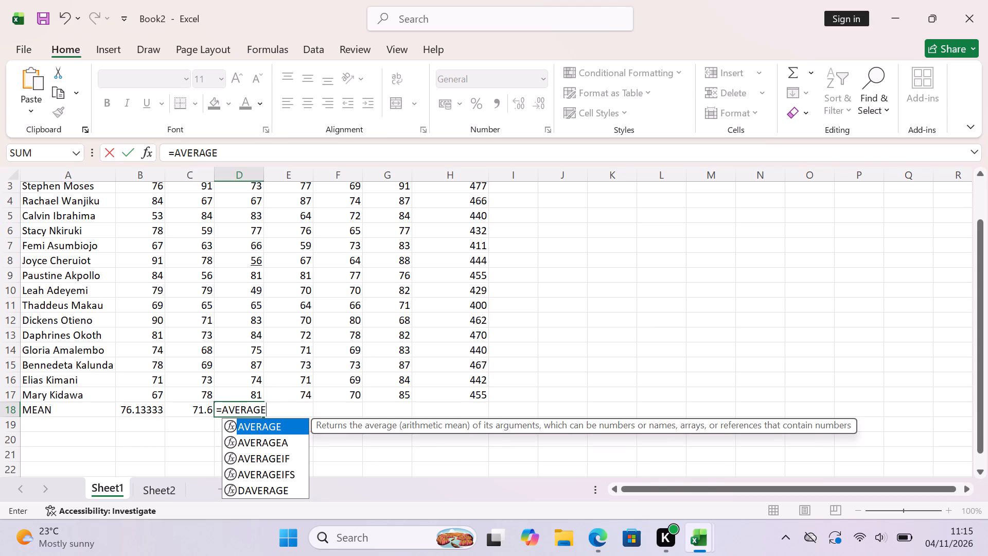
key(shift+parenleft)
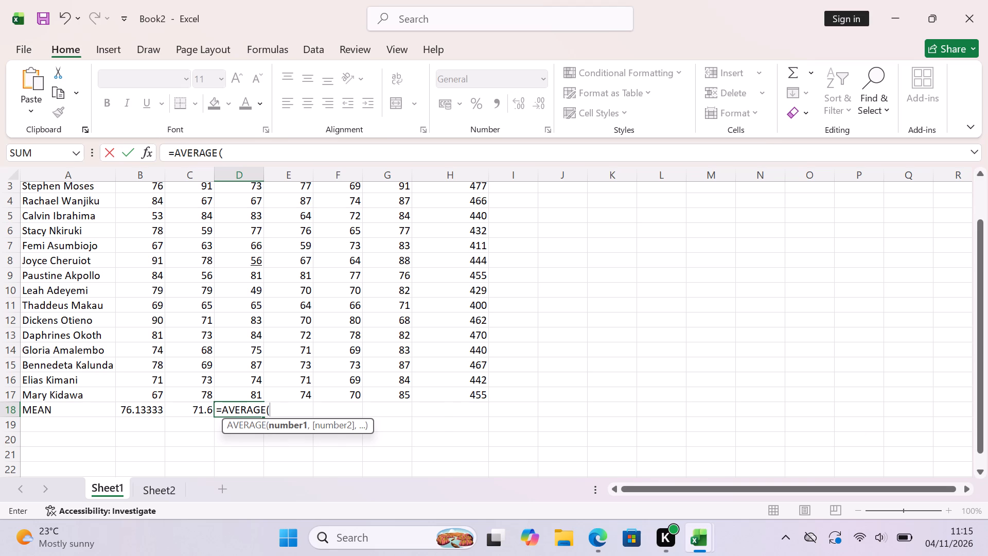
key(d)
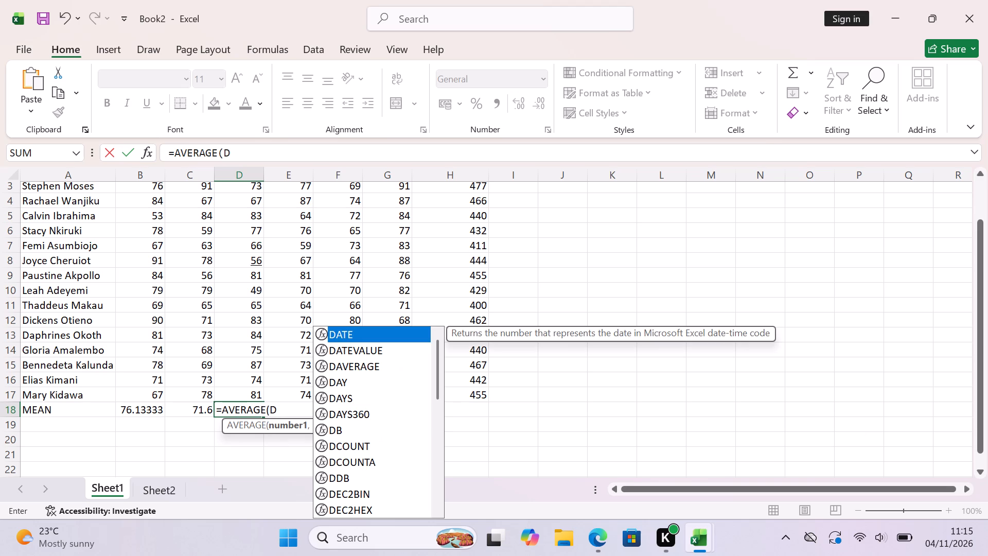
key(3)
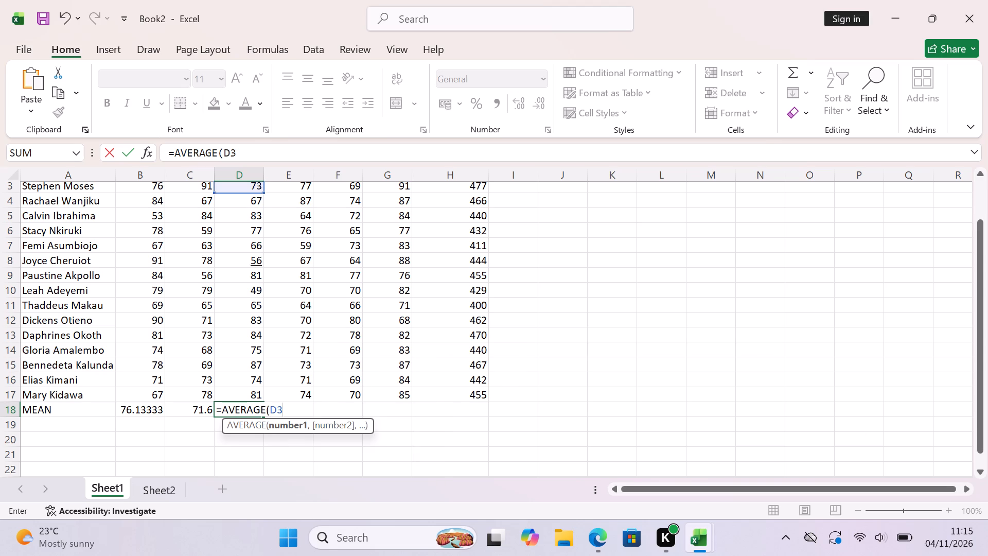
key(shift+colon)
key(d)
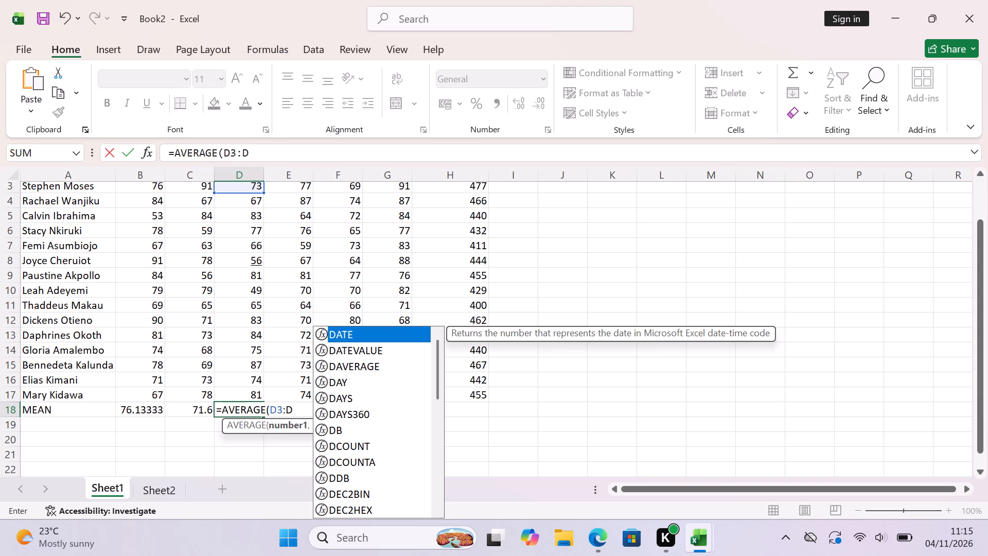
text(17)
key(0)
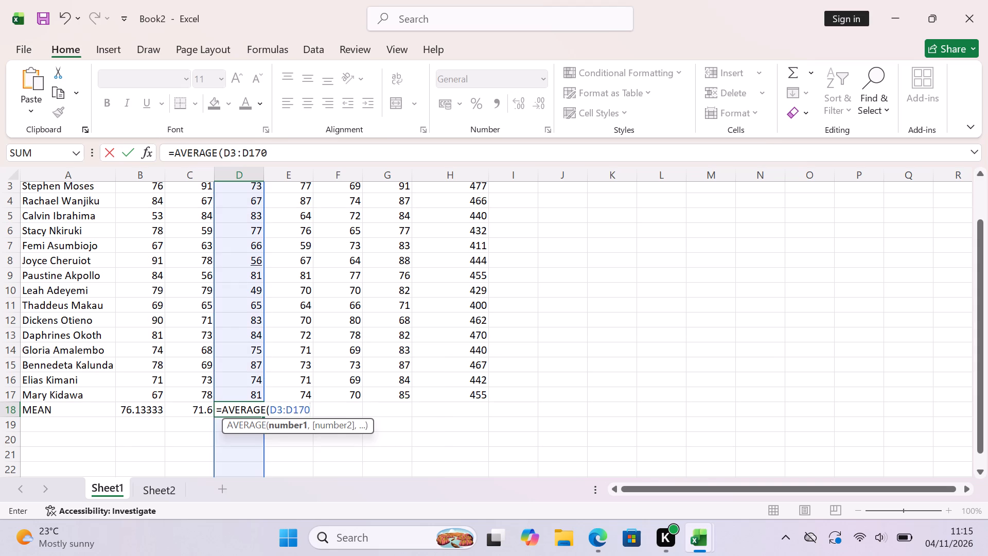
key(BackSpace)
key(shift+parenright)
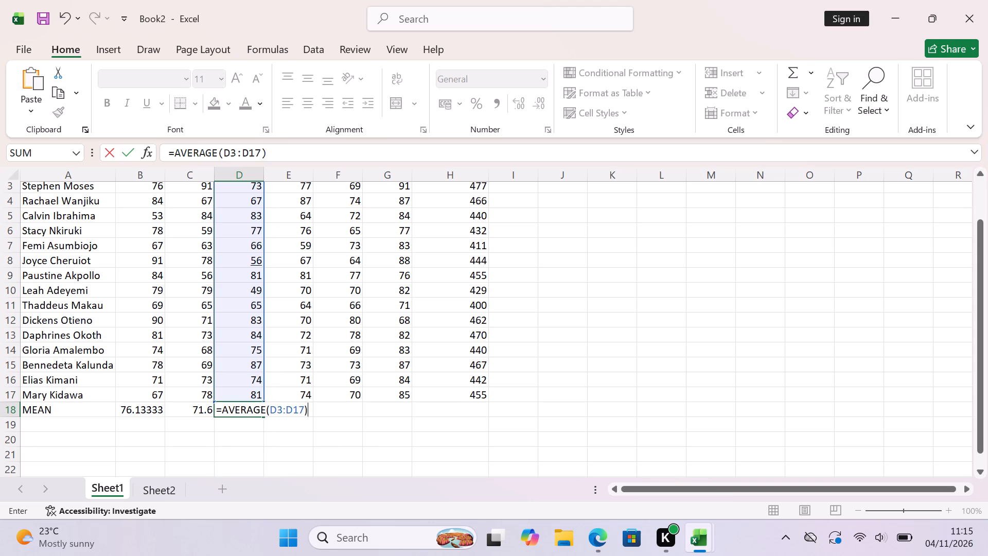
key(Return)
Try to enter the formula =AVERAGE(E3;E170 in cell E18 of the MEAN row and decline the suggested correction.
click(286, 409)
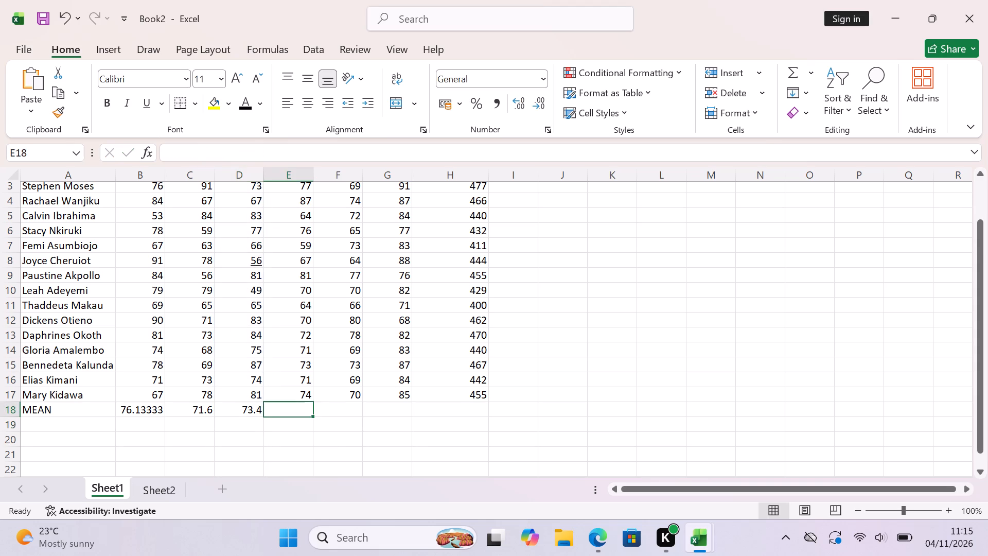
key(equal)
key(a)
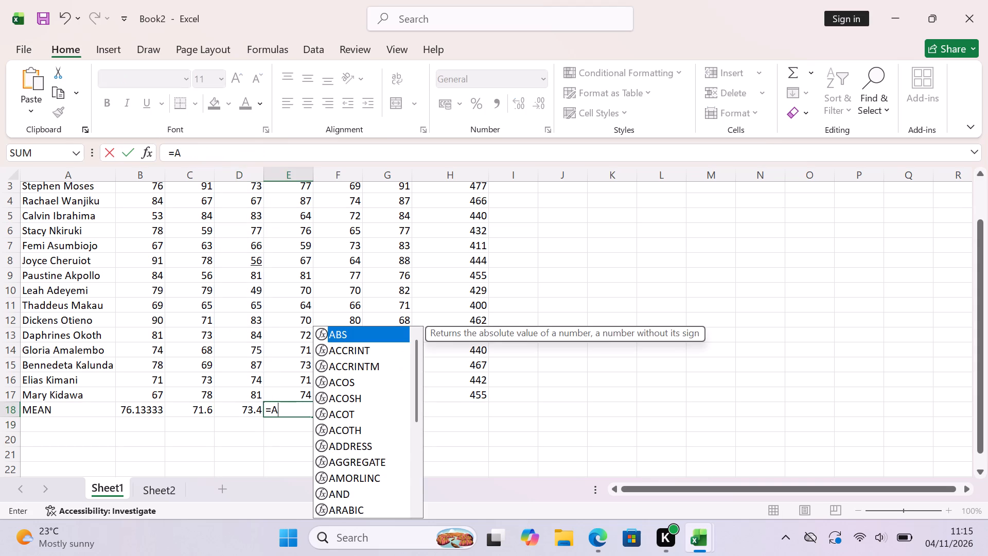
text(VEA)
key(BackSpace)
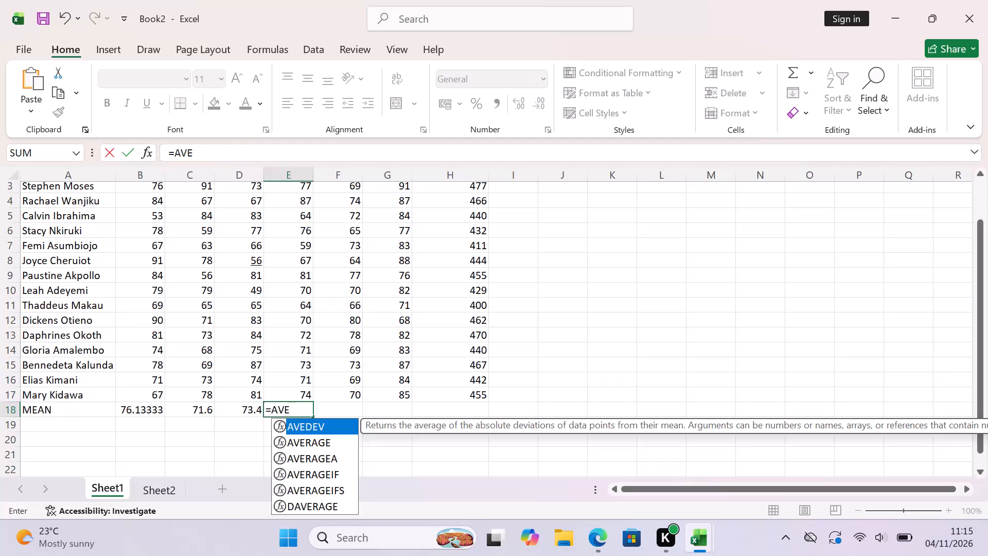
text(RAGER)
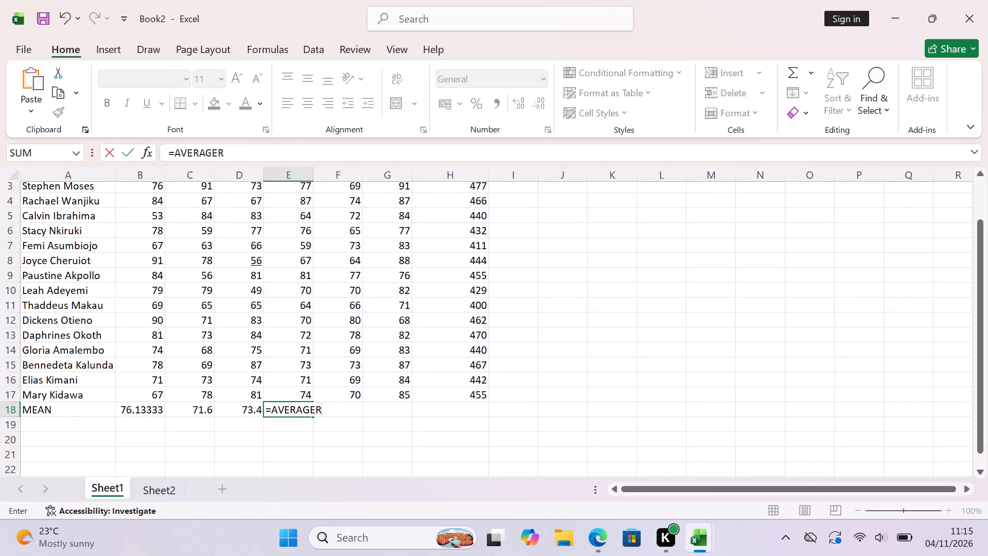
key(BackSpace)
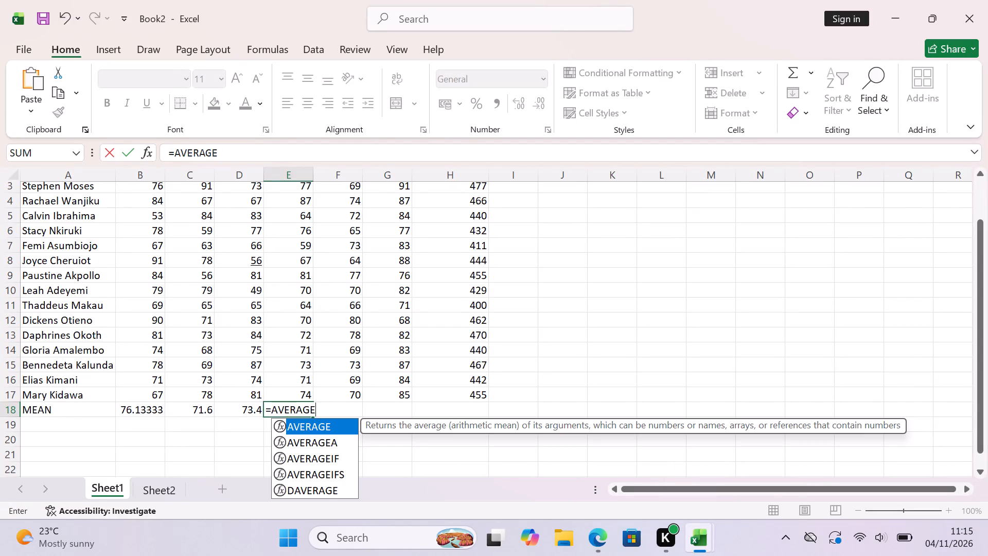
key(shift+parenleft)
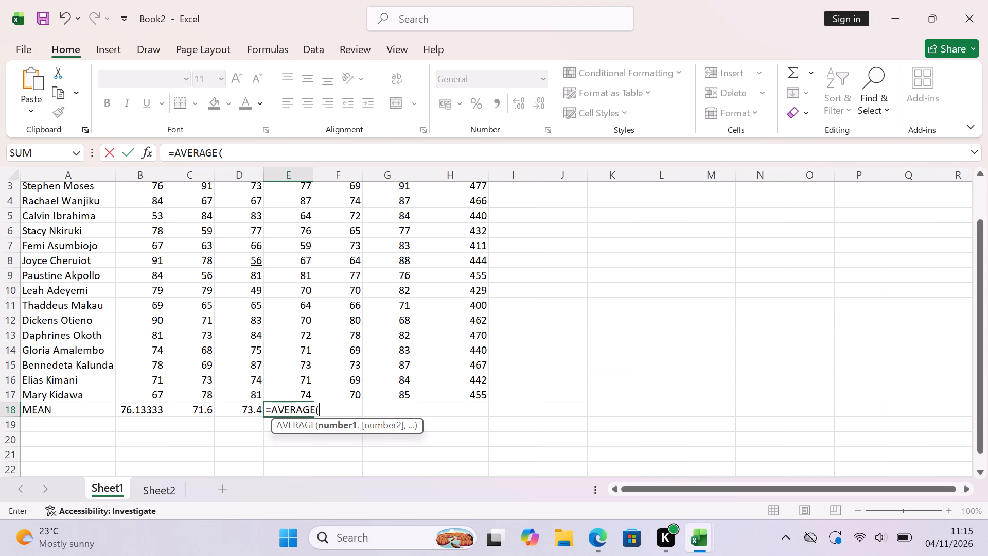
key(e)
right_click(286, 409)
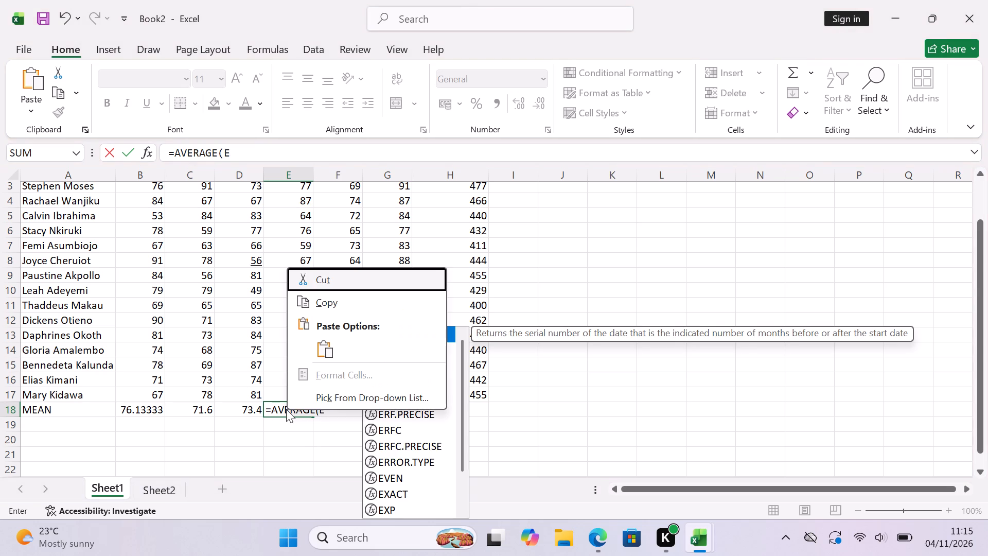
key(3)
key(semicolon)
text(E1)
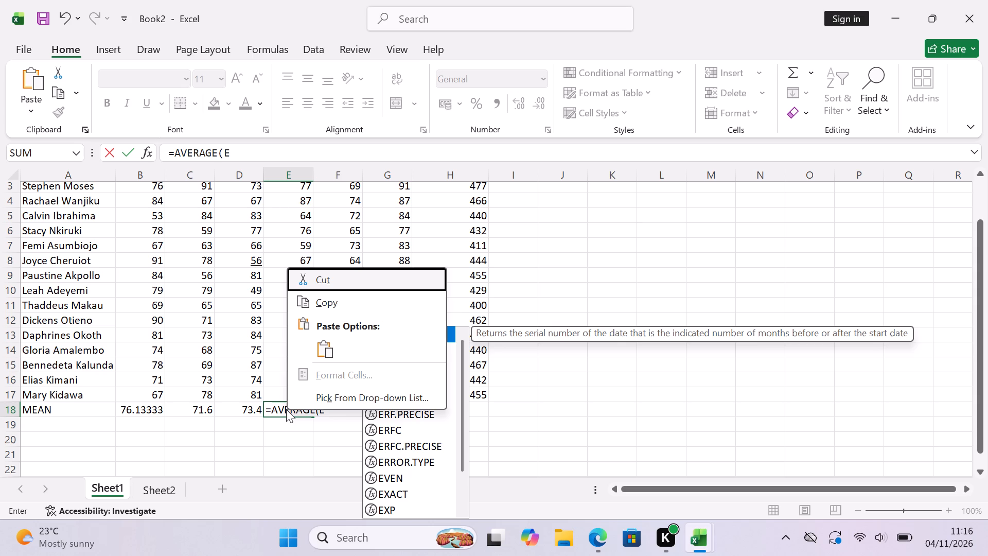
key(7)
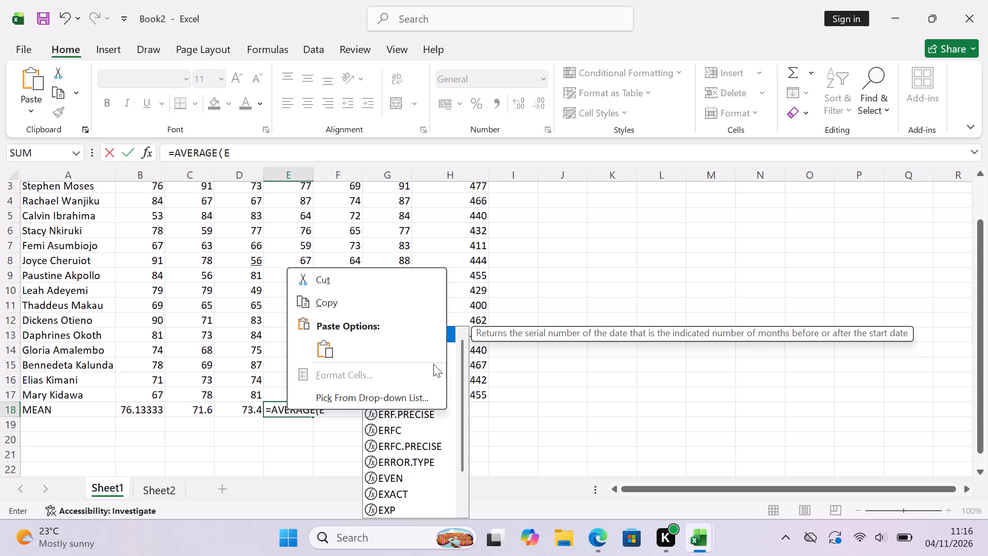
click(524, 472)
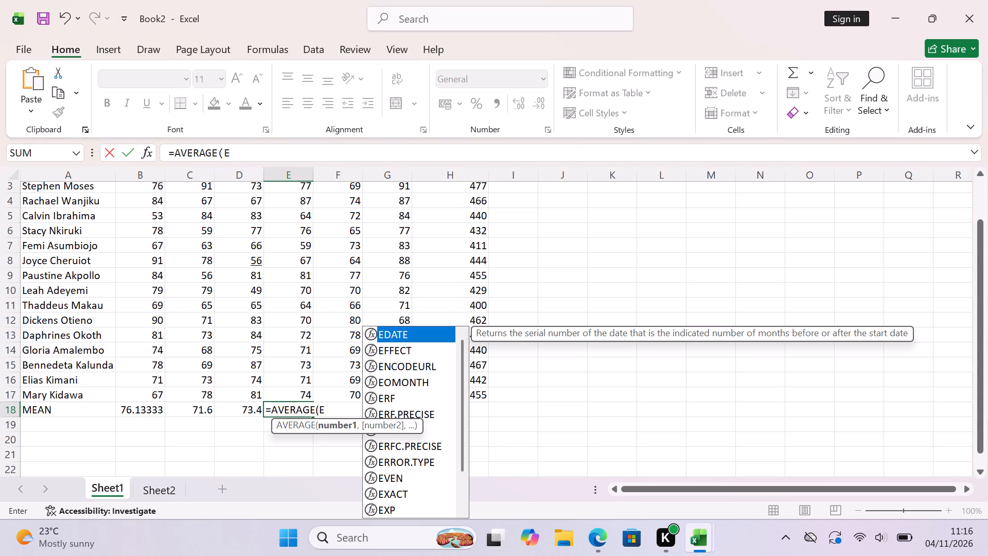
key(3)
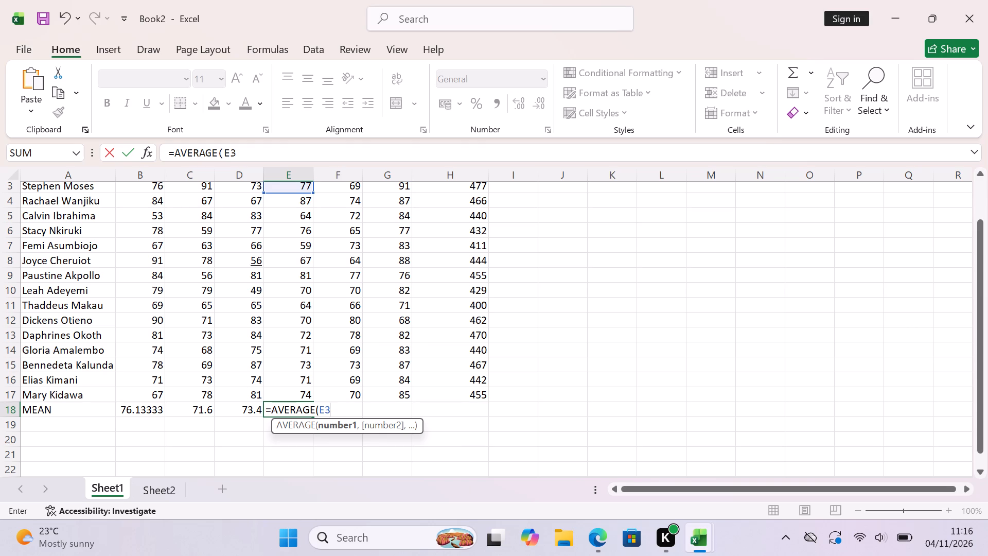
key(semicolon)
text(E1)
key(7)
key(0)
key(Return)
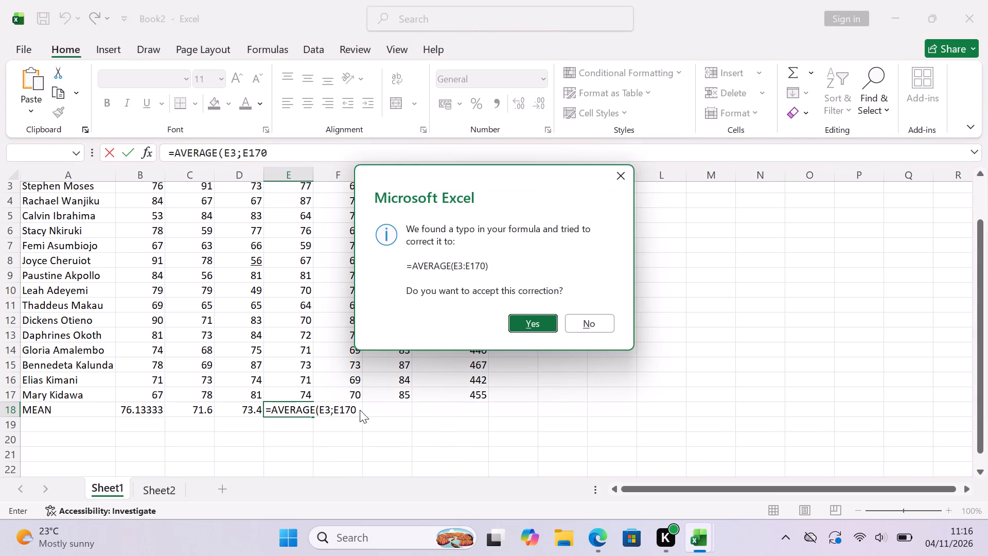
click(357, 408)
click(623, 172)
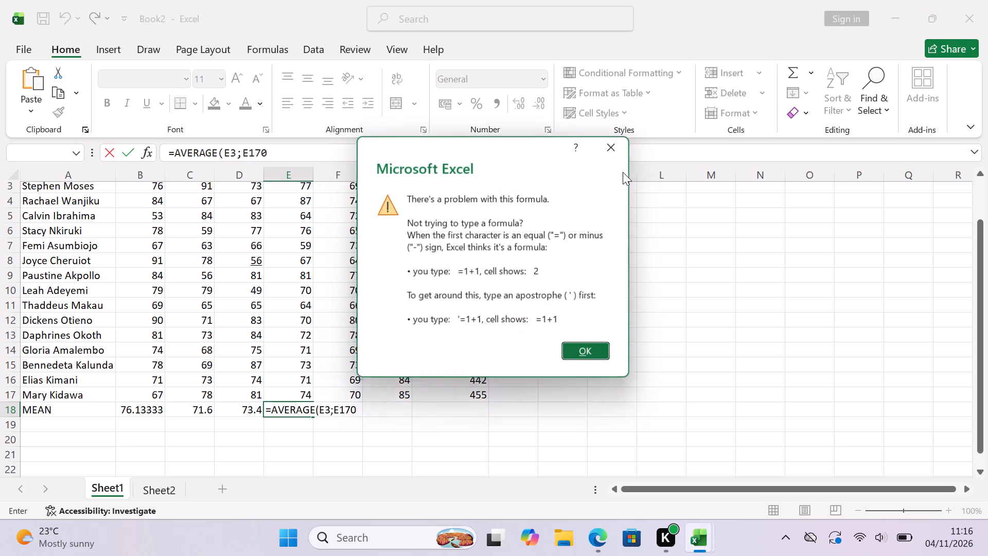
click(616, 146)
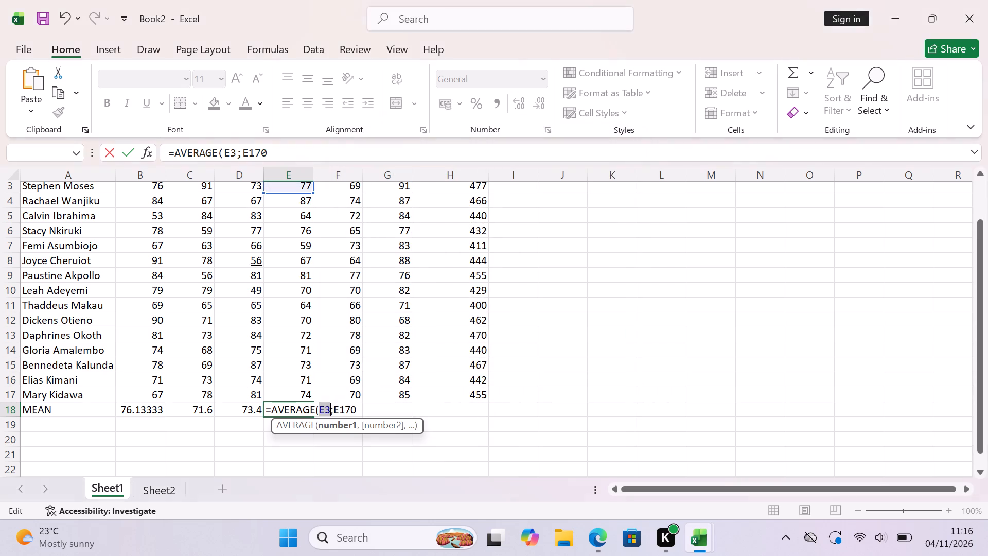
Correct the formula in cell E18 to =AVERAGE(E3:E17).
click(333, 409)
key(BackSpace)
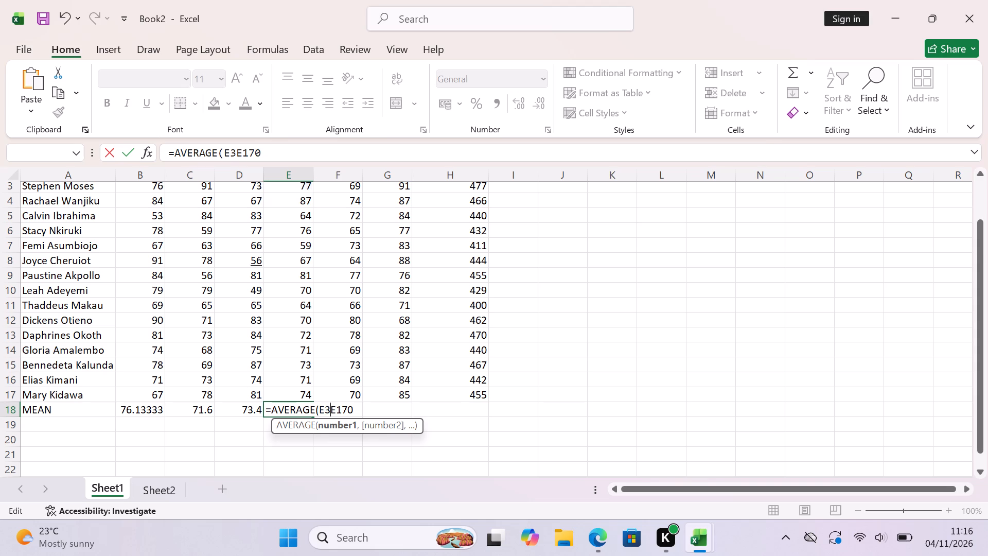
key(shift+colon)
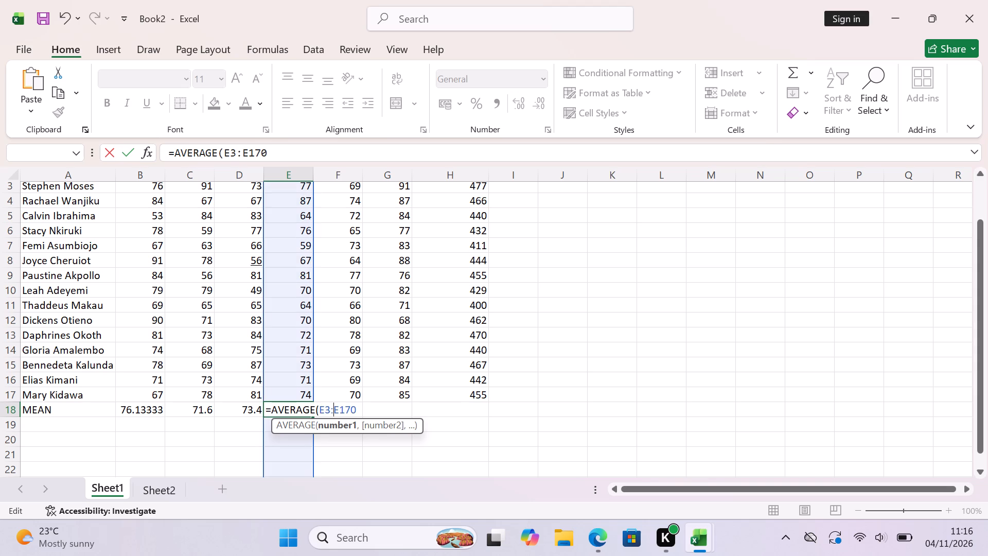
click(354, 408)
key(BackSpace)
key(shift+parenright)
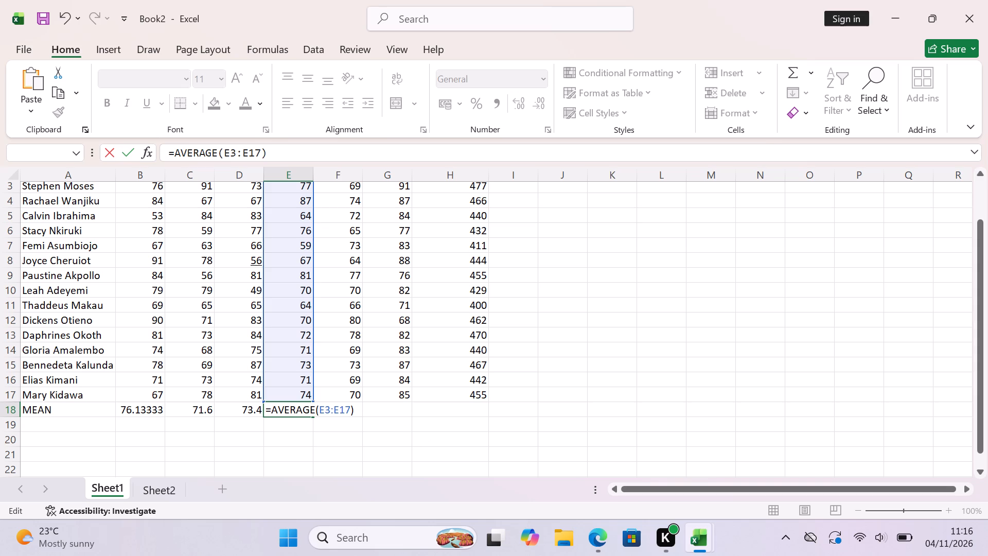
key(Return)
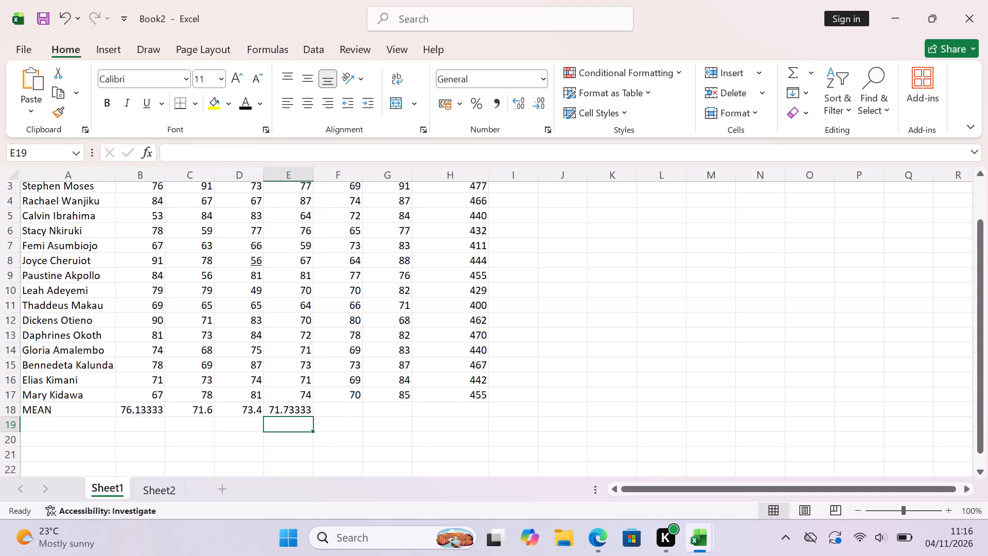
Enter the formula =AVERAGE(F3:F17) in cell F18 of the MEAN row.
click(329, 405)
key(equal)
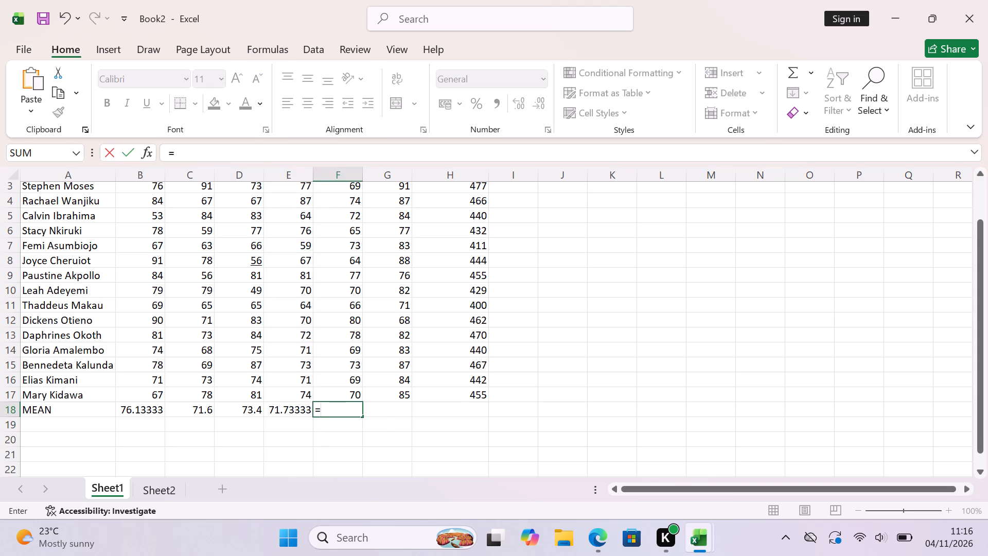
key(a)
text(VERA)
text(GR)
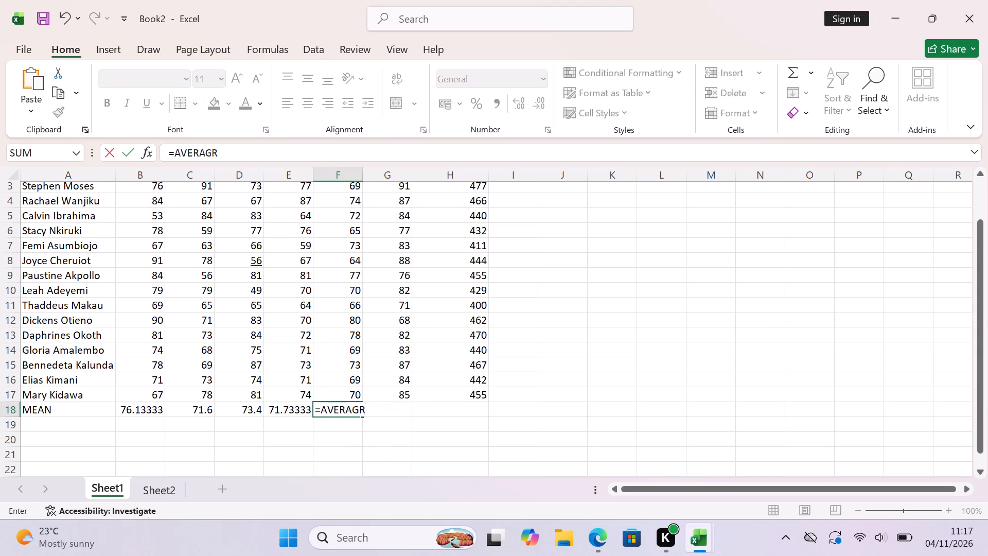
key(BackSpace)
key(e)
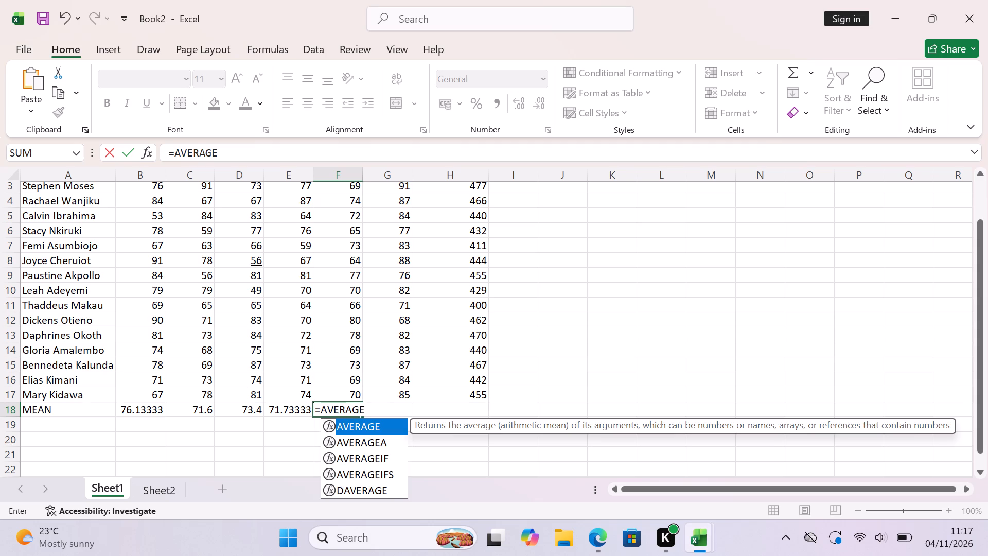
key(9)
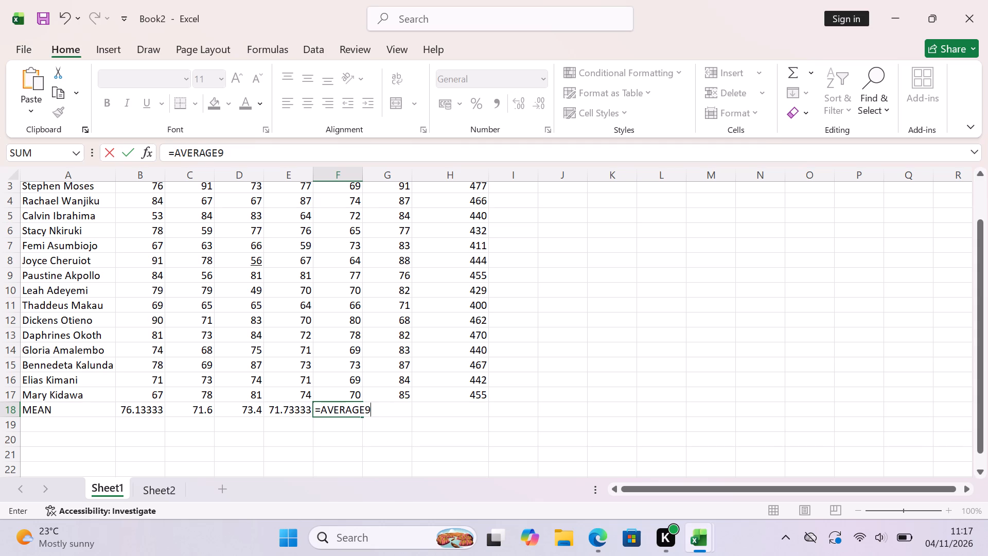
key(BackSpace)
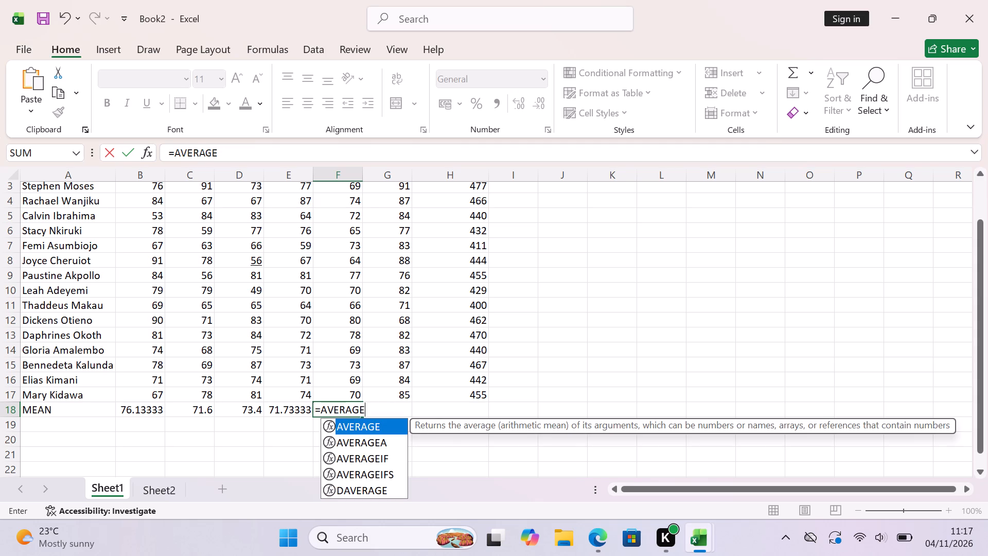
key(shift+parenleft)
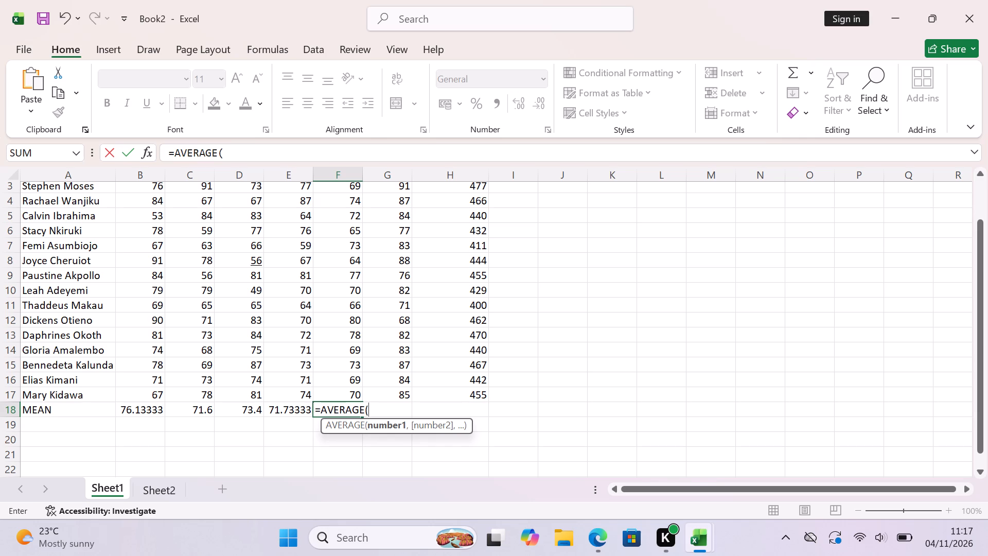
key(f)
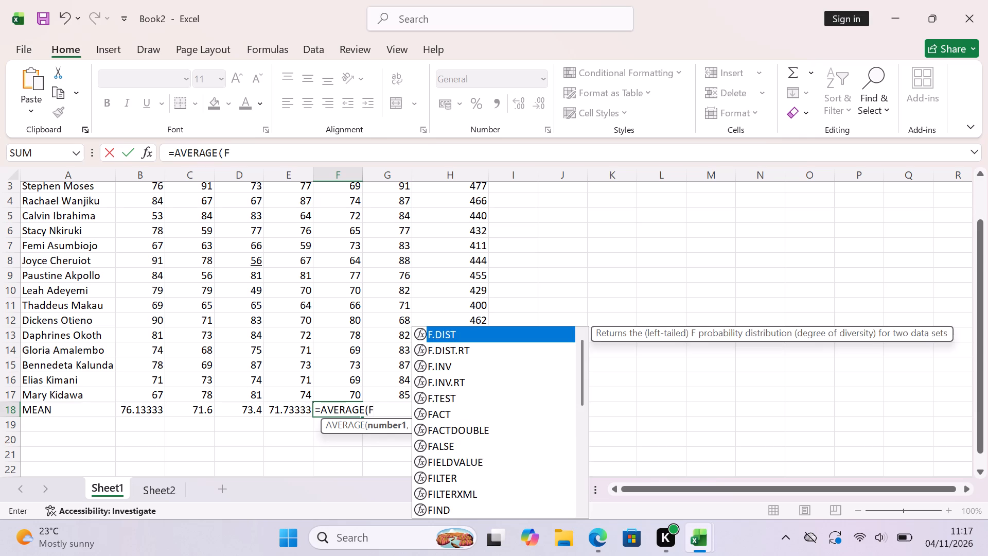
key(3)
key(shift+colon)
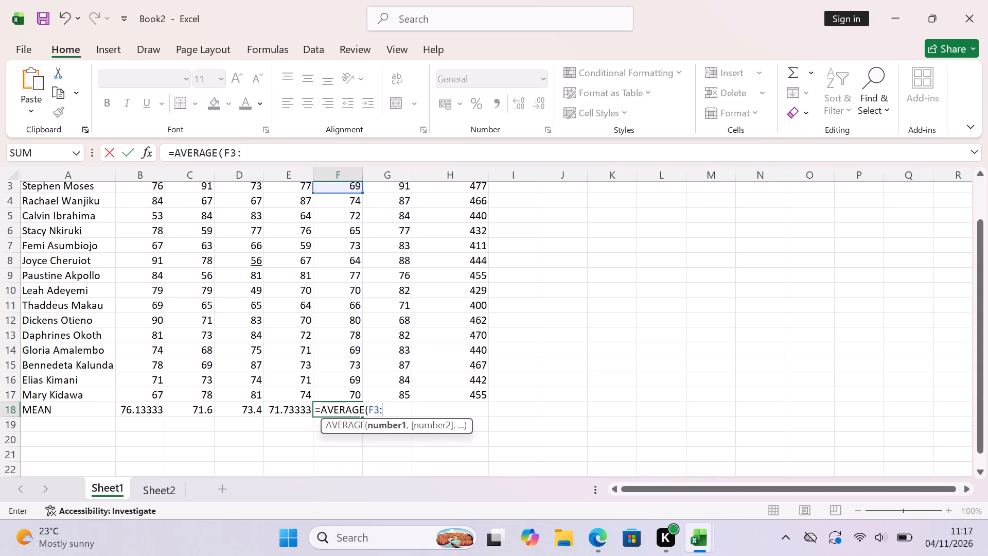
text(F17)
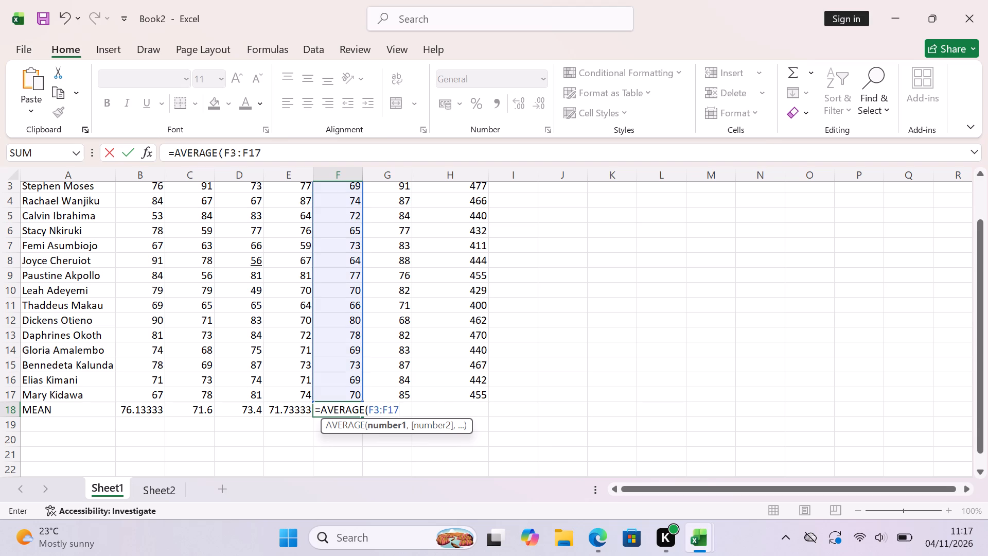
key(shift+parenright)
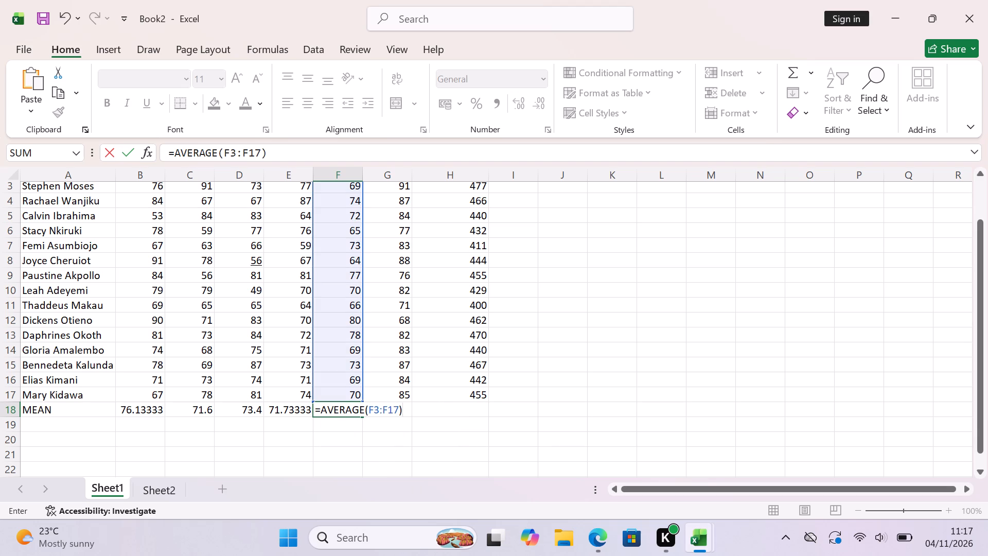
key(Return)
Enter the formula =AVERAGE(G3:G17) in cell G18 of the MEAN row.
click(372, 411)
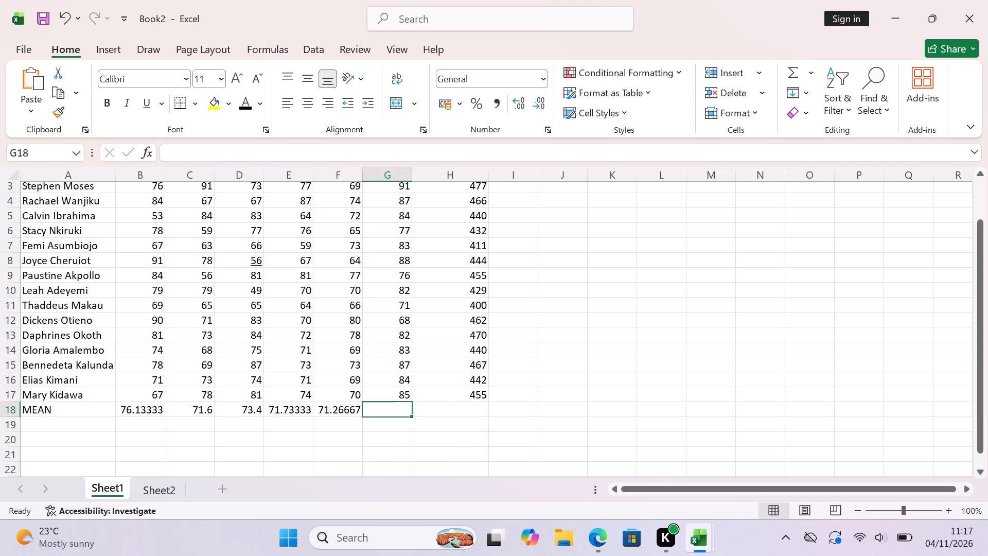
key(equal)
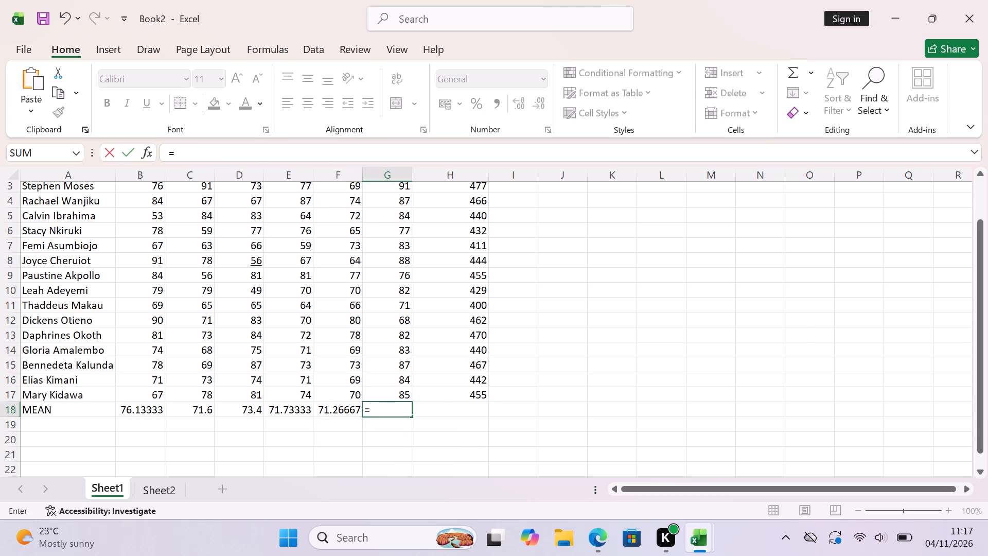
text(AVERA)
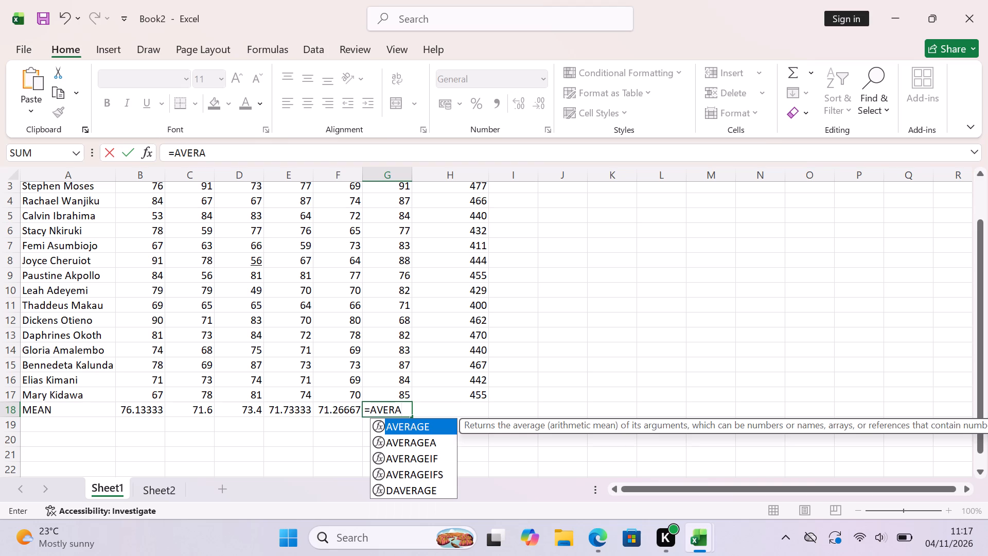
key(g)
key(e)
key(shift+parenleft)
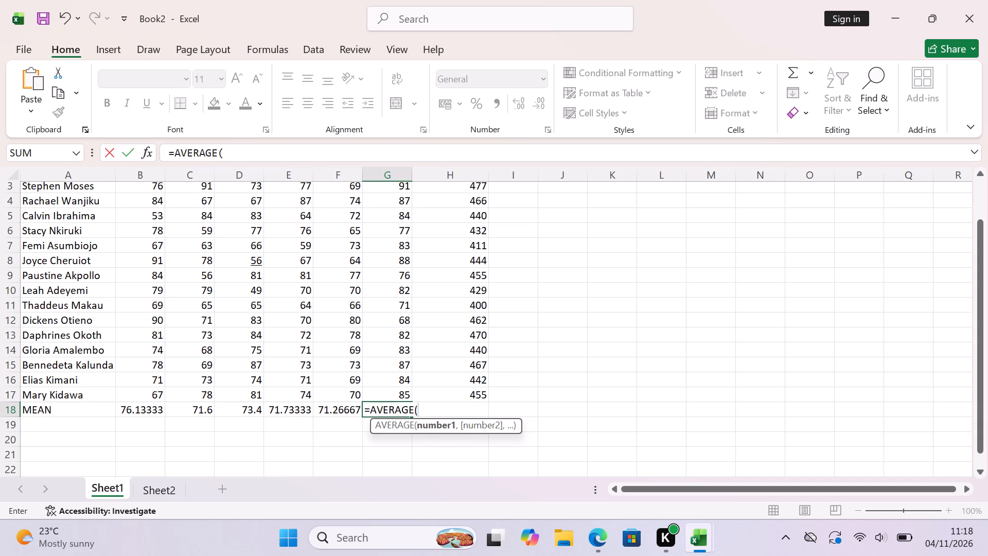
key(g)
key(3)
key(shift+colon)
key(g)
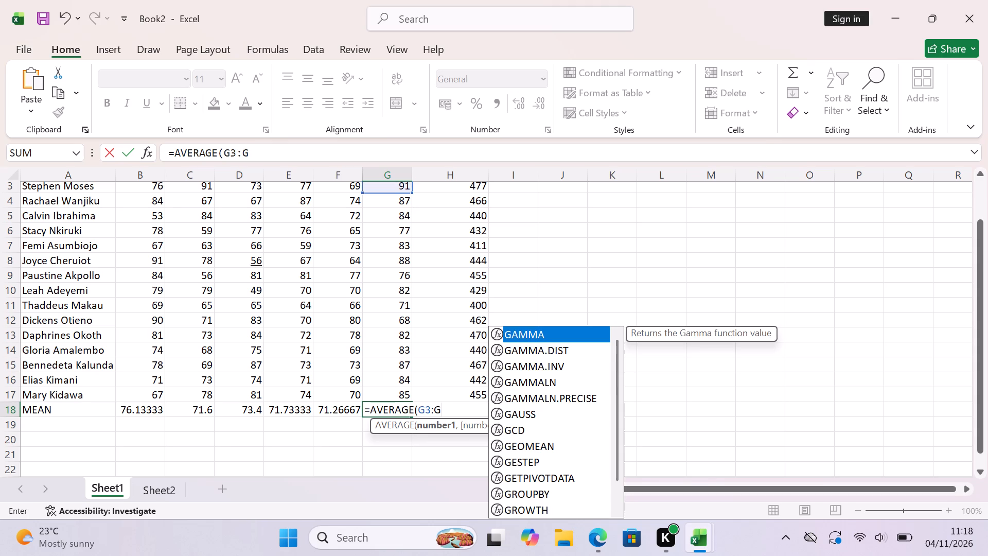
text(17)
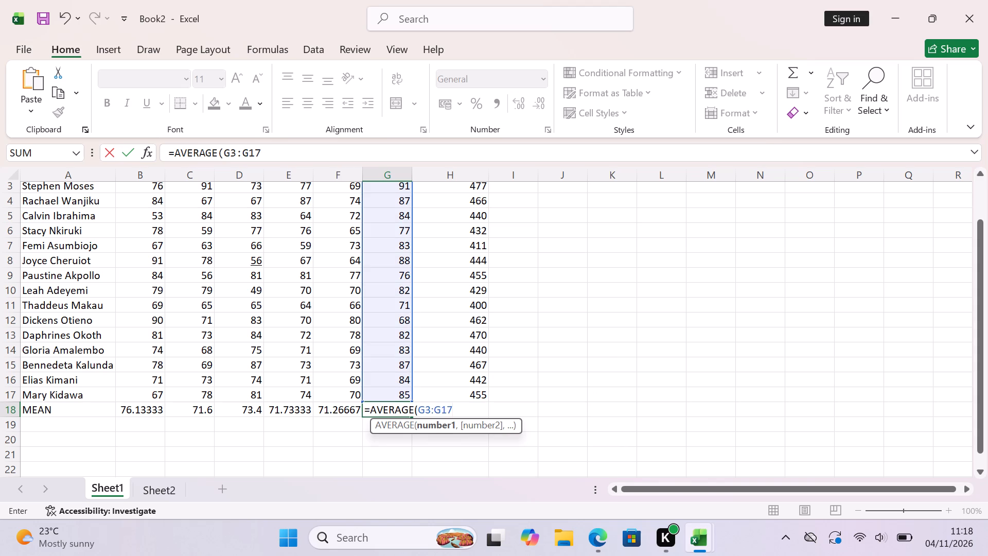
key(0)
key(BackSpace)
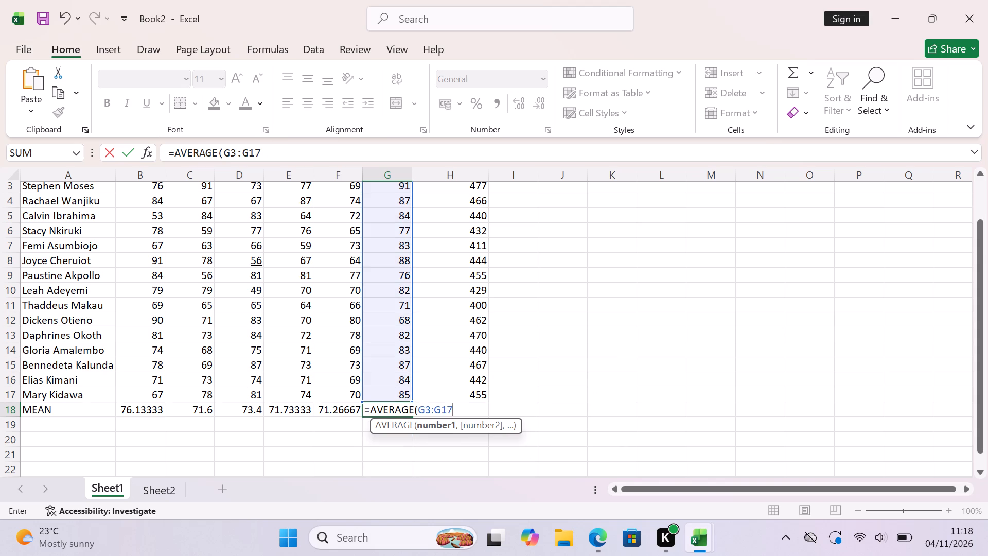
key(shift+parenright)
key(Return)
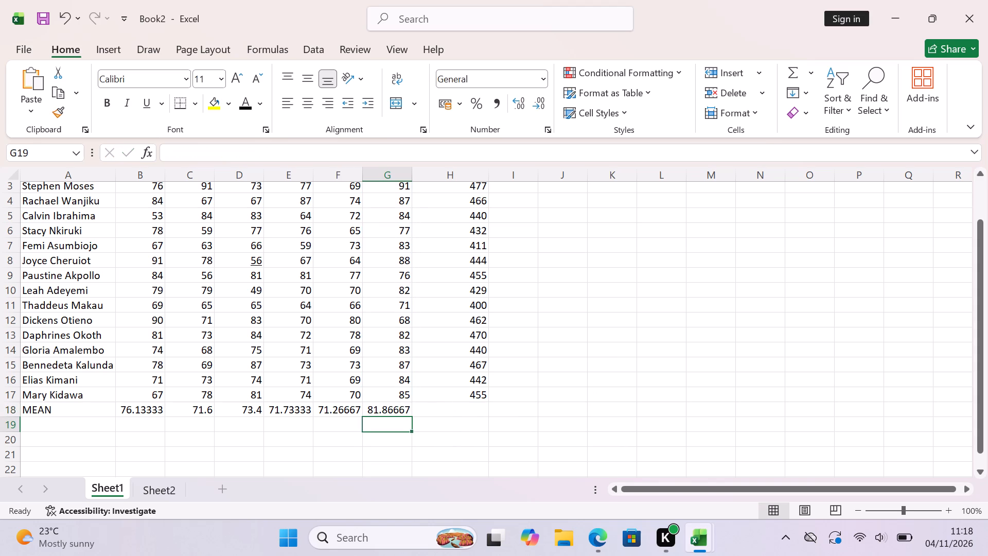
Enter the formula =AVERAGE(H3:H17) in cell H18 as the mean of the students' totals.
click(454, 406)
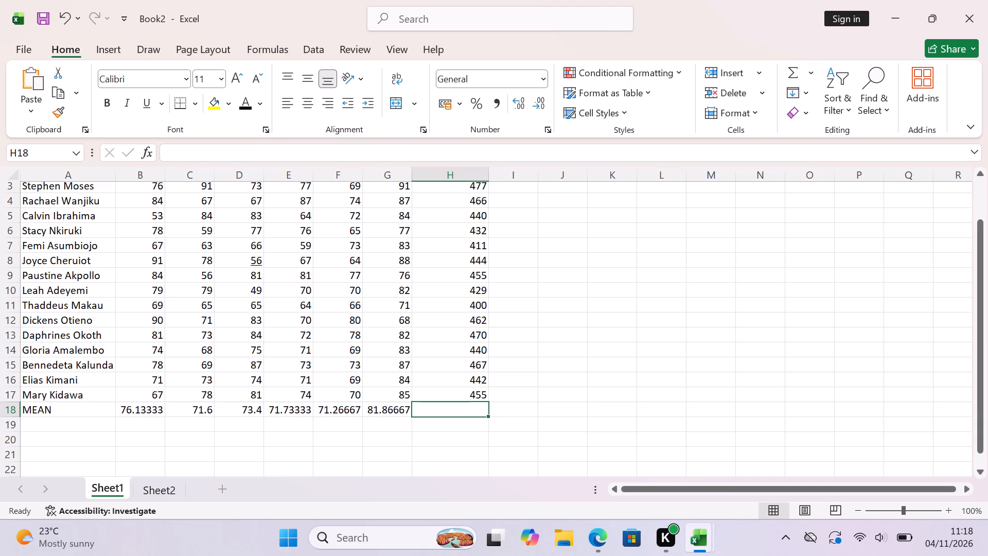
text(=A)
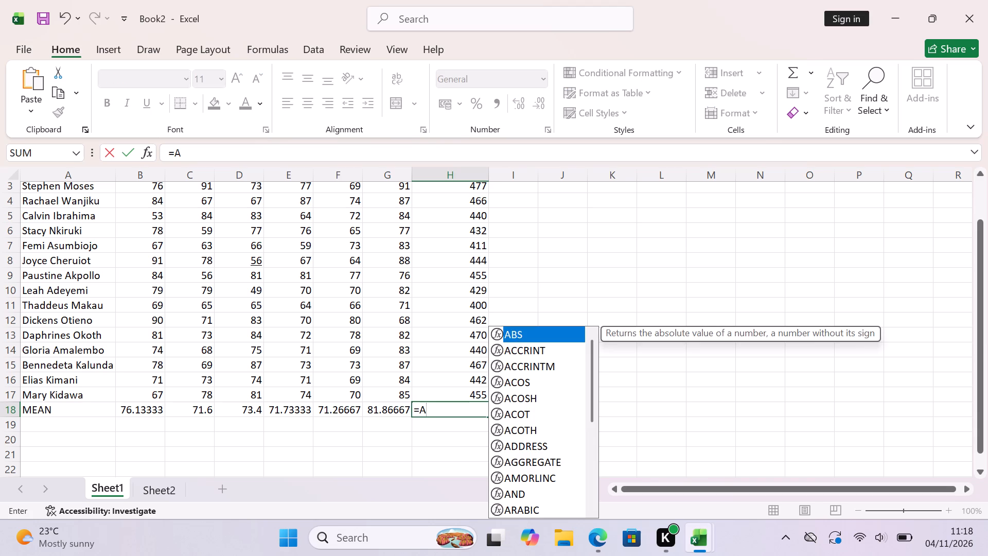
text(VERA)
text(GE)
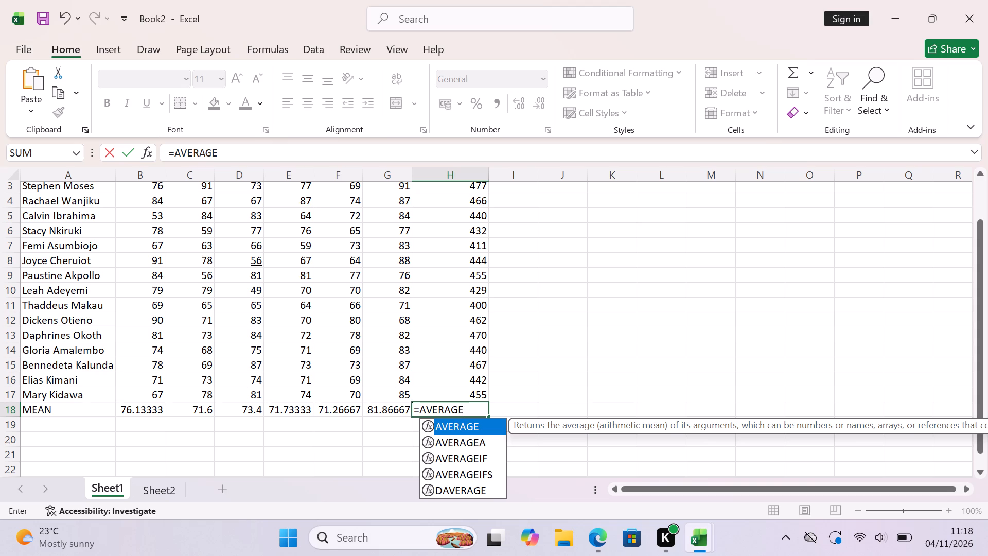
key(9)
key(BackSpace)
key(shift+parenleft)
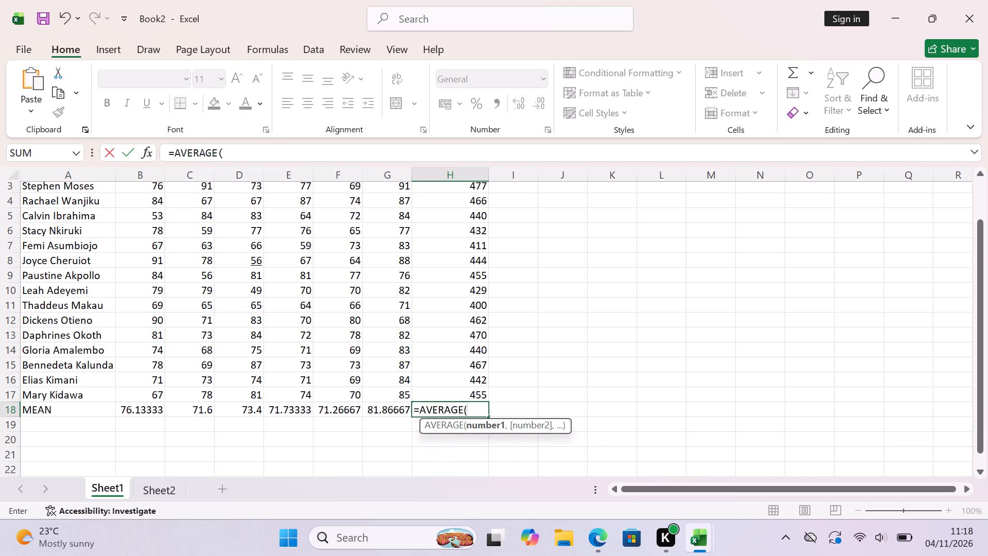
key(h)
key(3)
key(shift+colon)
key(h)
key(1)
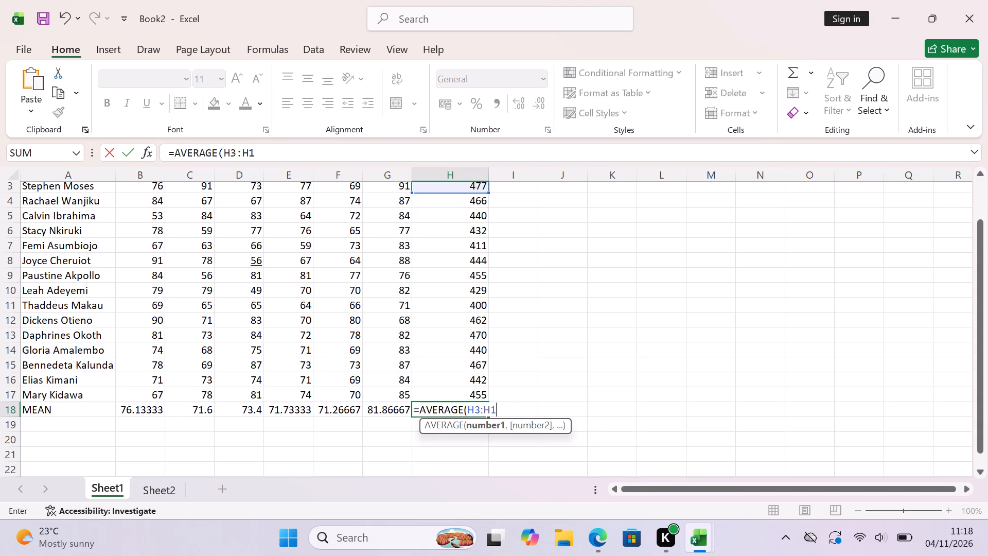
key(7)
key(0)
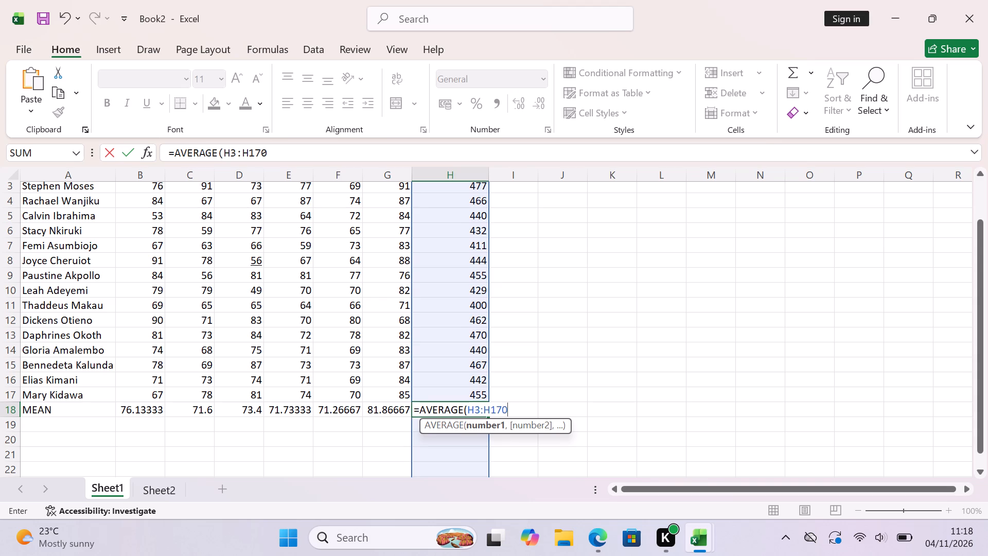
key(BackSpace)
key(shift+parenright)
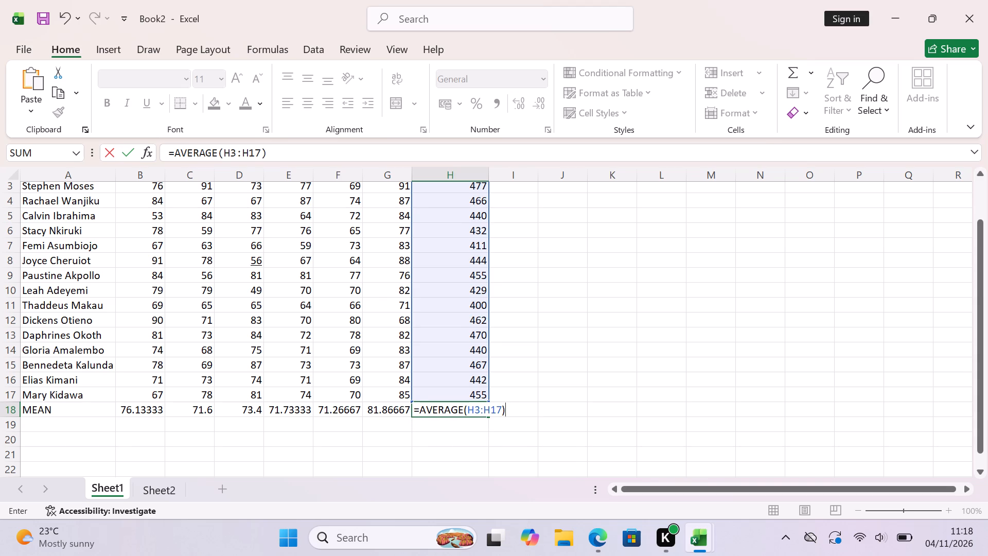
key(Return)
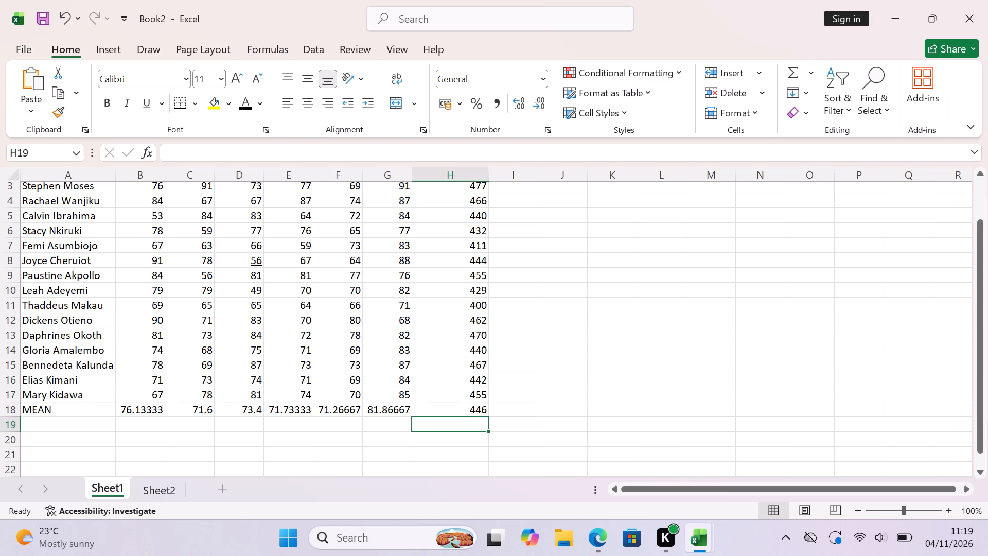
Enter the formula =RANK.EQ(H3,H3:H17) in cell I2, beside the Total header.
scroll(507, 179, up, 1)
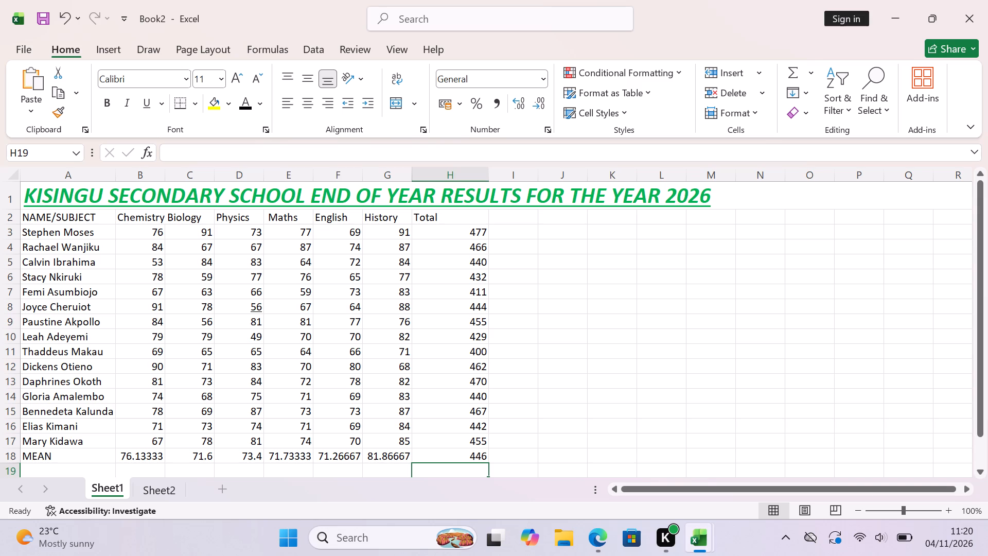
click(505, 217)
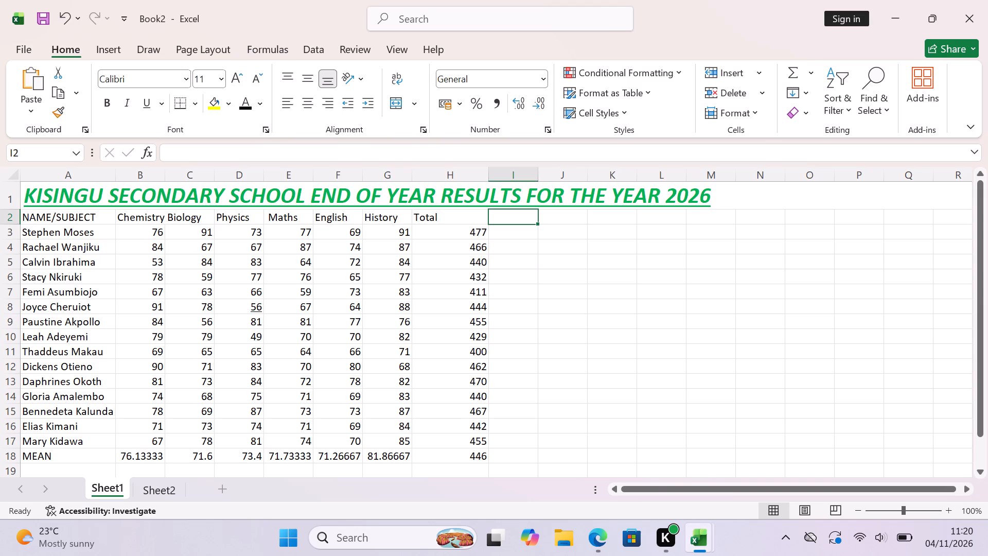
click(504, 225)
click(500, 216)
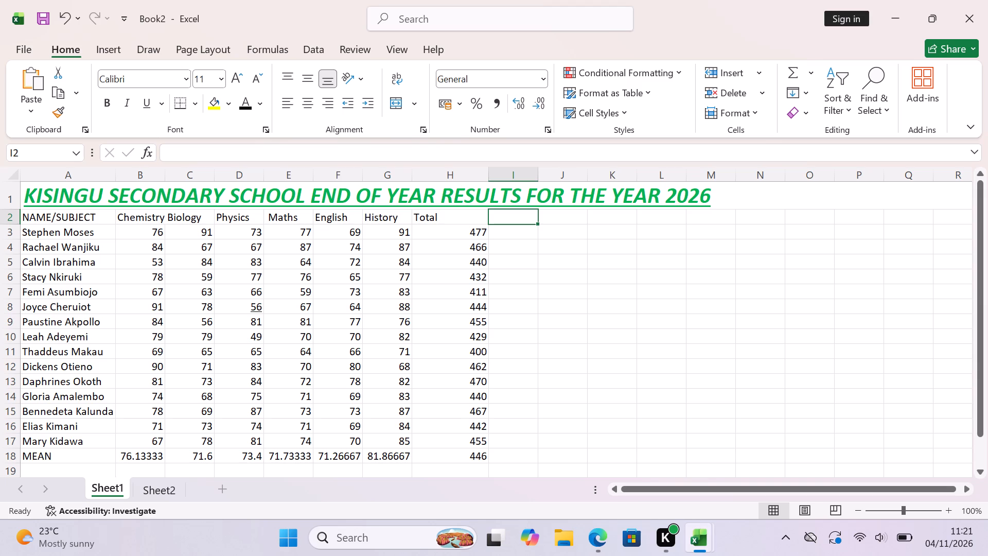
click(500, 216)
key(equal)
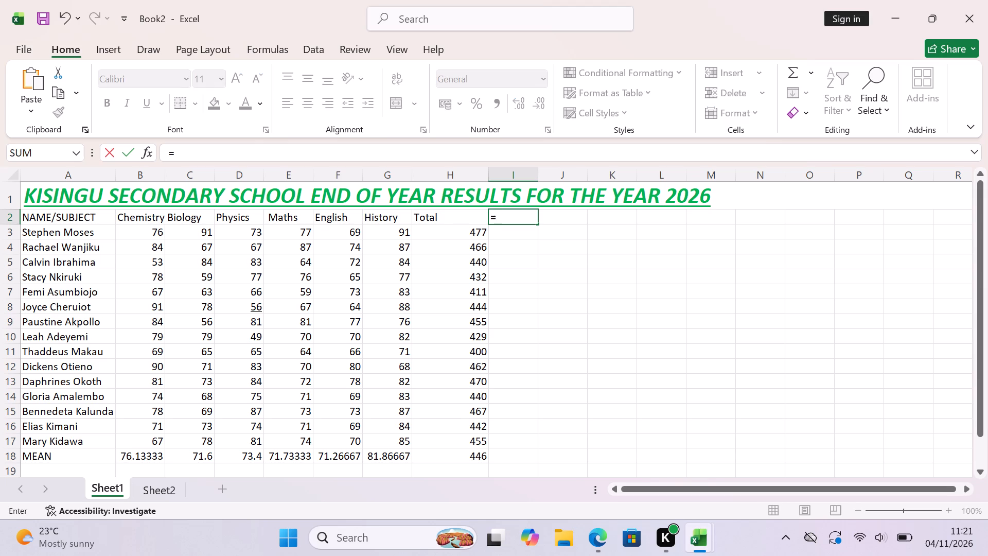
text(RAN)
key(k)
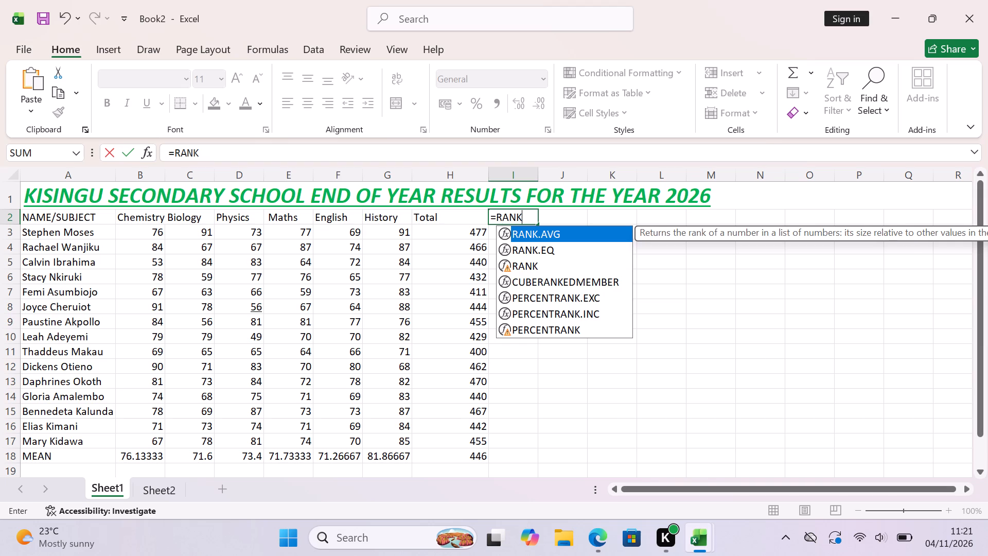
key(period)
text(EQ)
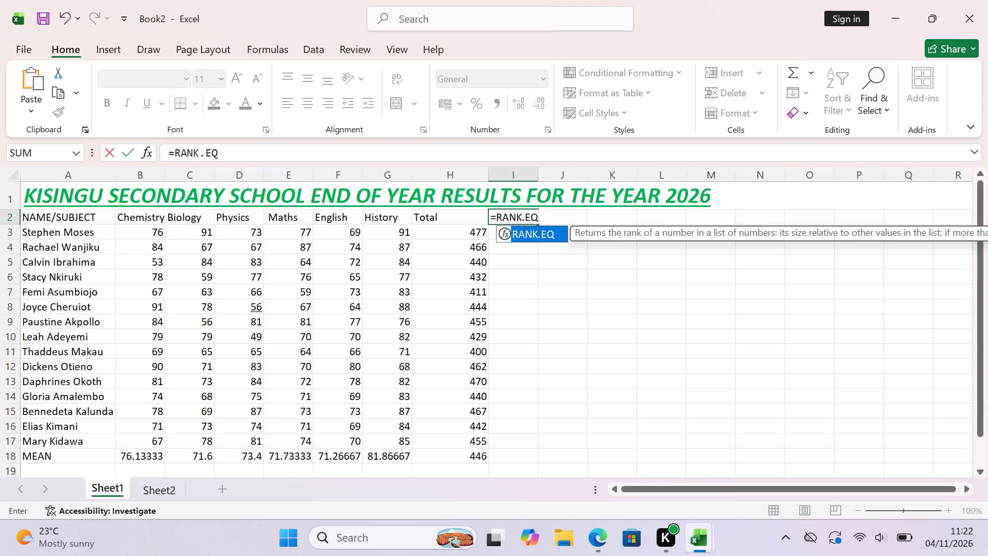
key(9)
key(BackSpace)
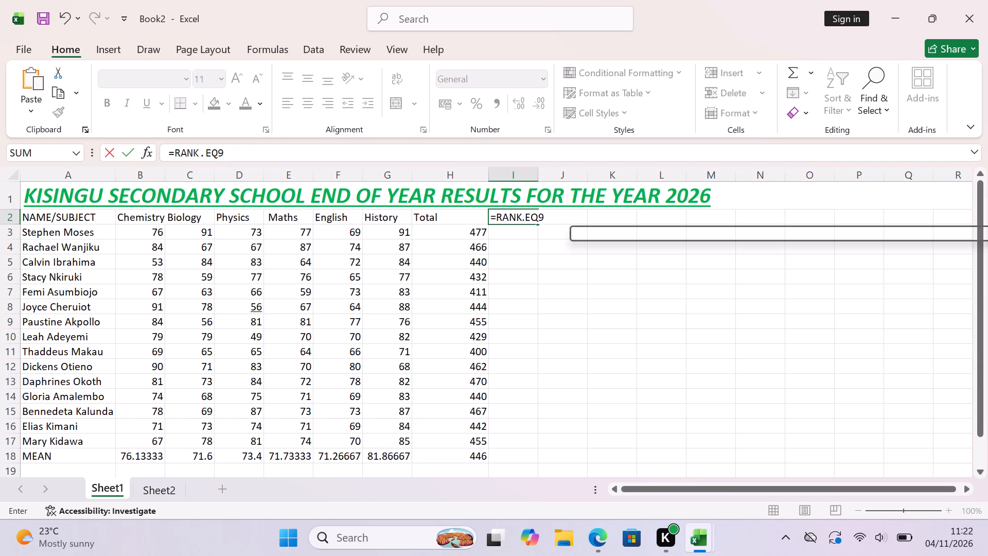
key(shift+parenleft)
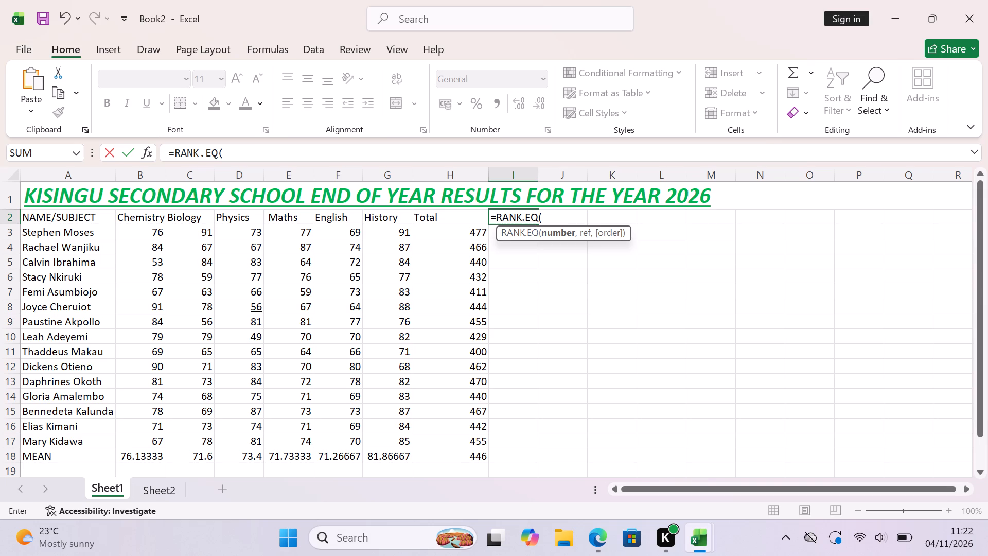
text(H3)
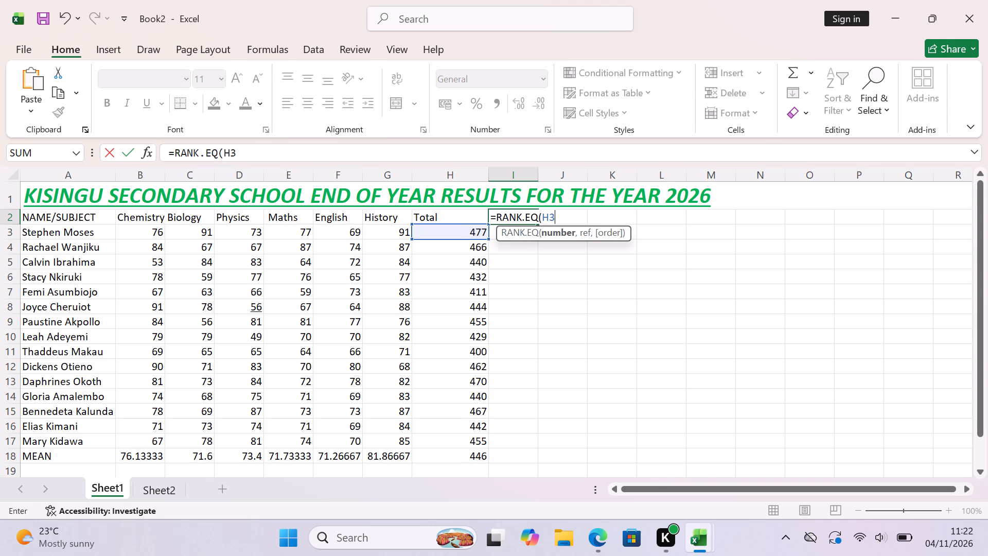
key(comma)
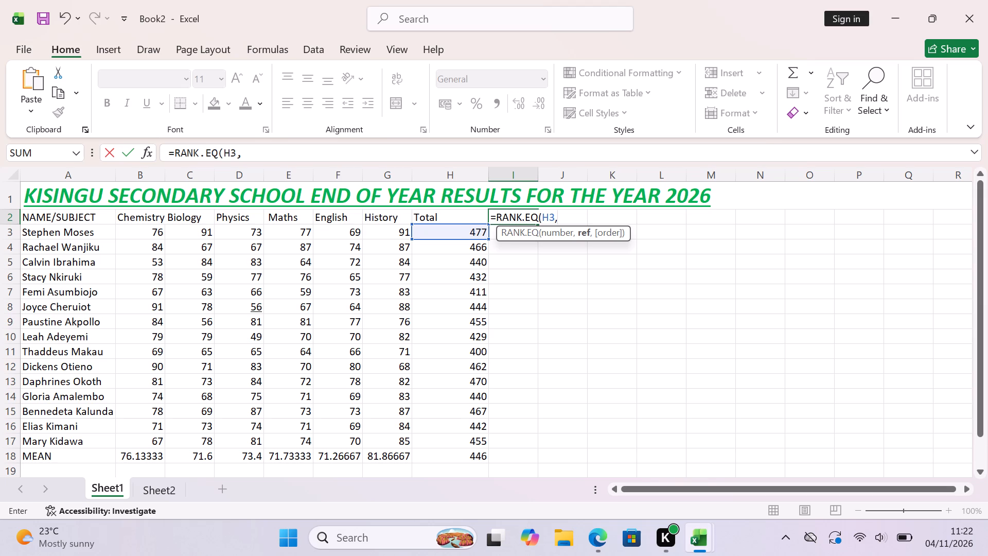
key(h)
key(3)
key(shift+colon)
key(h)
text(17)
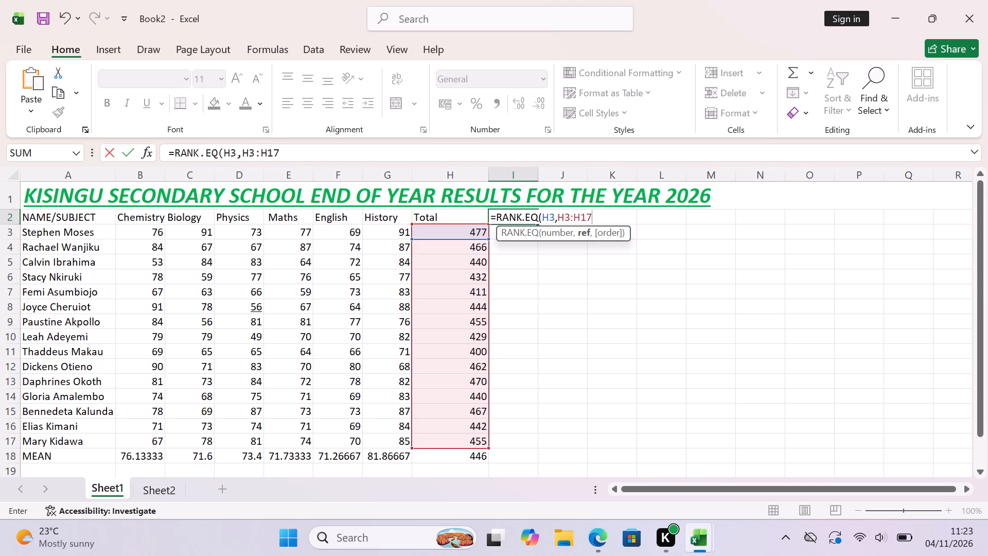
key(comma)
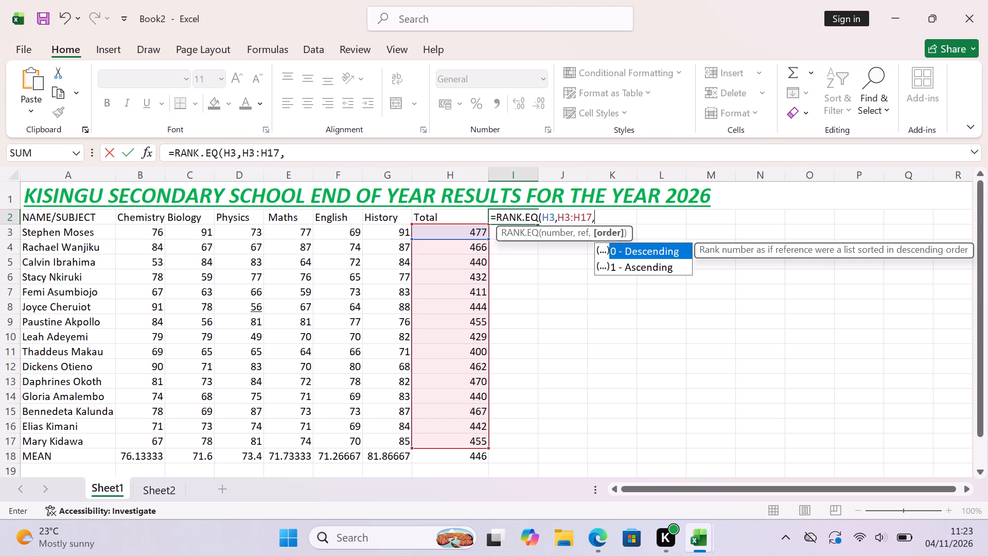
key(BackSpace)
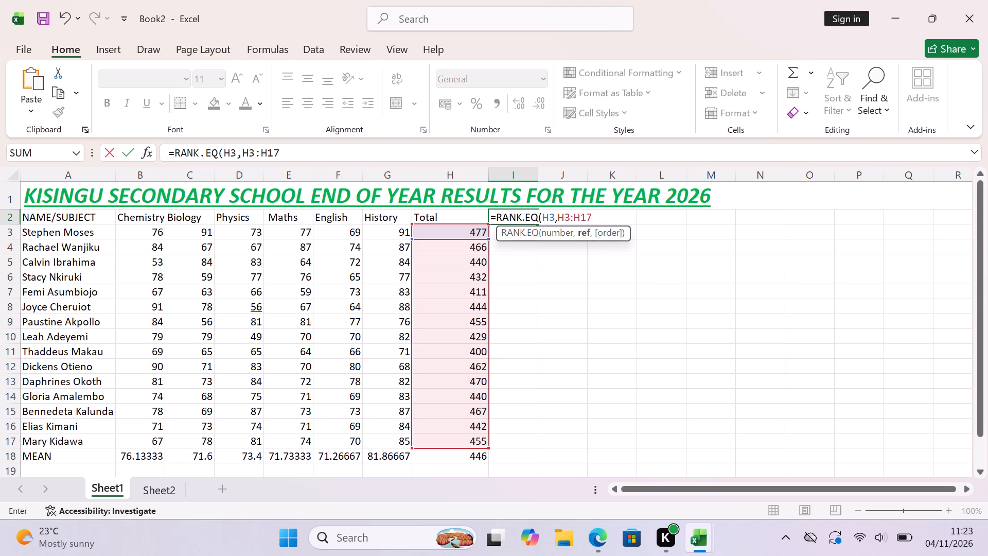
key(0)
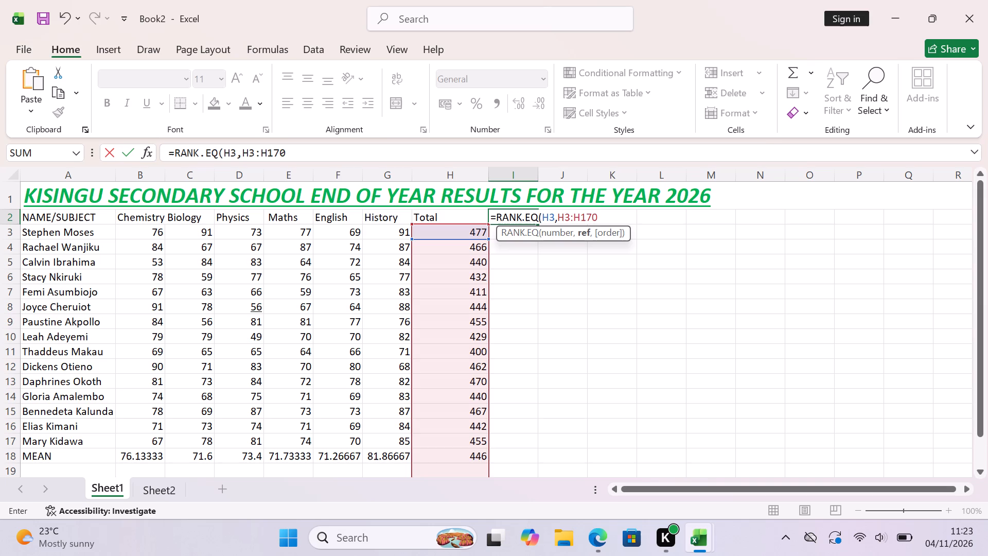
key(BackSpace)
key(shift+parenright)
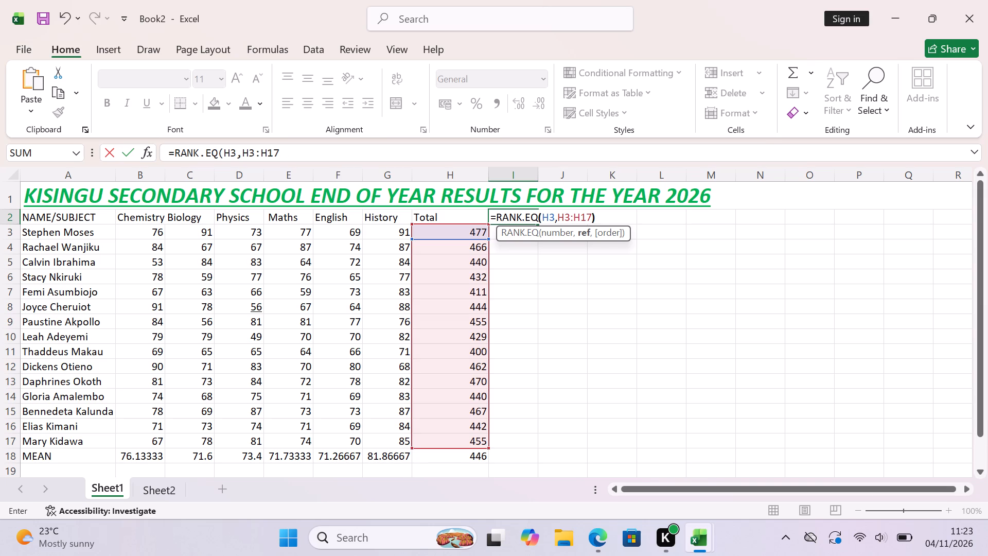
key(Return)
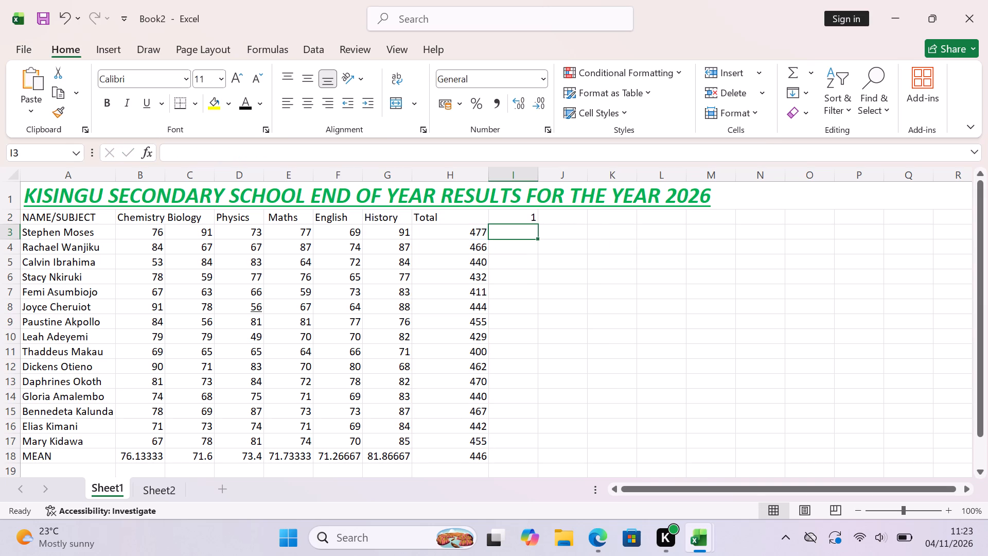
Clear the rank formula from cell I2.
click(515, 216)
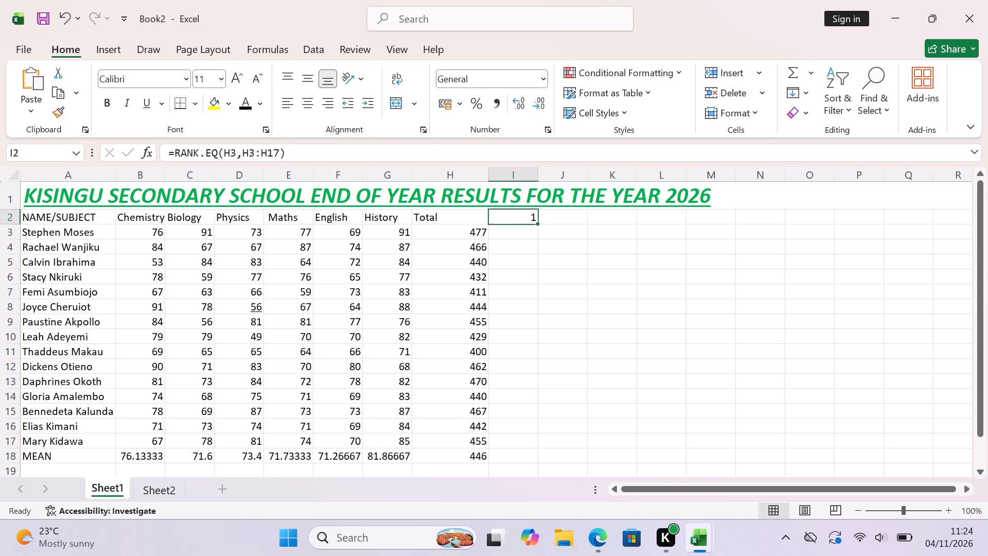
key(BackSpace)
Enter the formula =RANK.EQ(H3,H3:H17) in cell I3 to rank the first student's total among all students' totals.
click(519, 229)
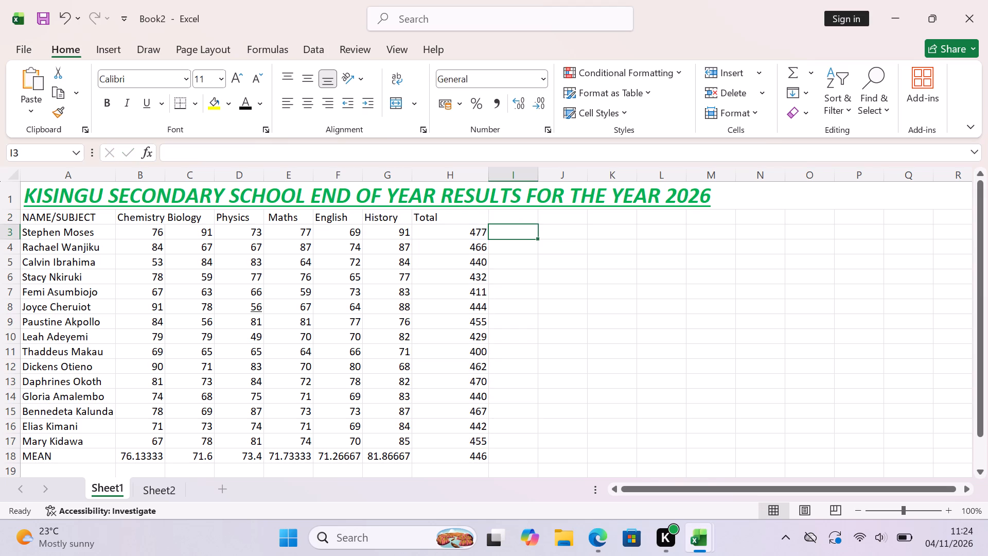
key(equal)
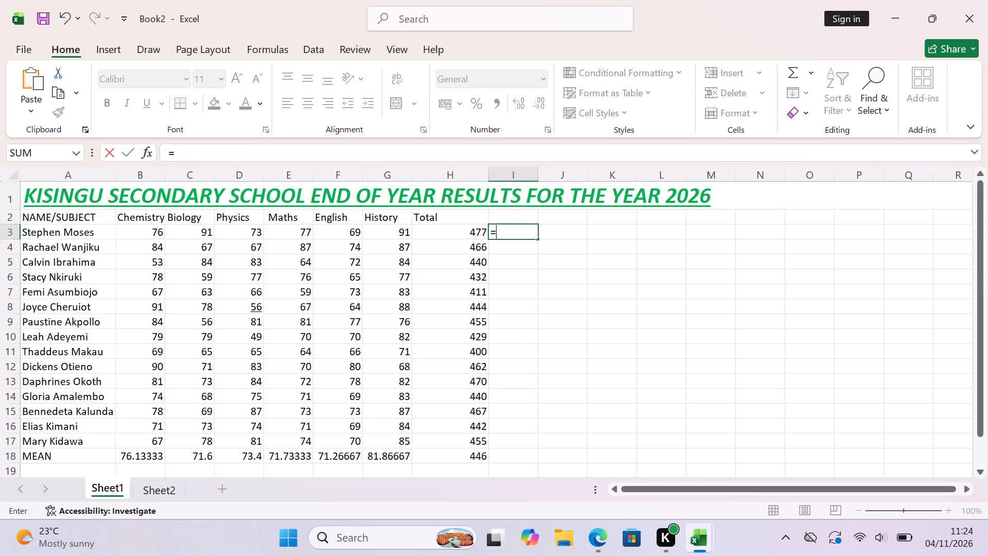
text(RA)
text(NK)
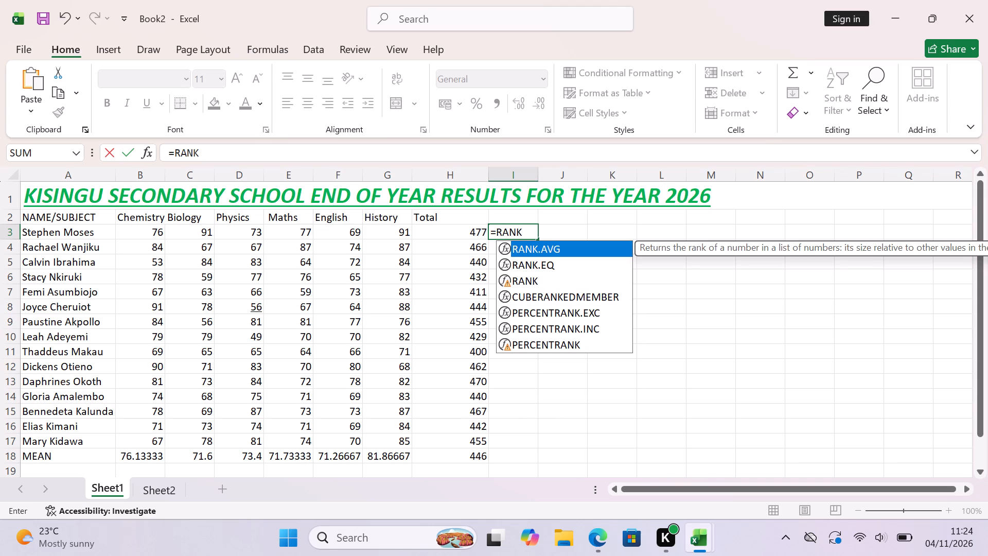
key(period)
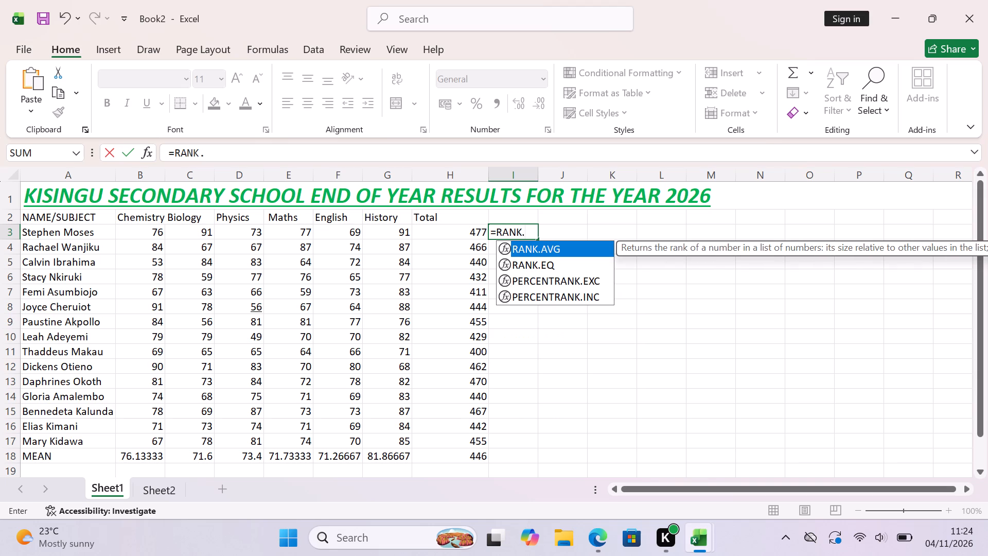
key(e)
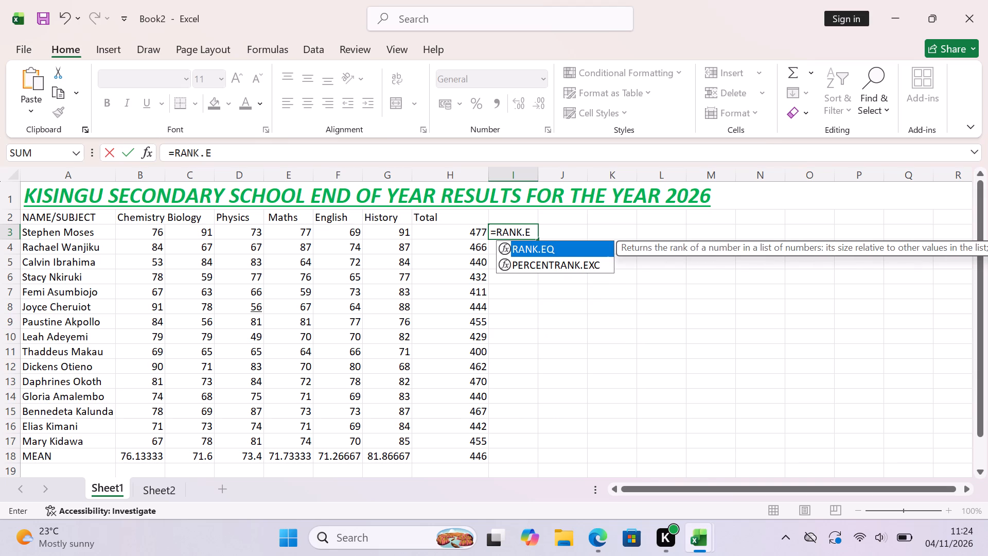
key(q)
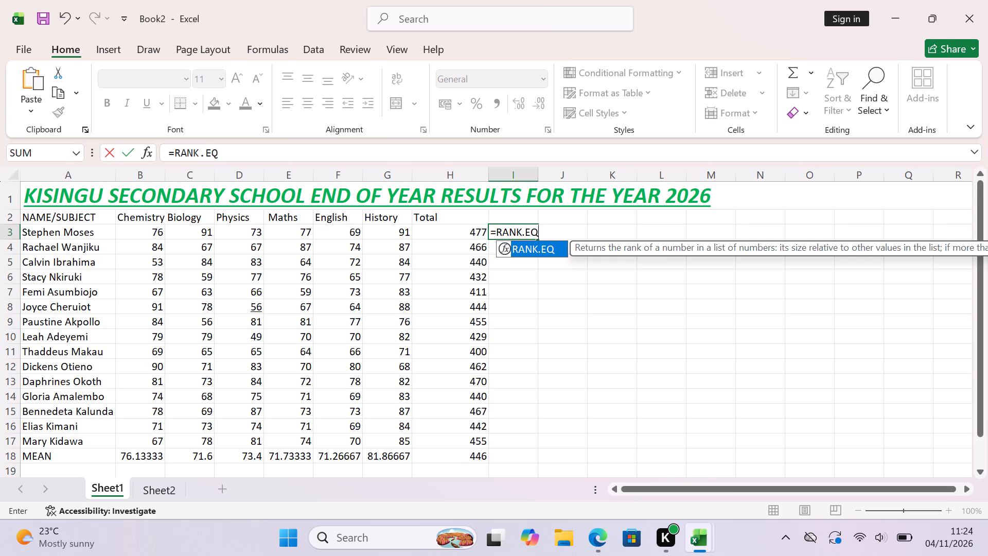
key(shift+parenleft)
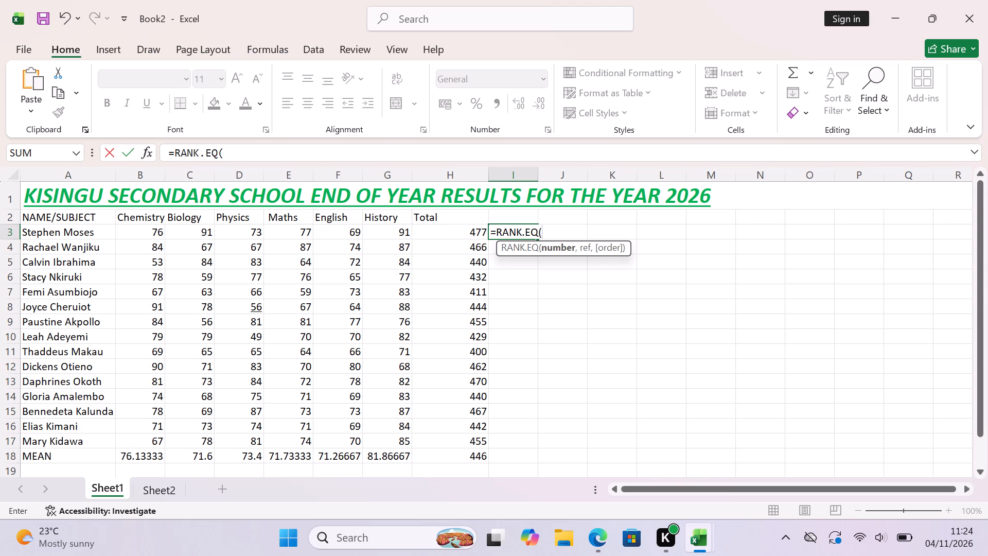
key(h)
key(3)
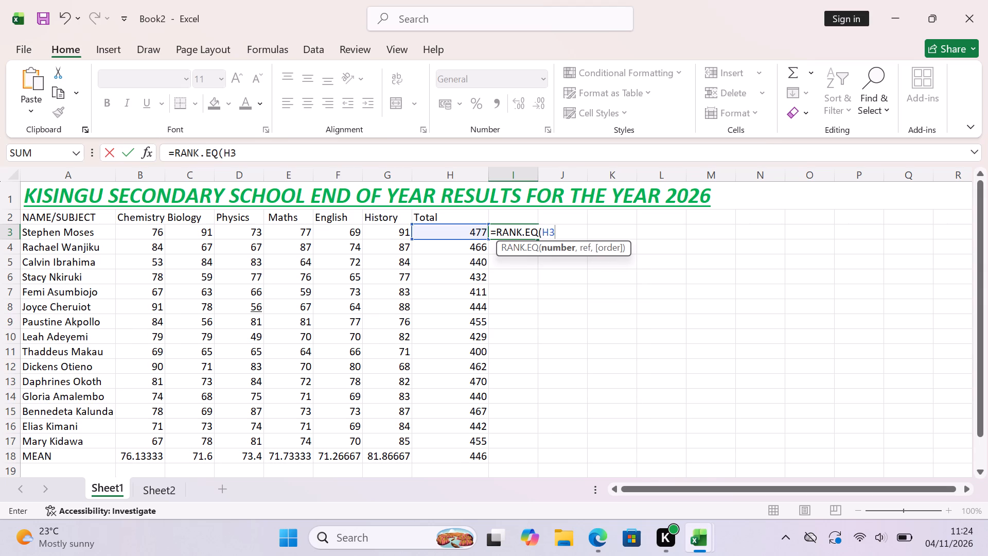
key(comma)
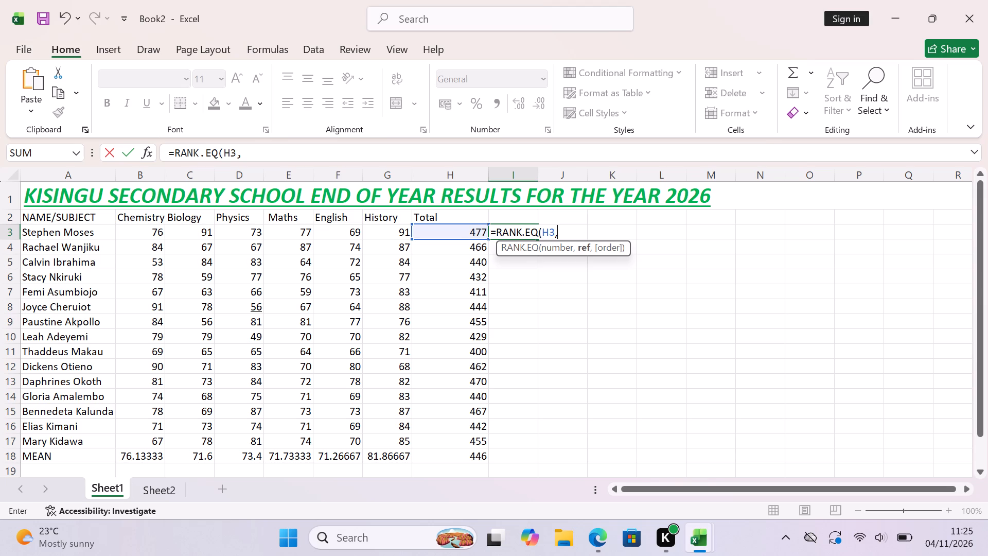
text(H3)
key(shift+colon)
text(H17)
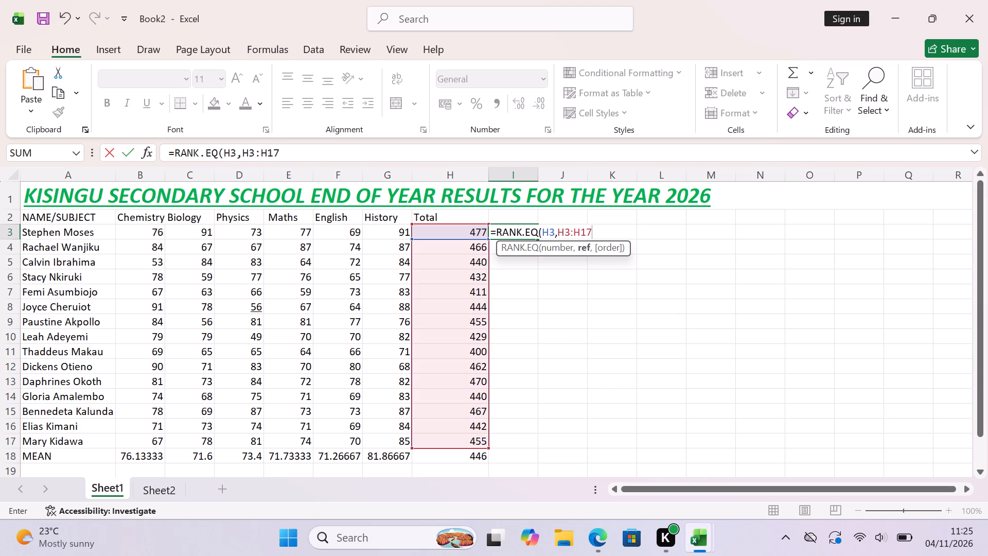
key(shift+parenright)
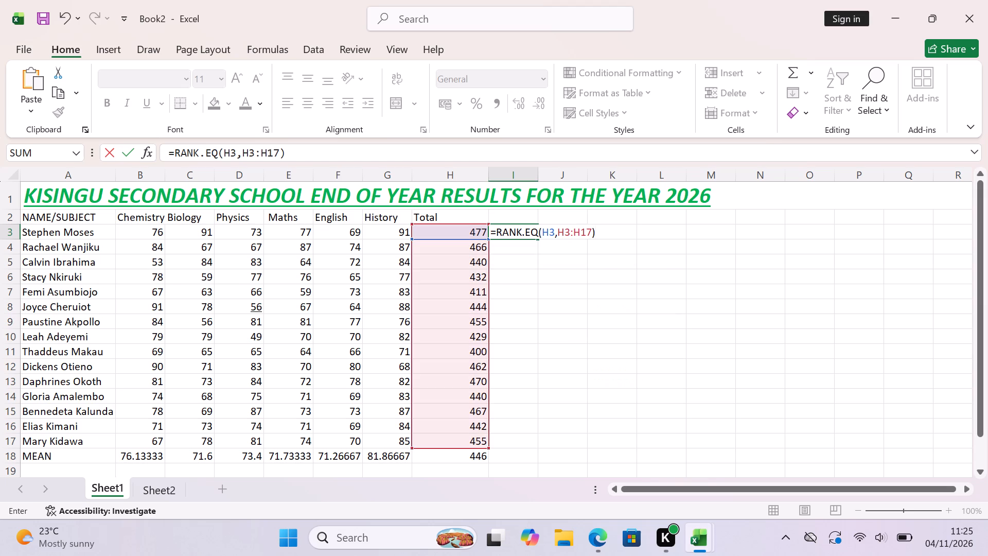
key(Return)
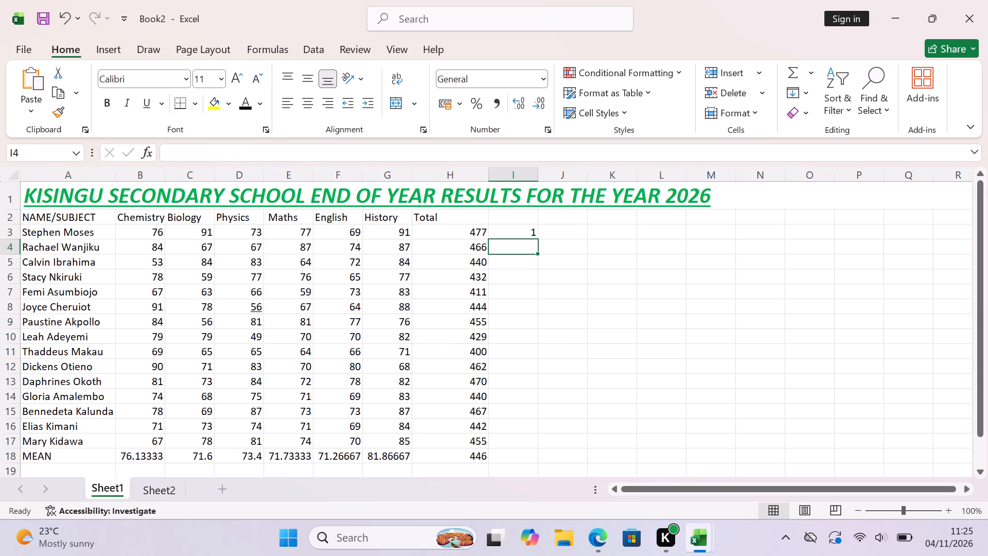
Enter the formula =RANK(H4,H3:H17) in cell I4 to rank the second student's total among all students' totals.
click(507, 249)
key(equal)
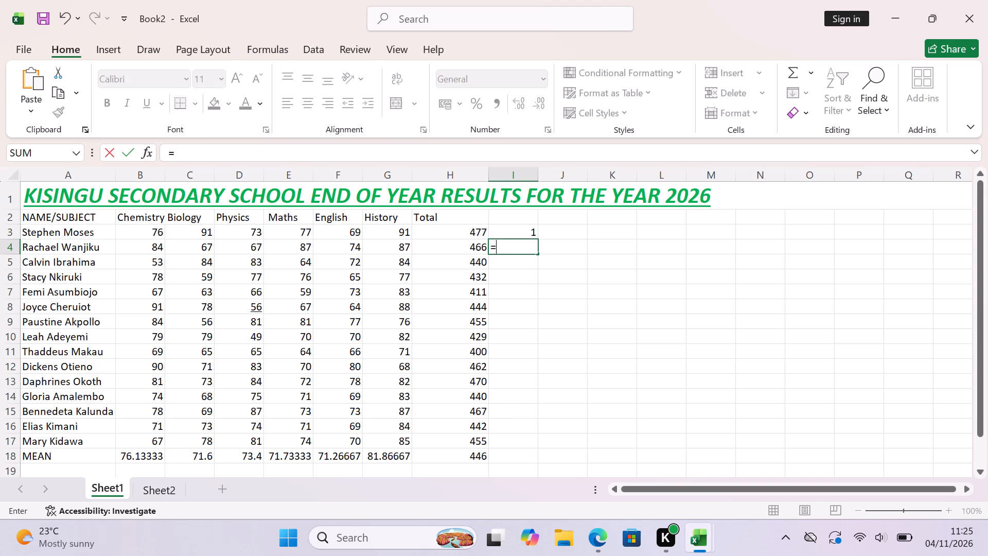
text(RA)
text(NK)
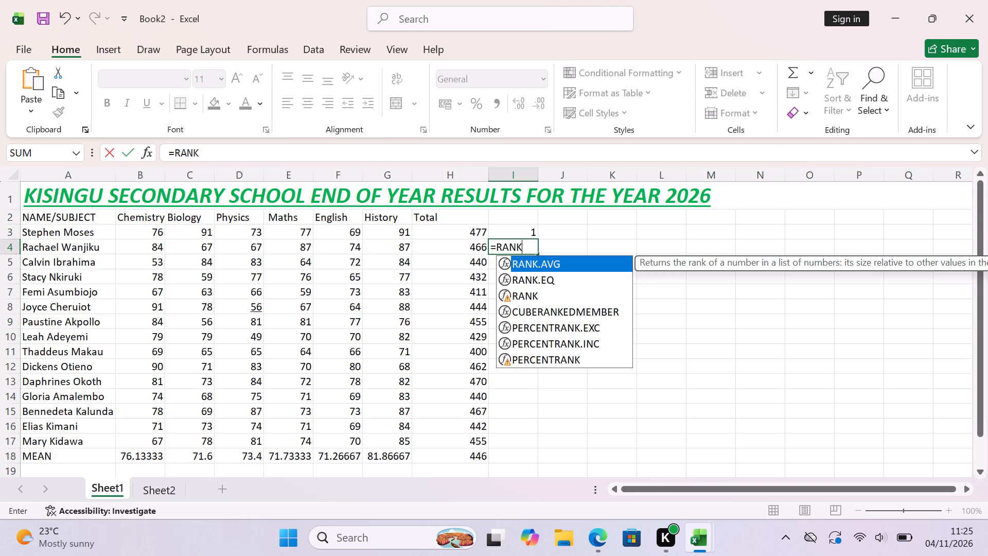
key(9)
key(BackSpace)
key(shift+parenleft)
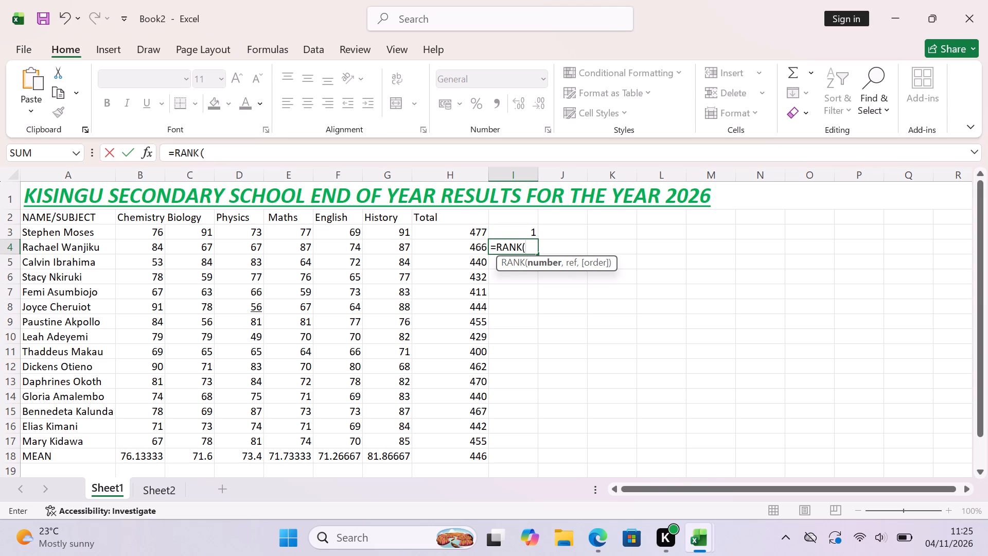
key(h)
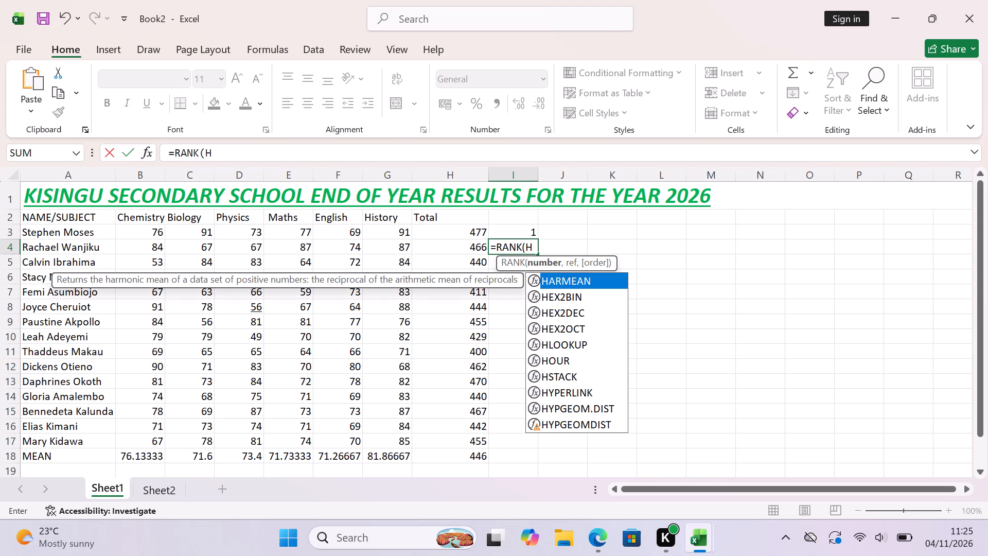
key(4)
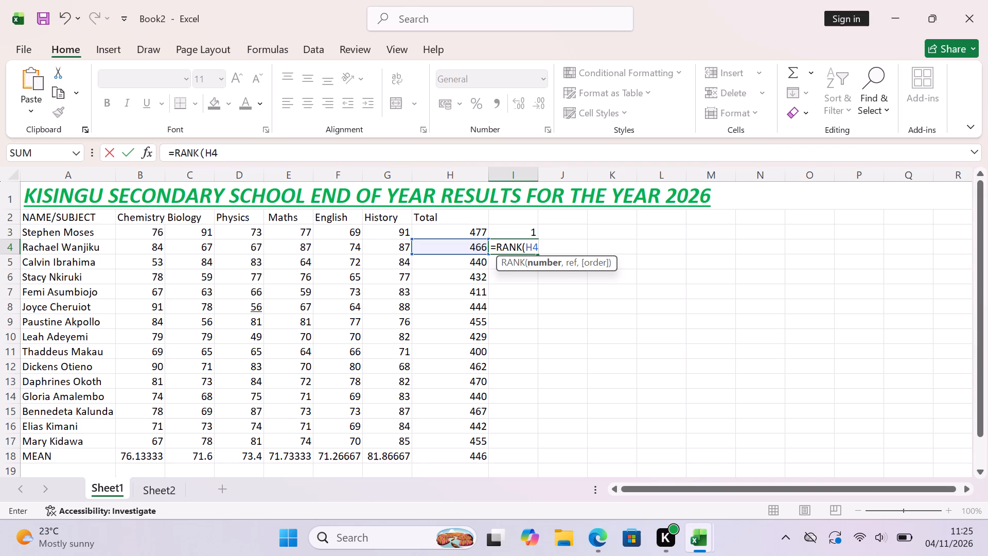
key(comma)
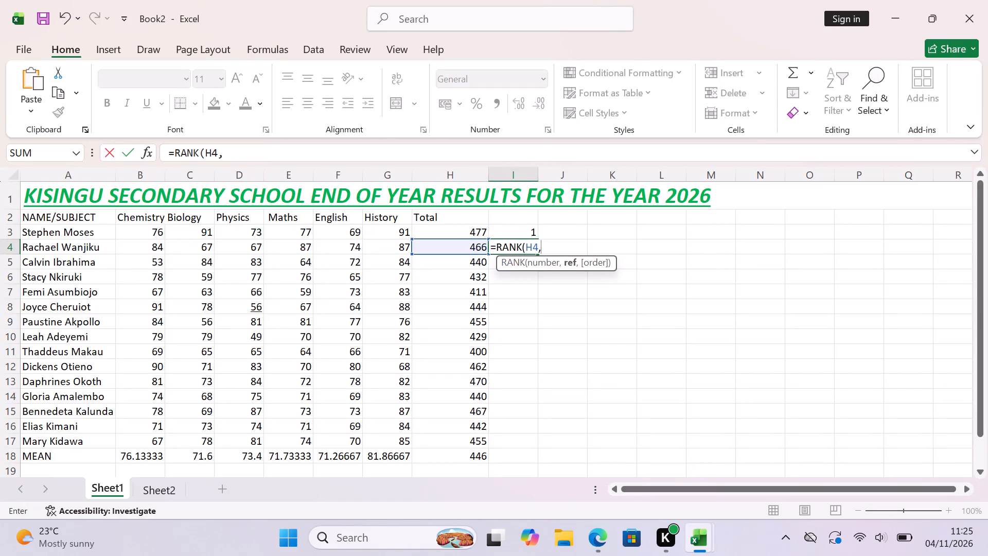
key(h)
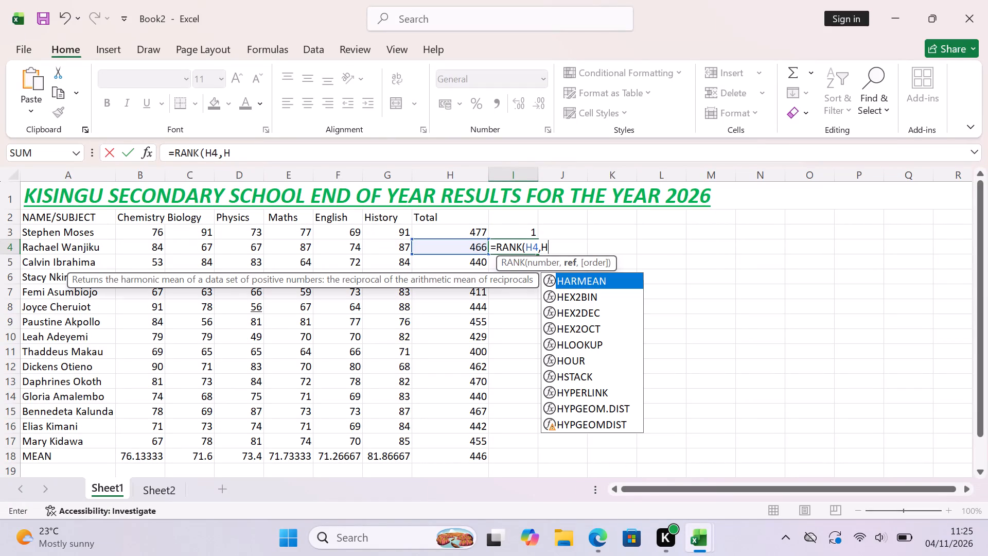
key(3)
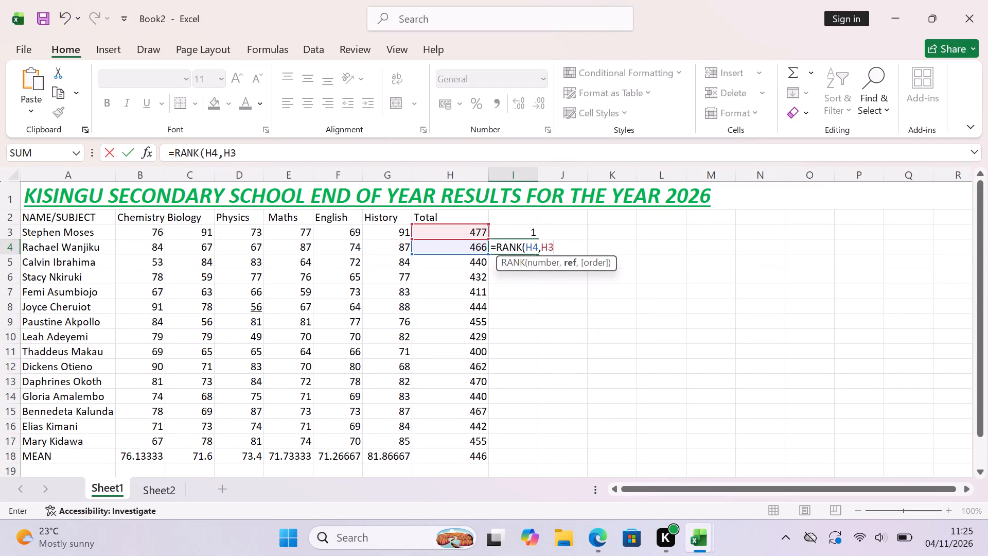
key(shift+colon)
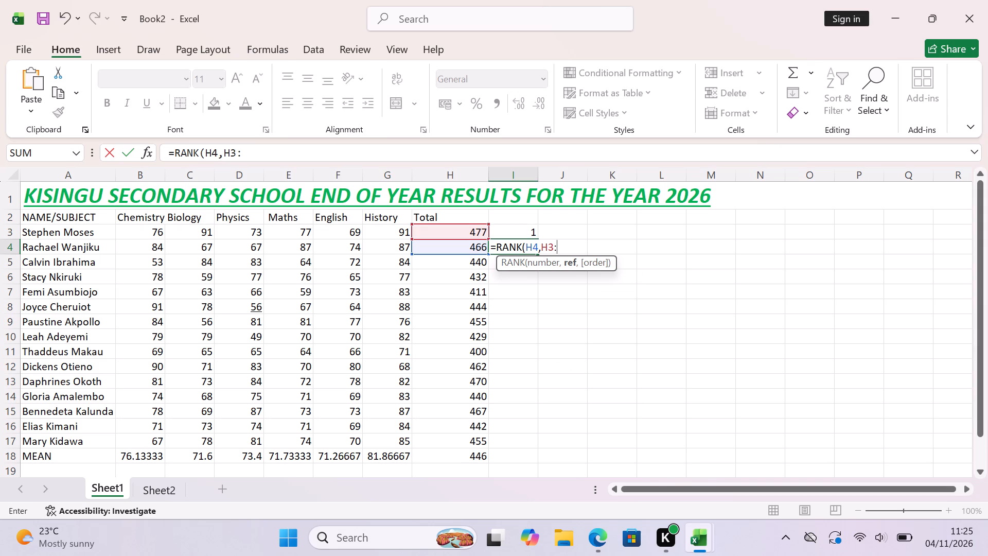
text(H17)
key(shift+parenright)
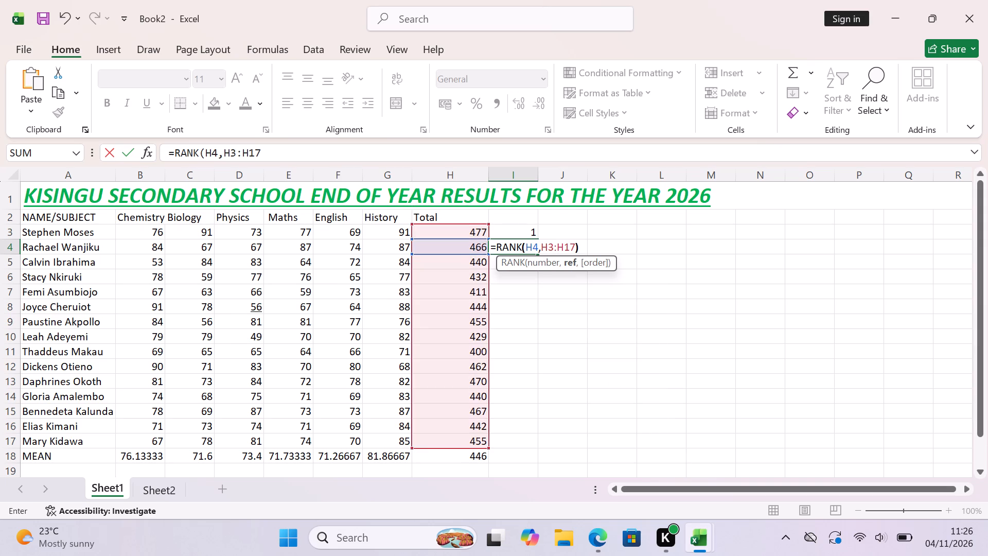
key(Return)
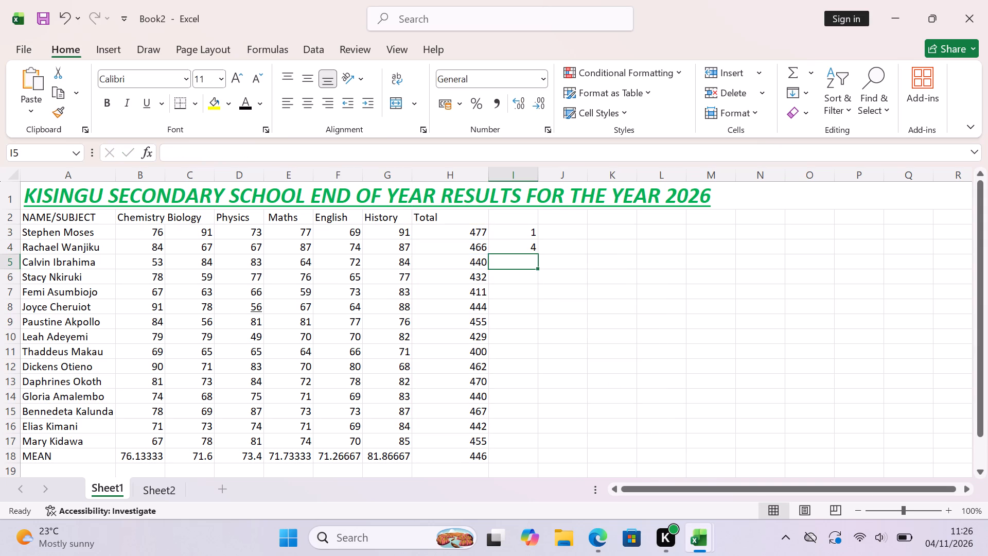
Enter the formula =RANK(H5,H5:H17) in cell I5 as the rank of the third student's total.
key(equal)
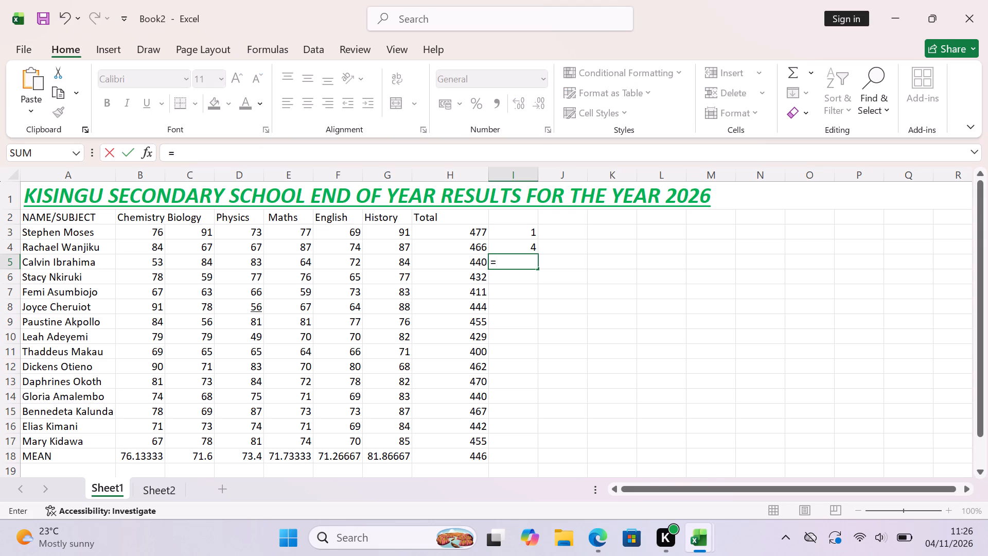
text(RAN)
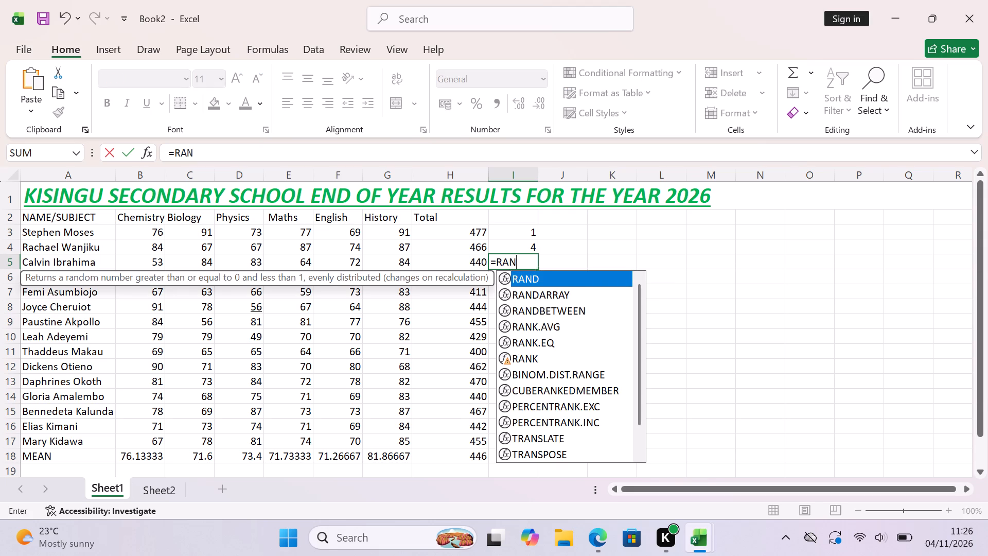
key(k)
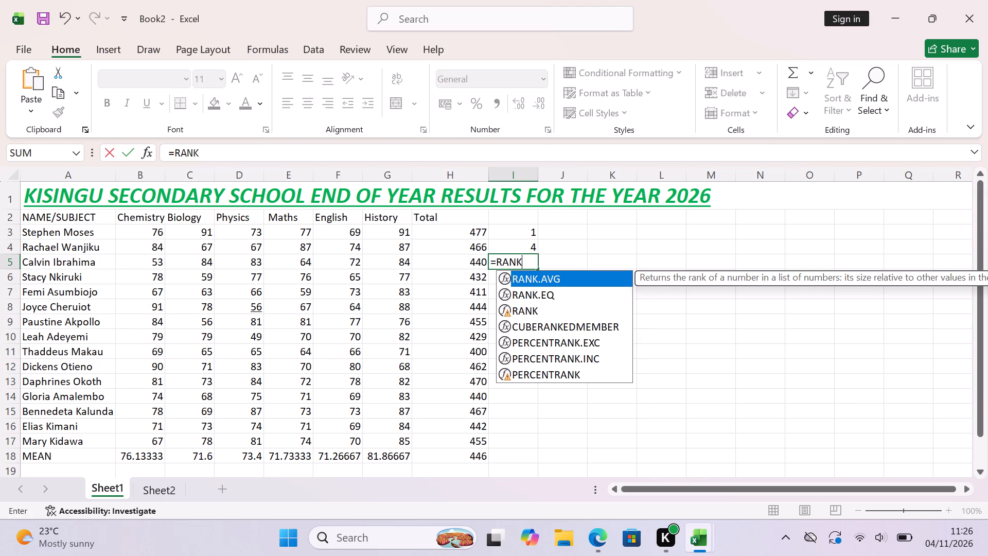
key(shift+parenleft)
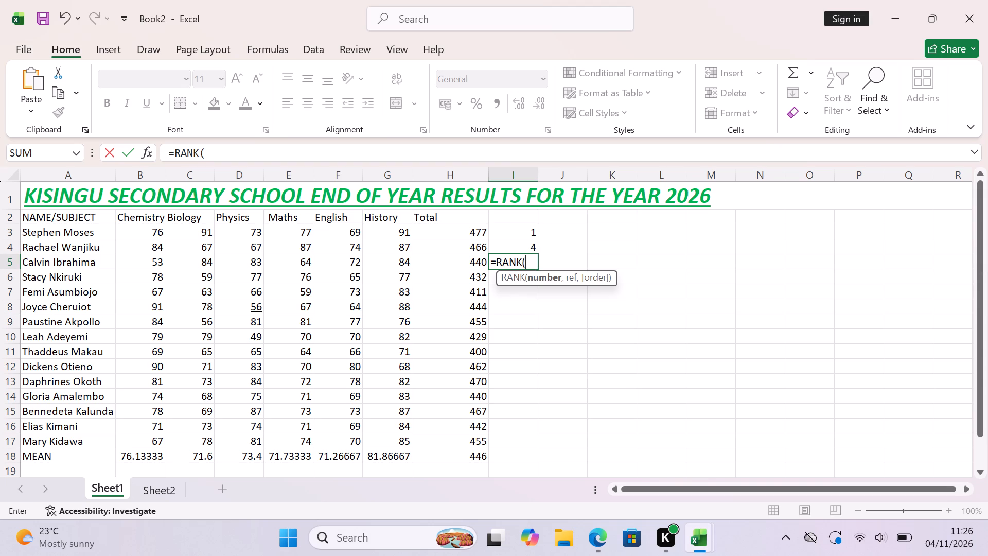
key(h)
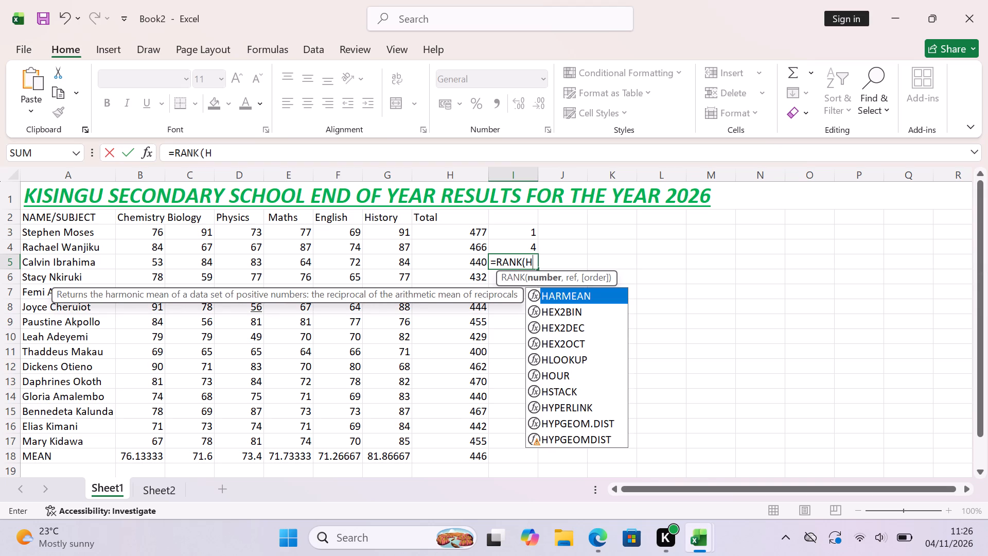
key(5)
key(comma)
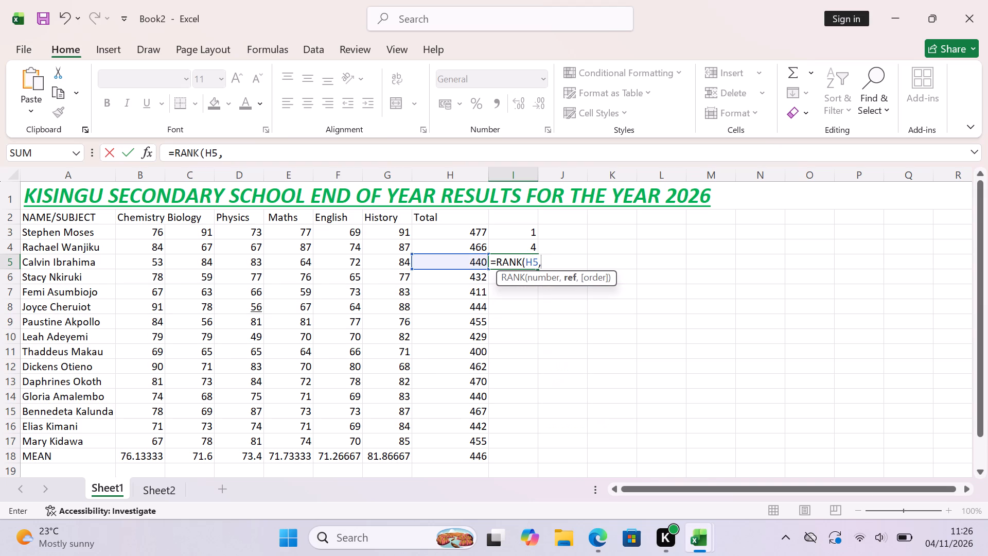
text(H5)
key(shift+colon)
text(H17)
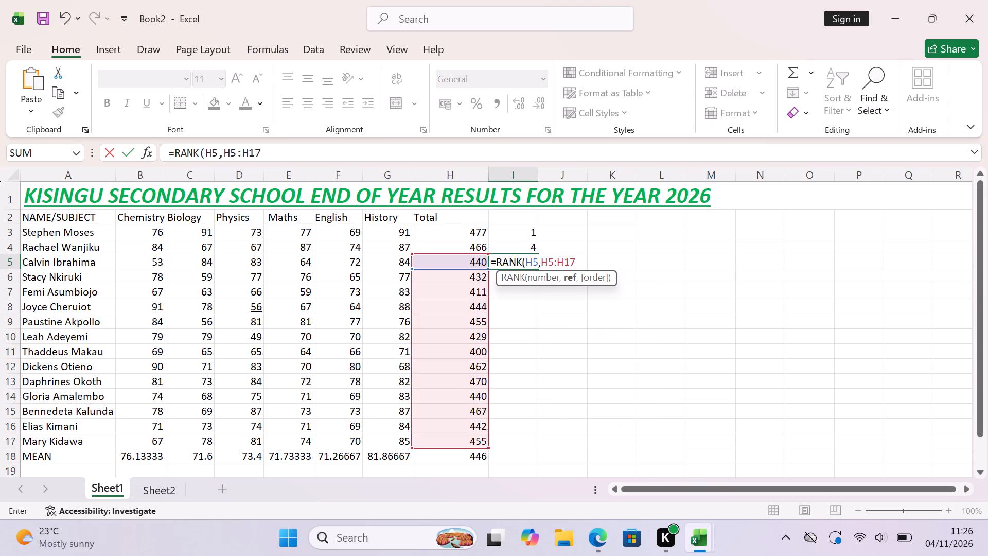
key(shift+parenright)
key(Return)
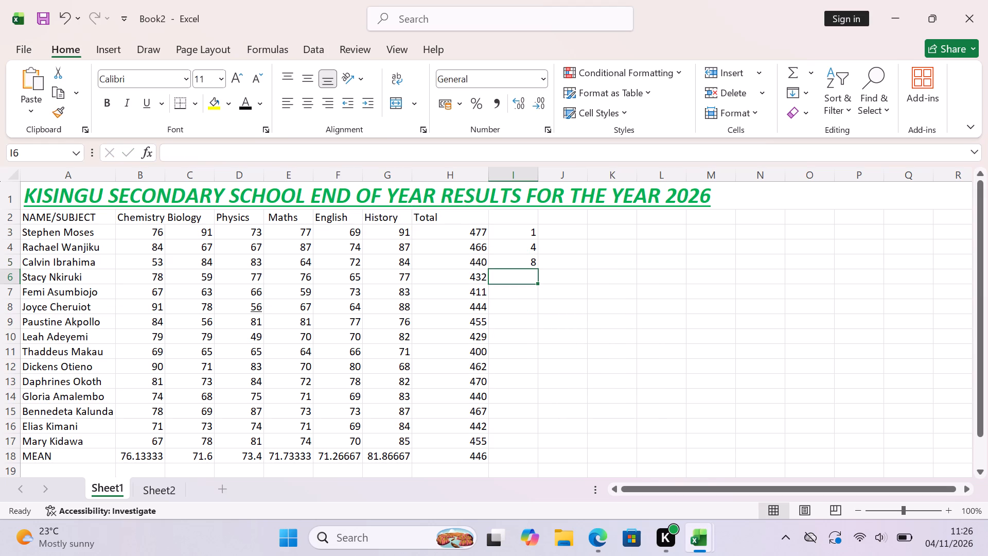
Enter the formula =RANK(H6,H6:H17) in cell I6 as the rank of the fourth student's total.
click(512, 276)
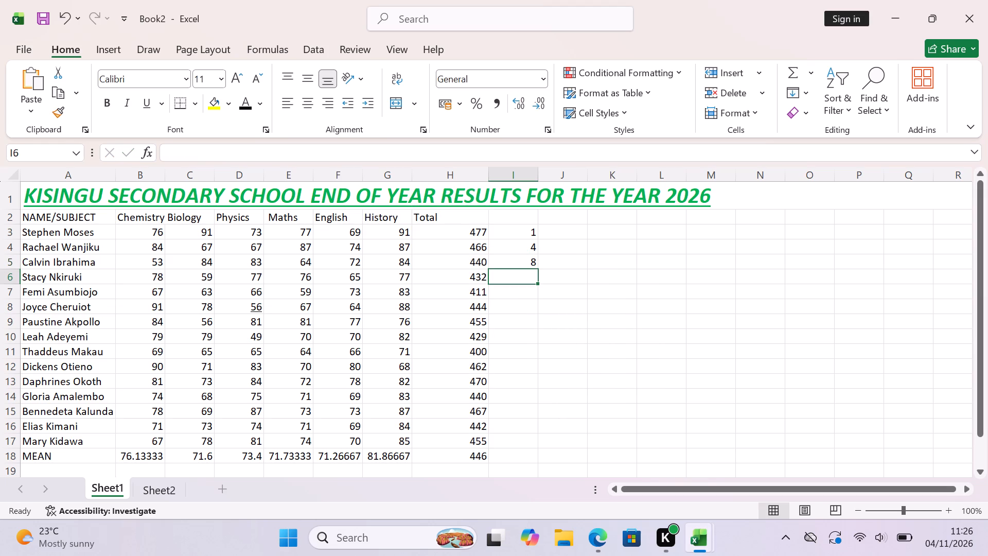
click(512, 276)
key(equal)
text(RAN)
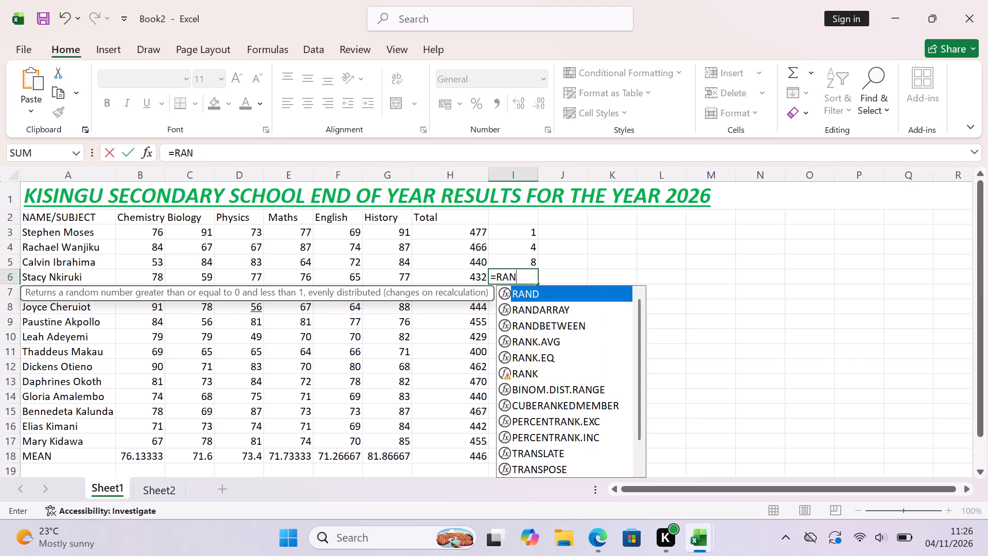
key(k)
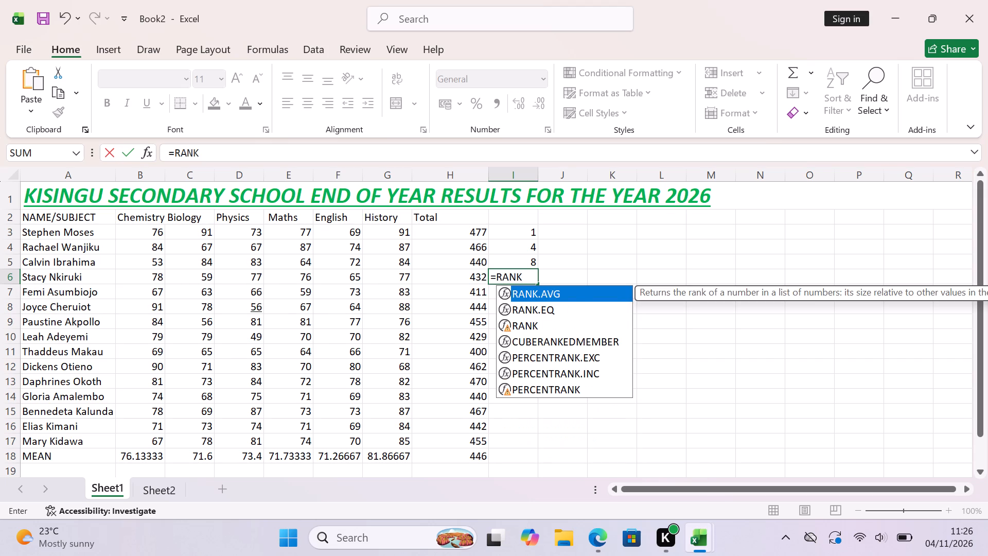
key(shift+parenleft)
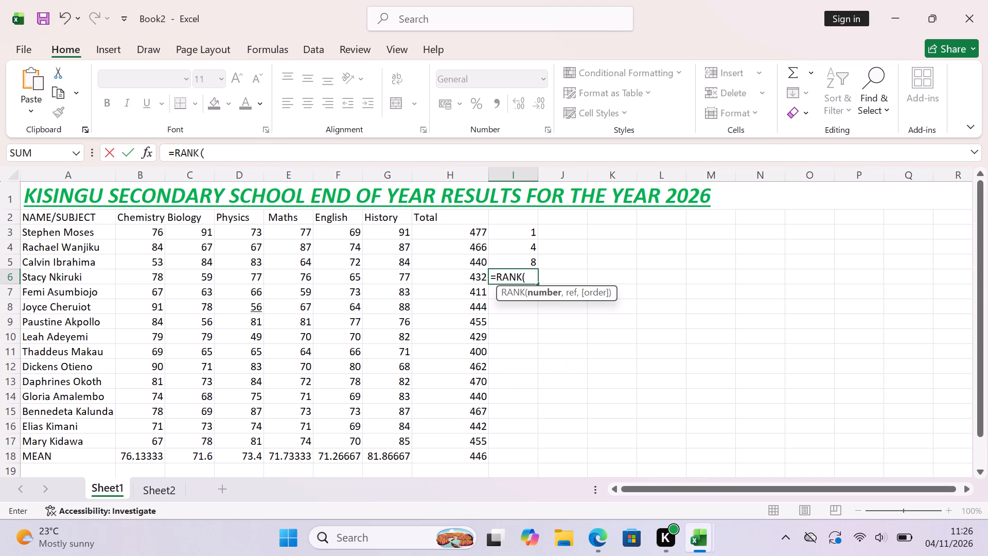
key(h)
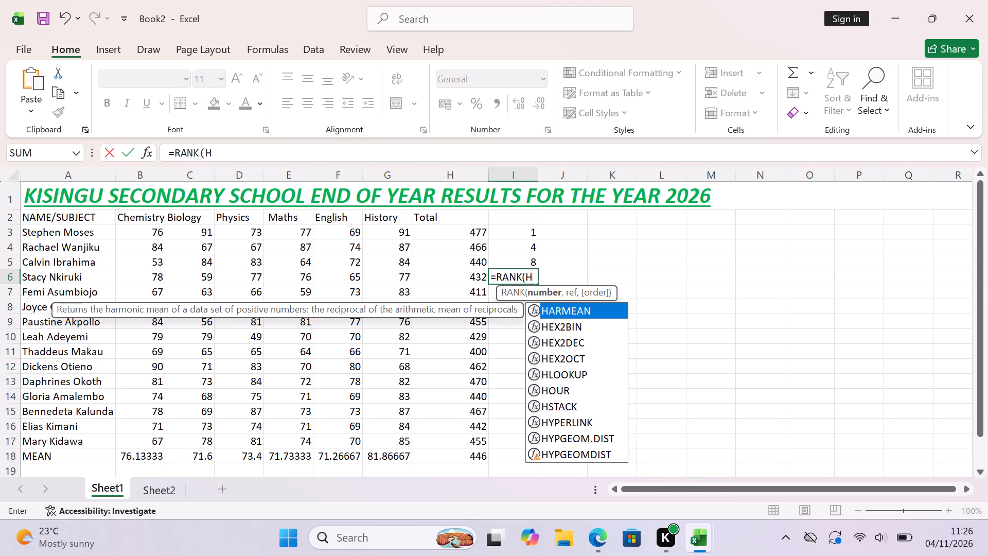
key(6)
key(comma)
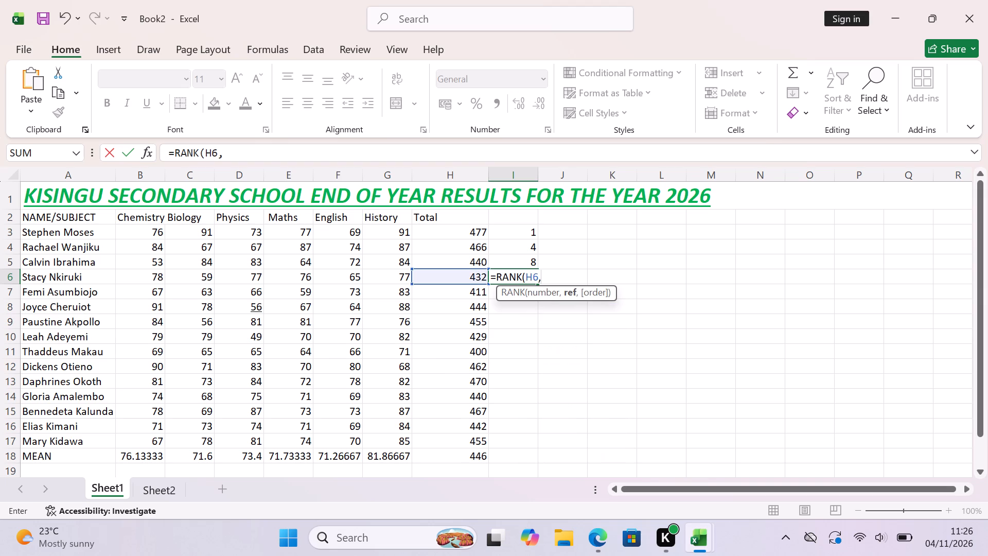
key(h)
key(6)
key(shift+colon)
text(H17)
key(shift+parenright)
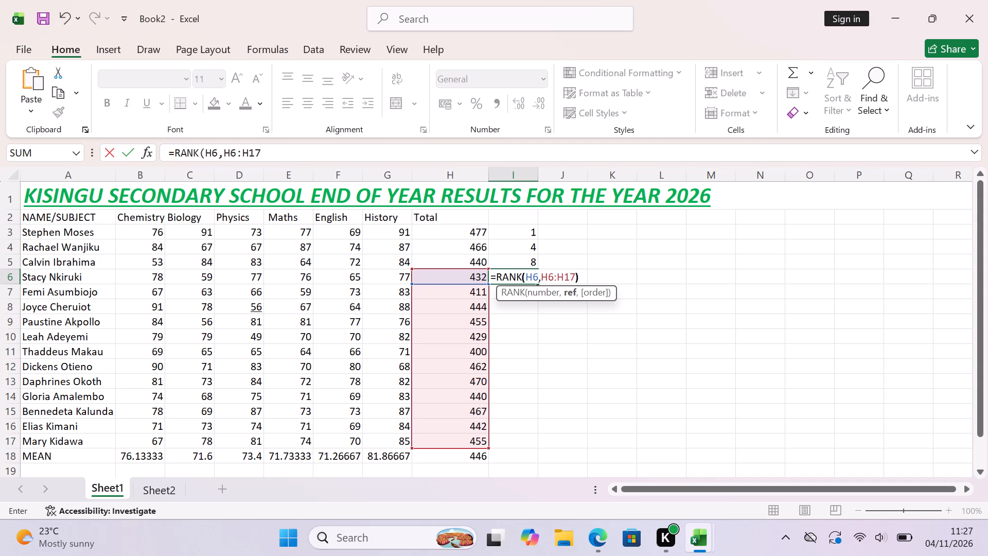
key(Return)
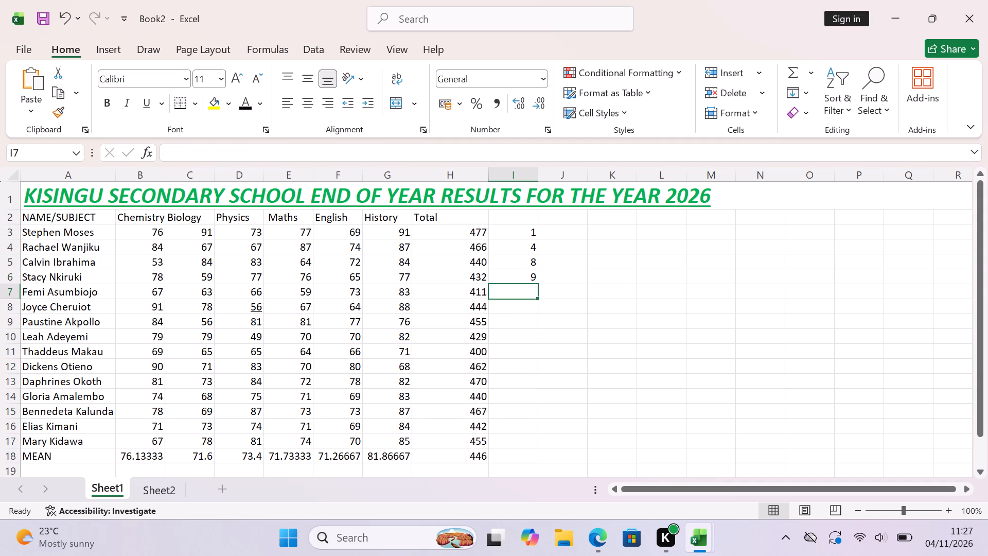
Enter the formula =RANK(H7,H7:H17) in cell I7 as the rank of the fifth student's total.
click(513, 292)
key(equal)
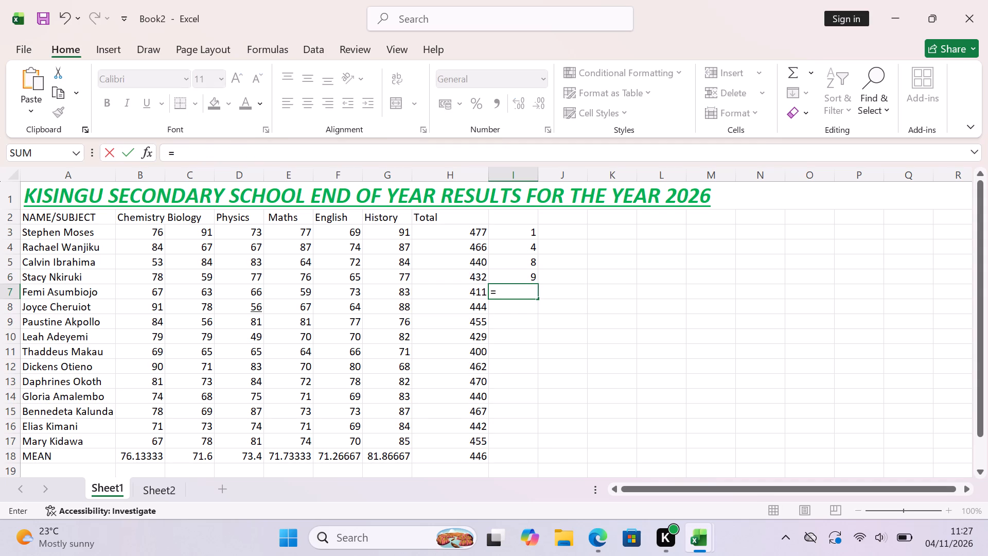
text(RAN)
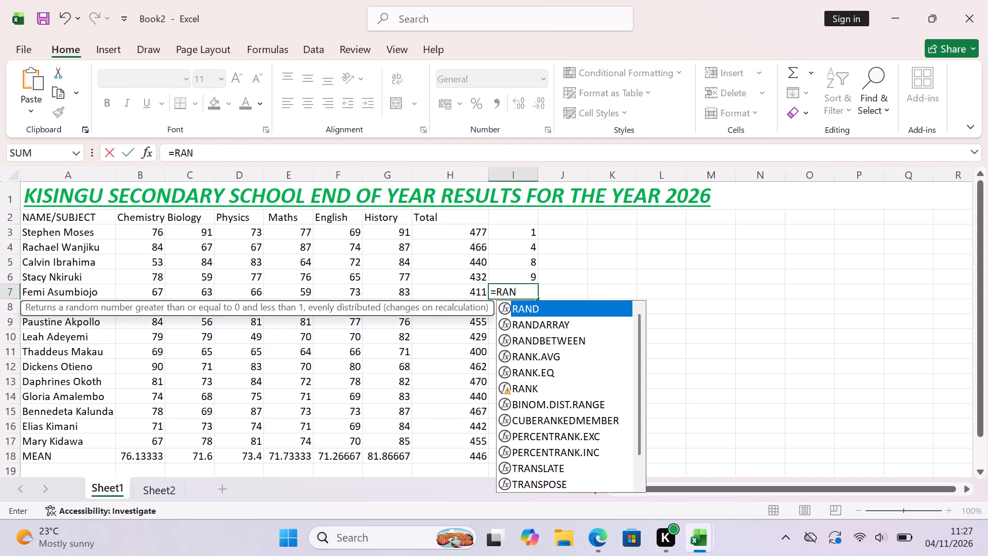
key(k)
key(shift+parenleft)
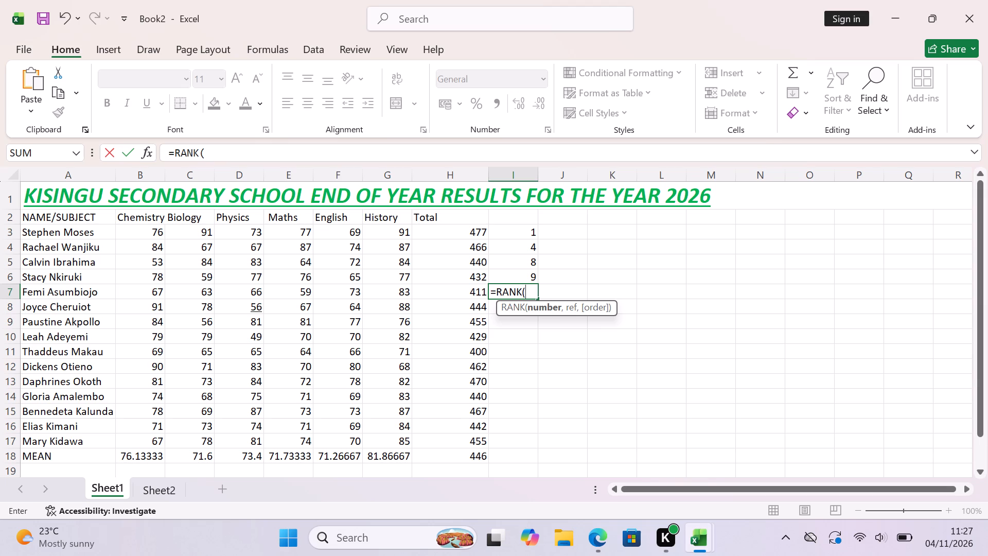
key(h)
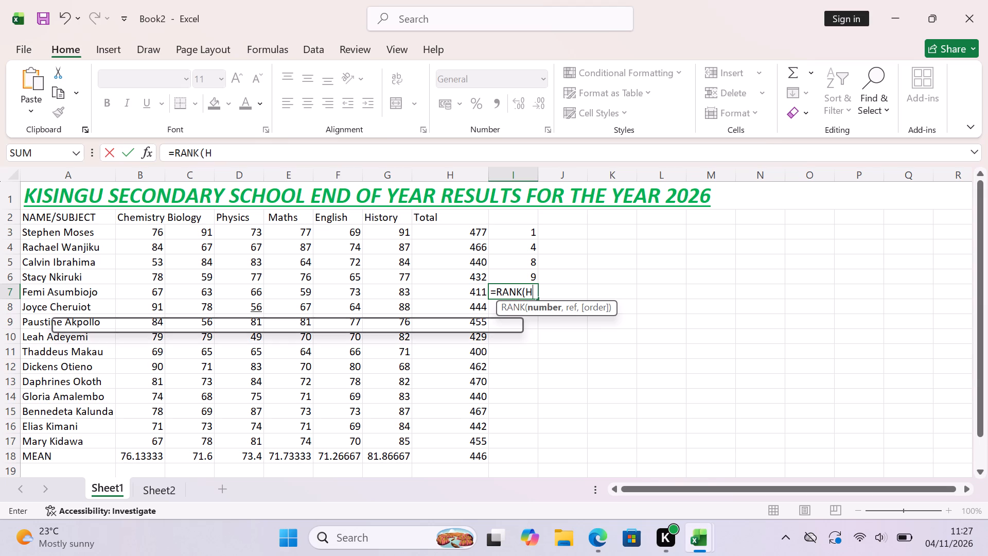
key(7)
key(comma)
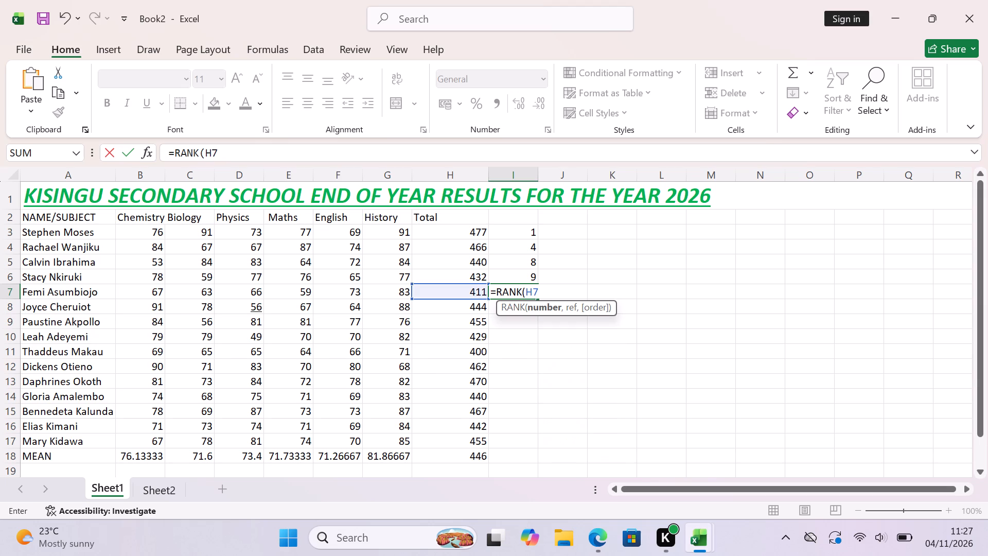
text(H7)
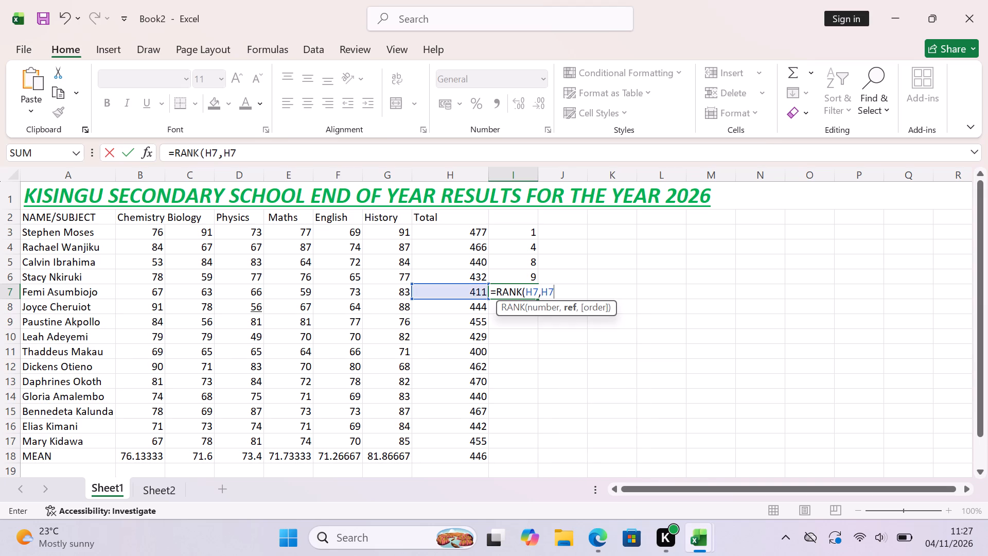
key(shift+colon)
key(h)
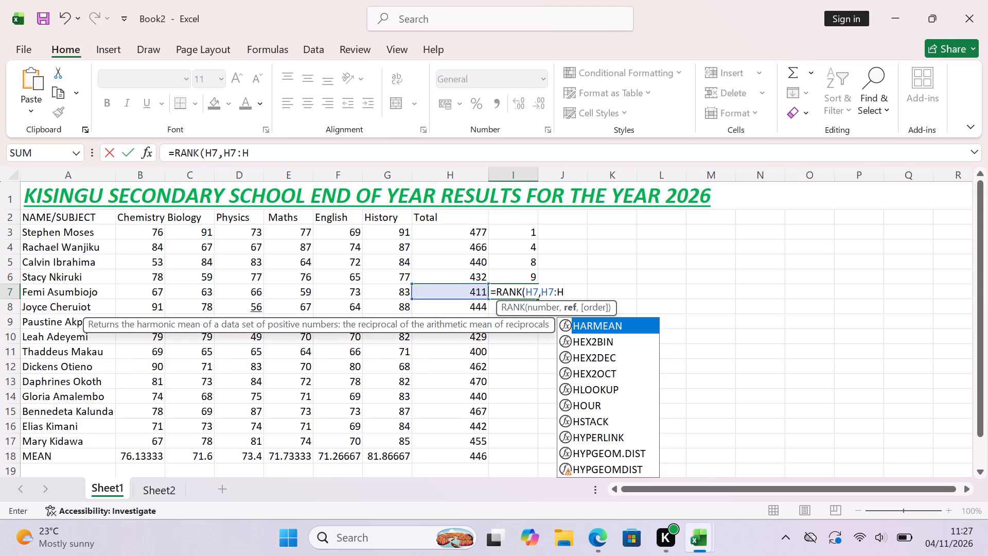
text(17)
key(shift+parenright)
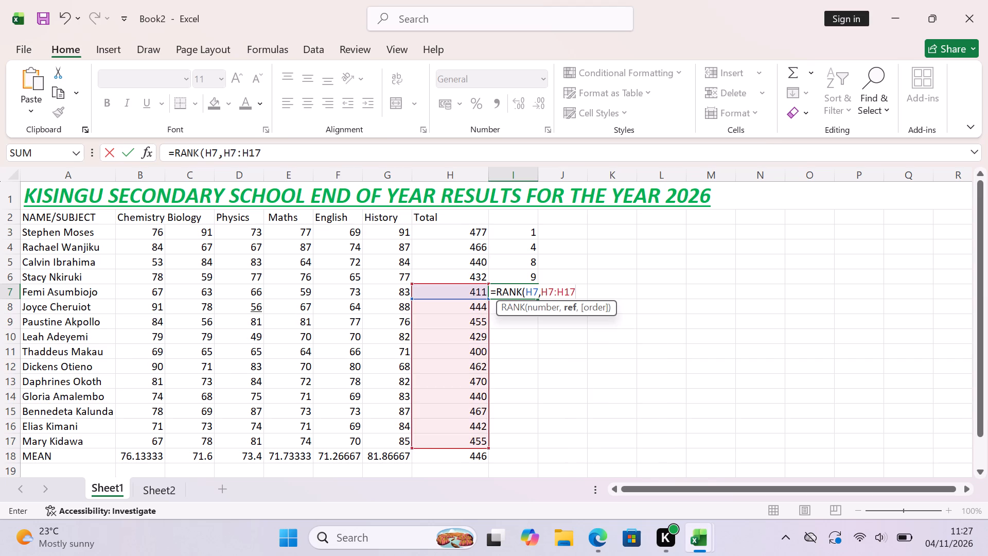
key(Return)
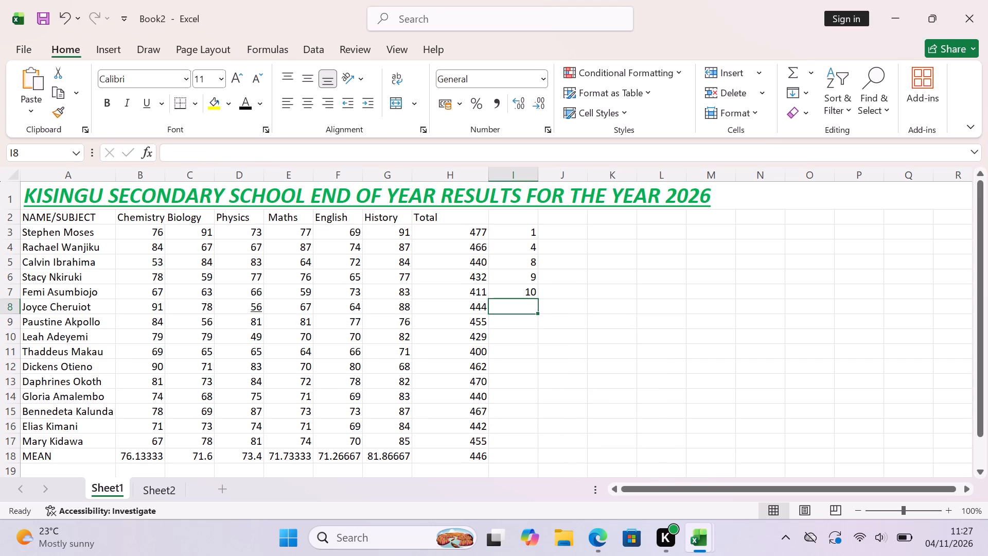
Enter the formula =RANK(H8,H8:H17) in cell I8 as the rank of the sixth student's total.
key(equal)
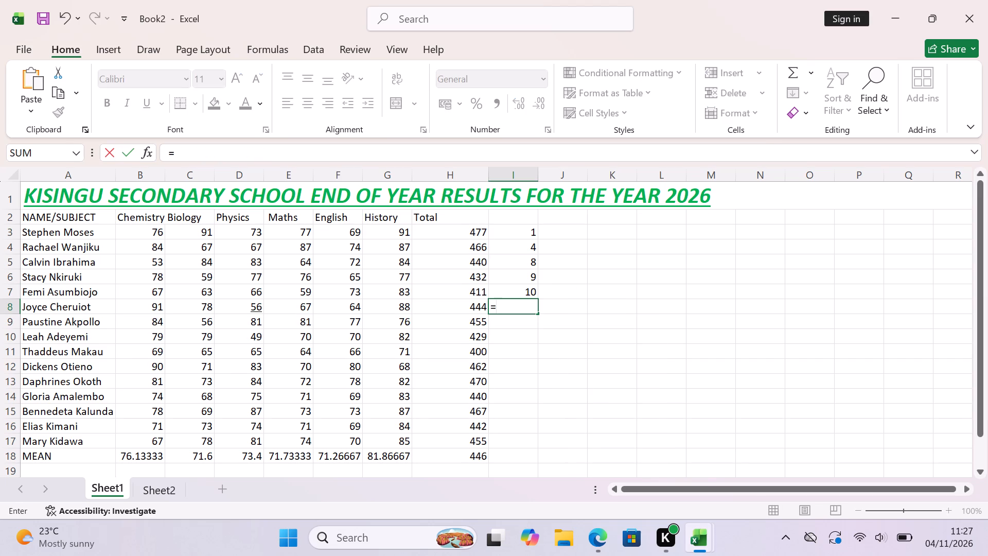
text(RAN)
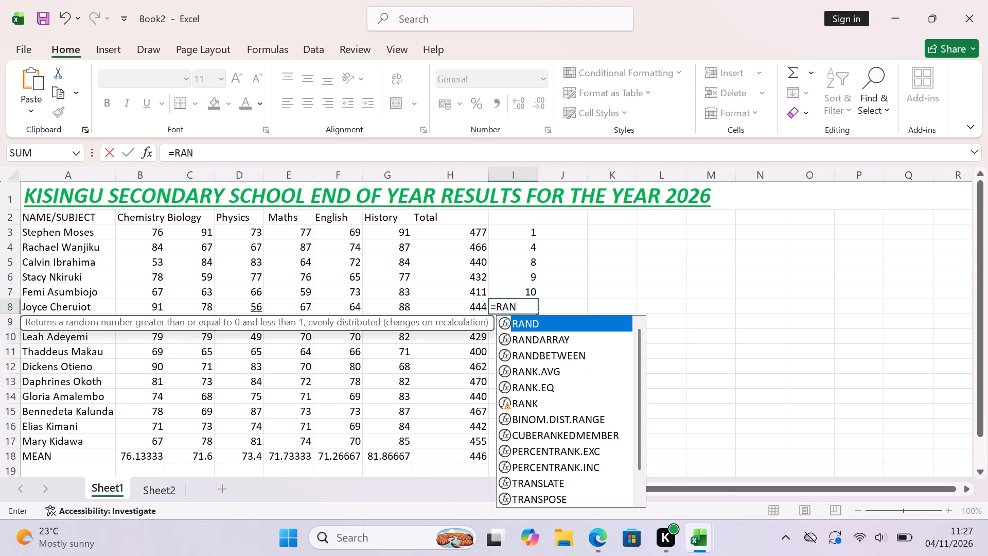
key(k)
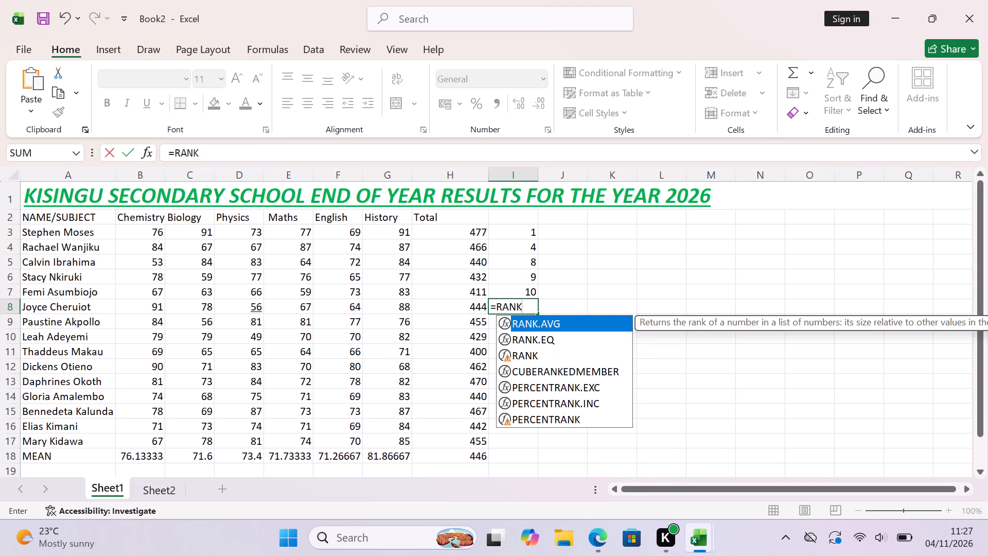
key(shift+parenleft)
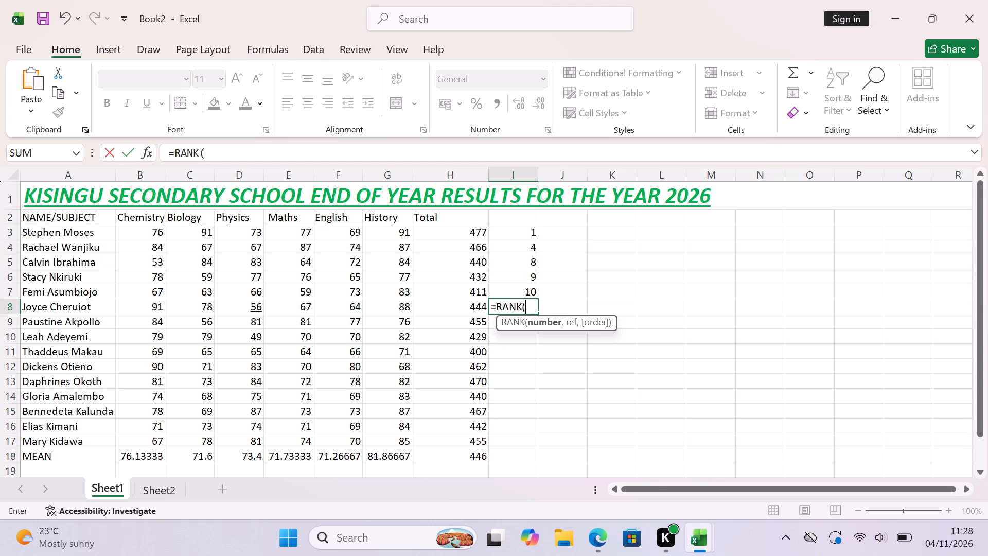
key(h)
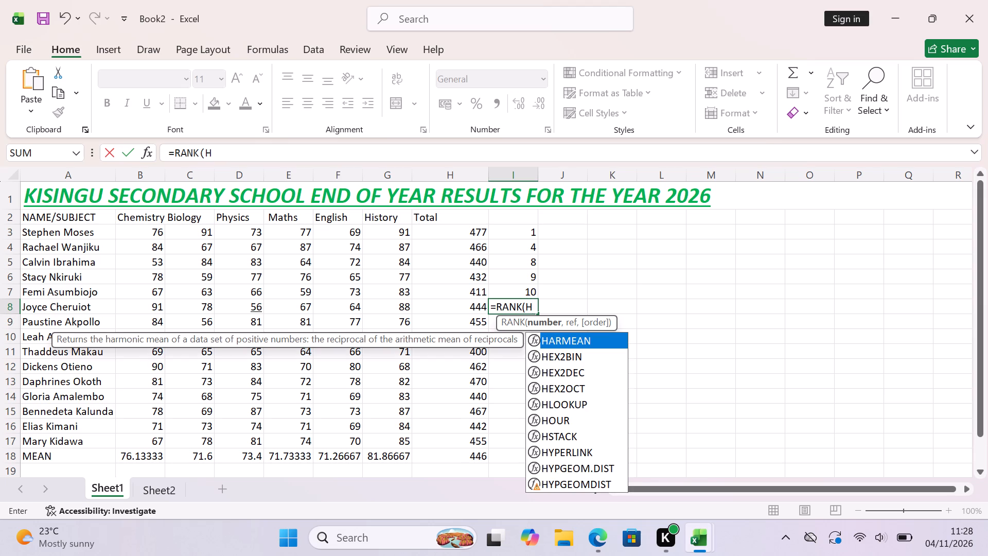
key(8)
text(,H8)
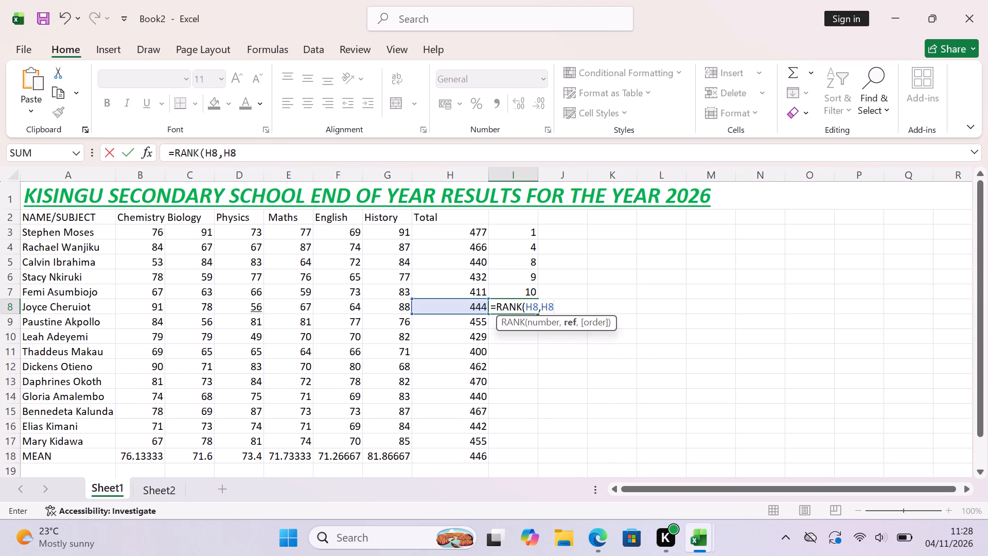
key(shift+colon)
key(h)
text(17)
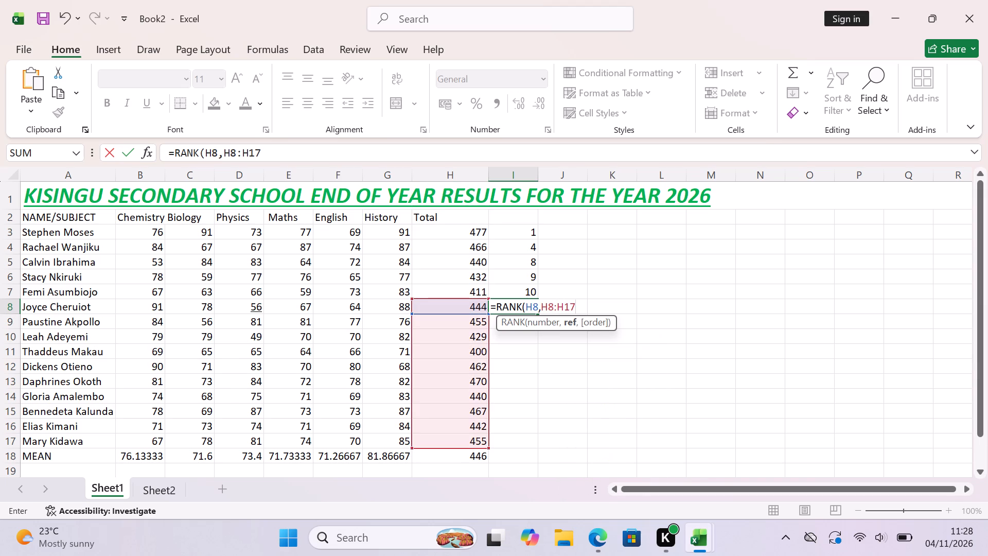
key(shift+parenright)
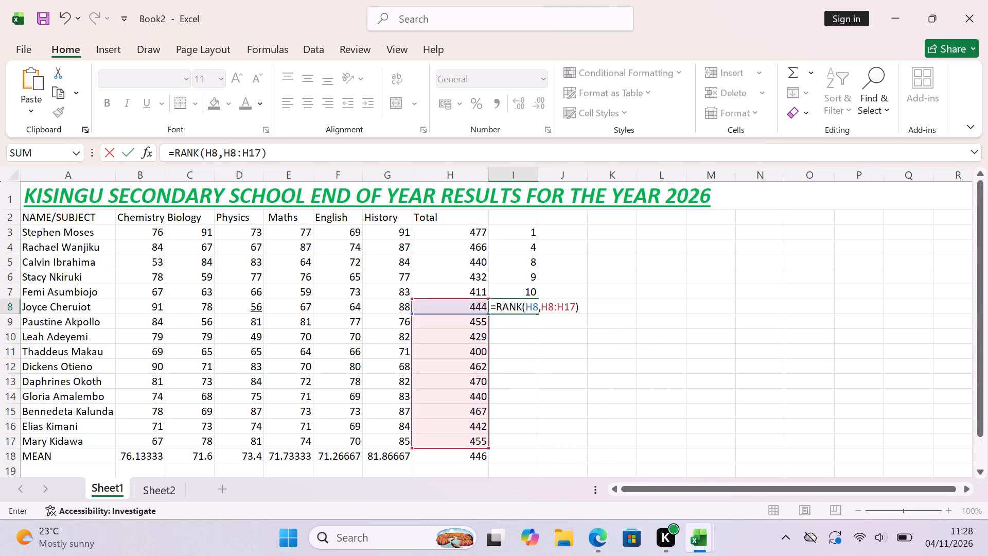
key(Return)
Enter the formula =RANK(H9,H9:H17) in cell I9 as the rank of the seventh student's total.
key(equal)
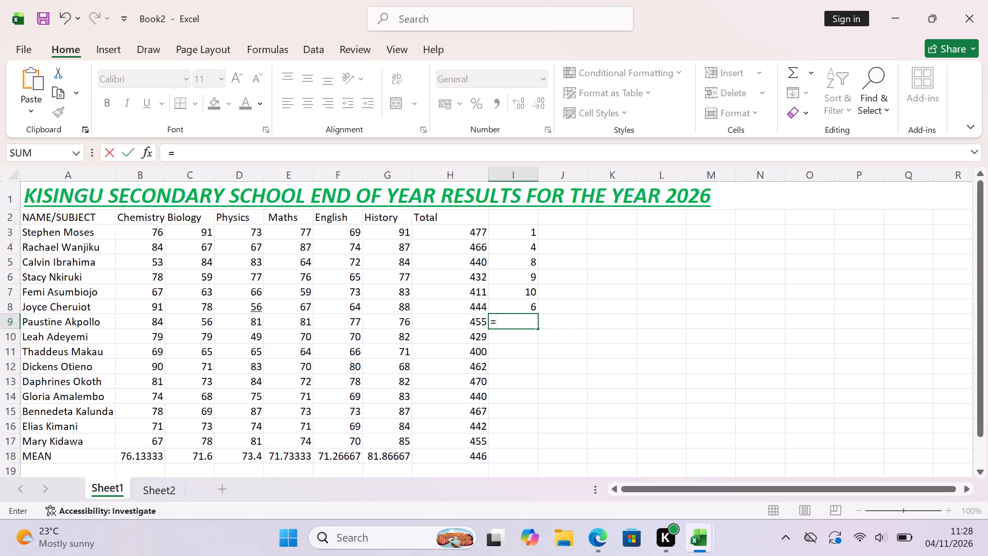
text(RAN)
key(k)
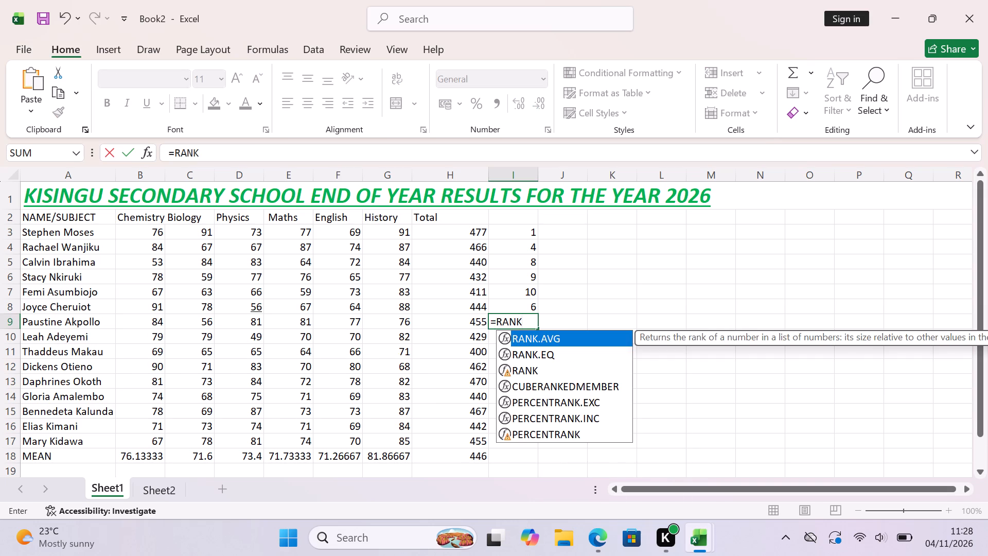
key(shift+parenleft)
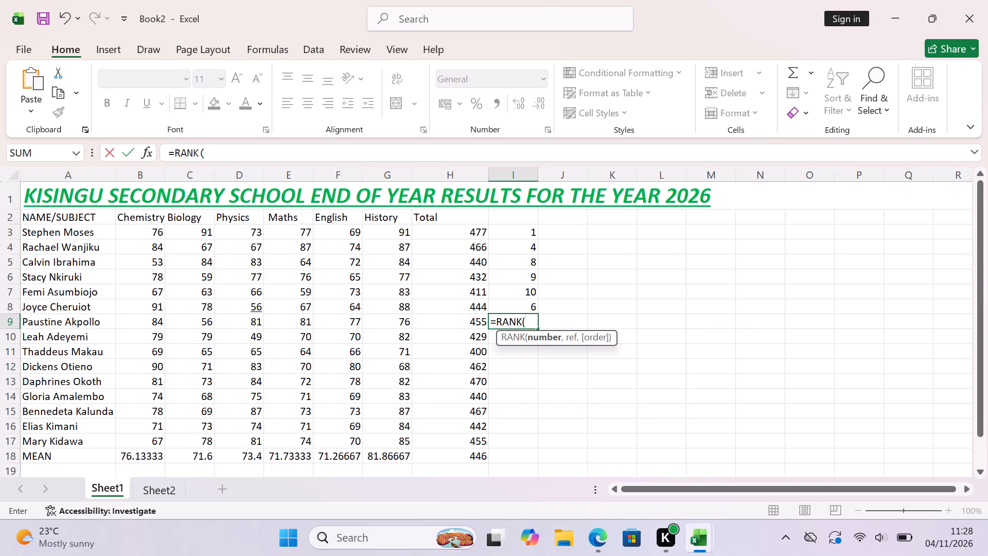
key(h)
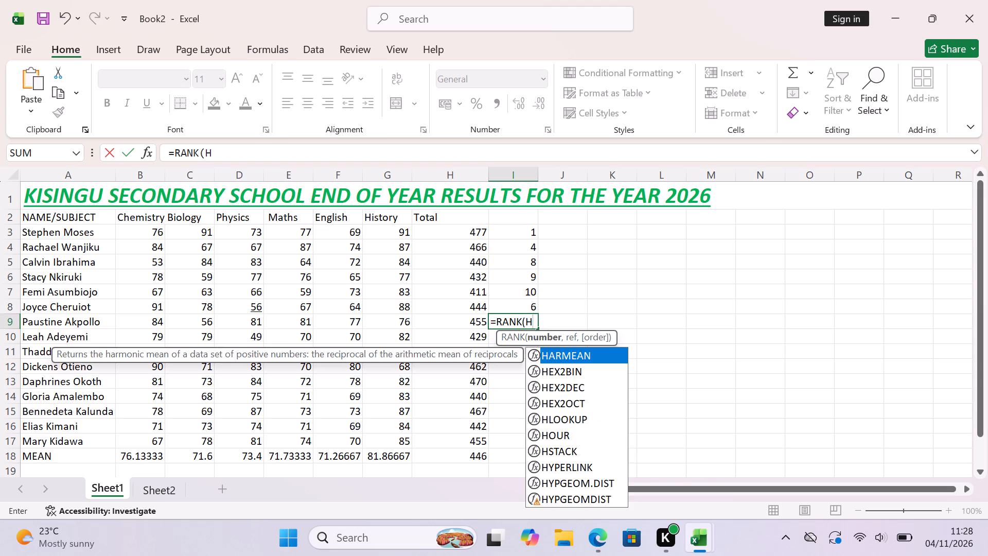
text(9,H9)
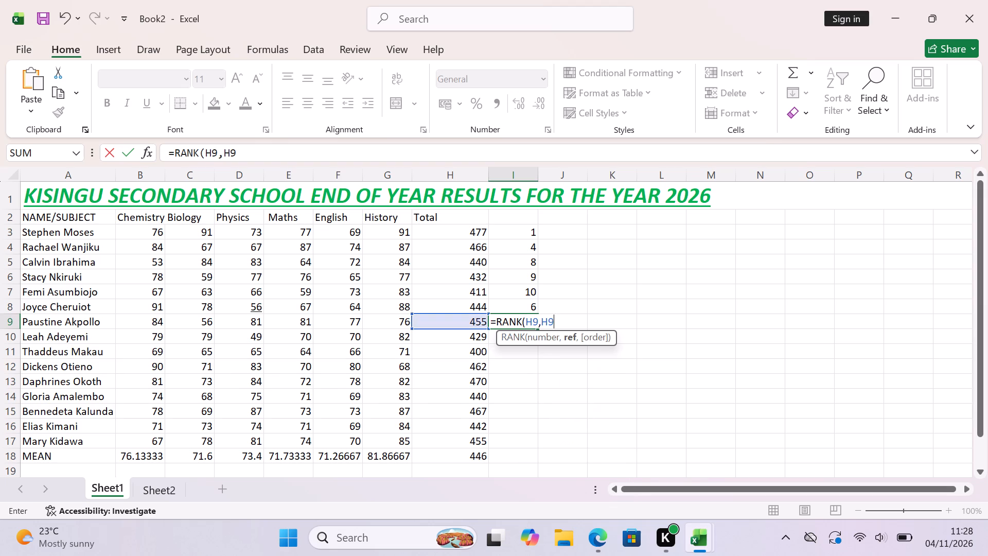
key(shift+colon)
key(h)
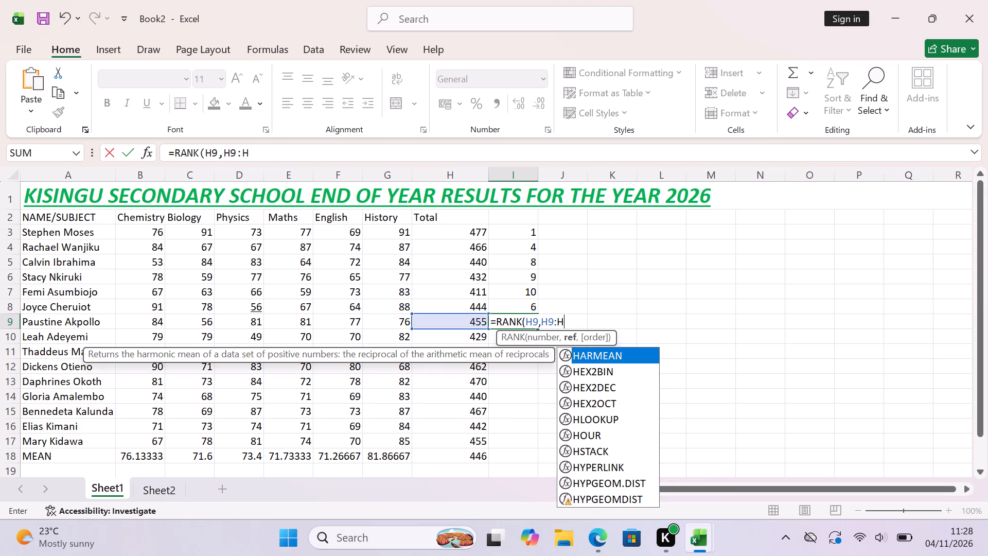
text(17)
key(shift+parenright)
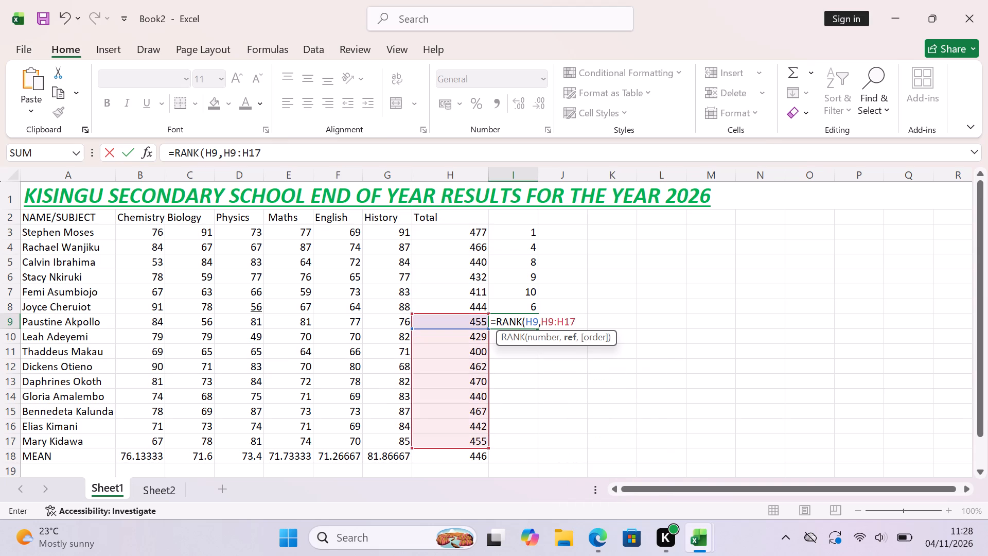
key(Return)
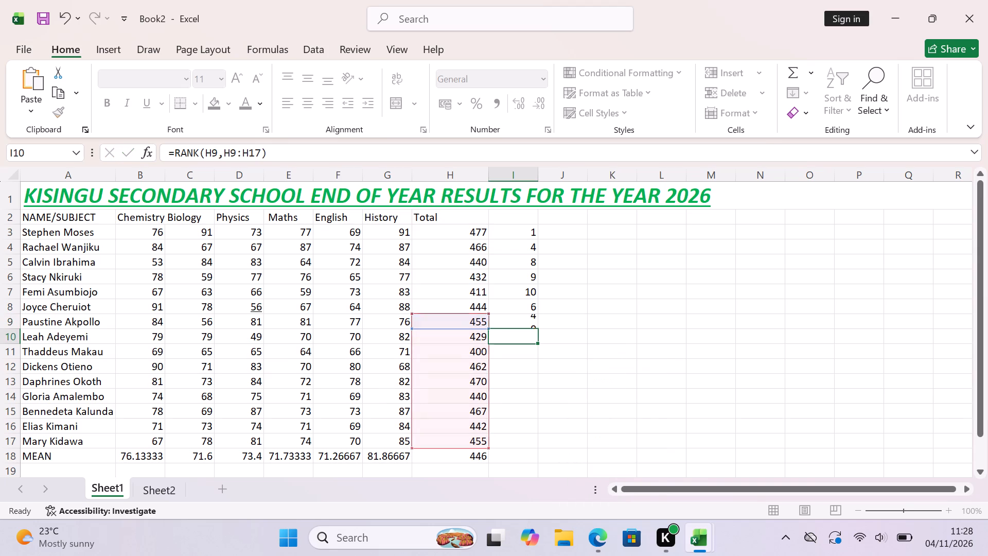
Enter the formula =RANK(H10,H10:H17) in cell I10 as the rank of the eighth student's total.
text(=RAN)
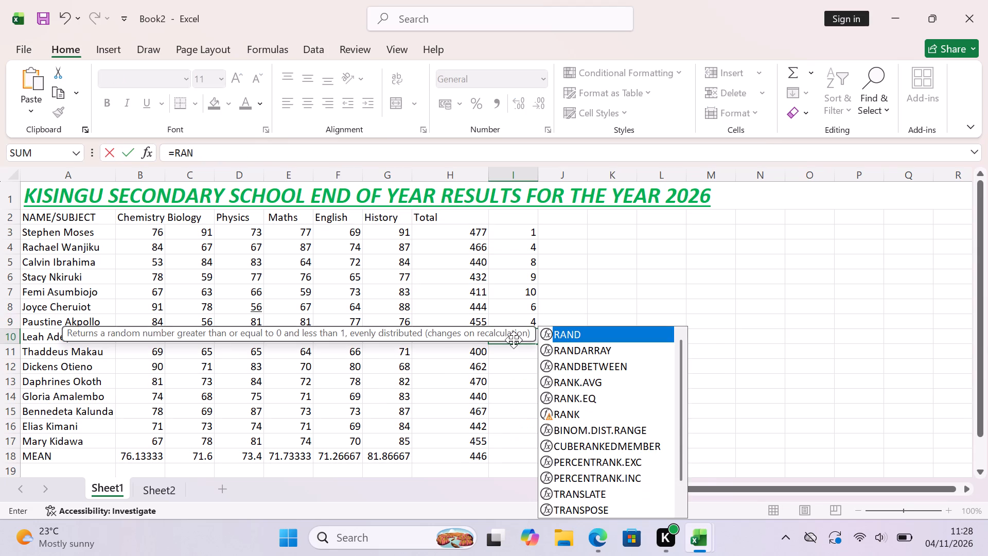
key(k)
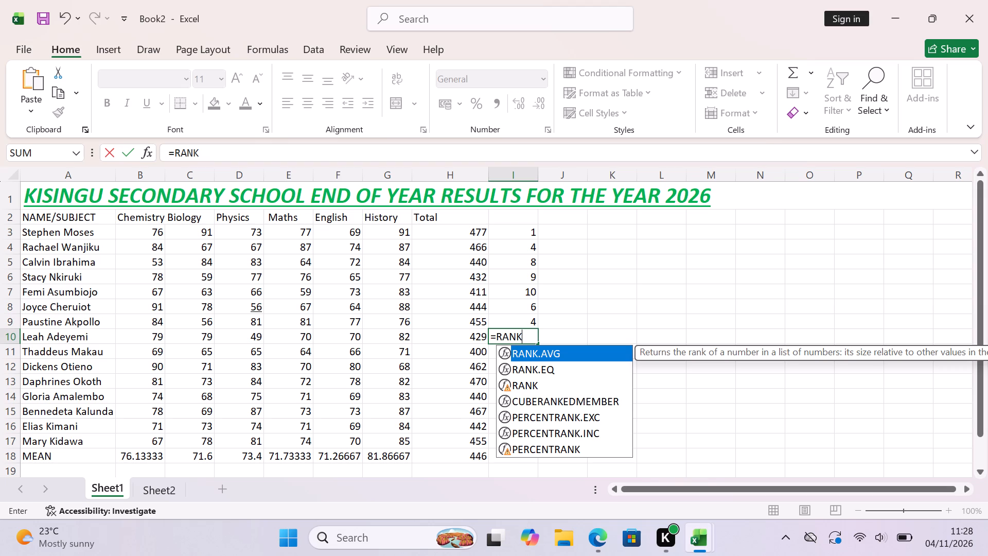
key(shift+parenleft)
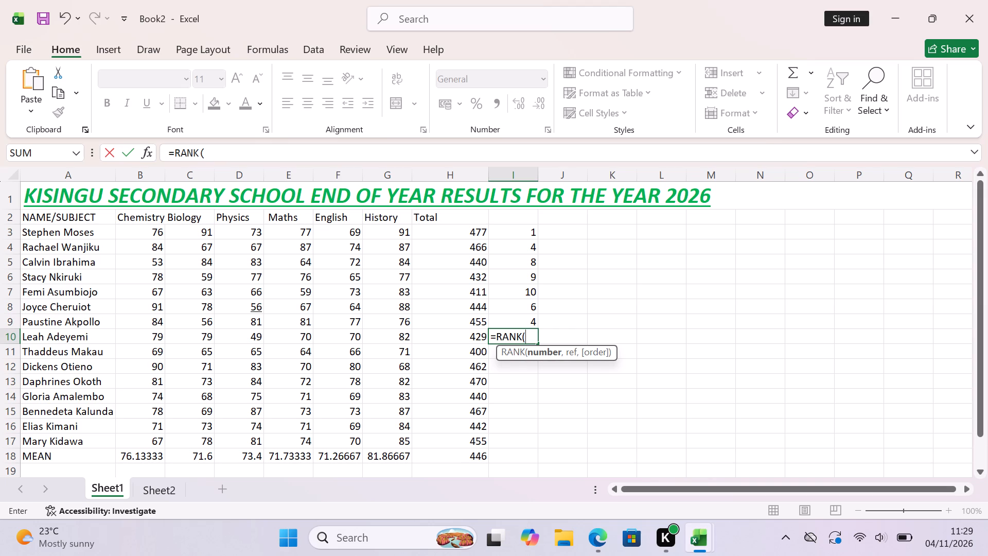
text(H10)
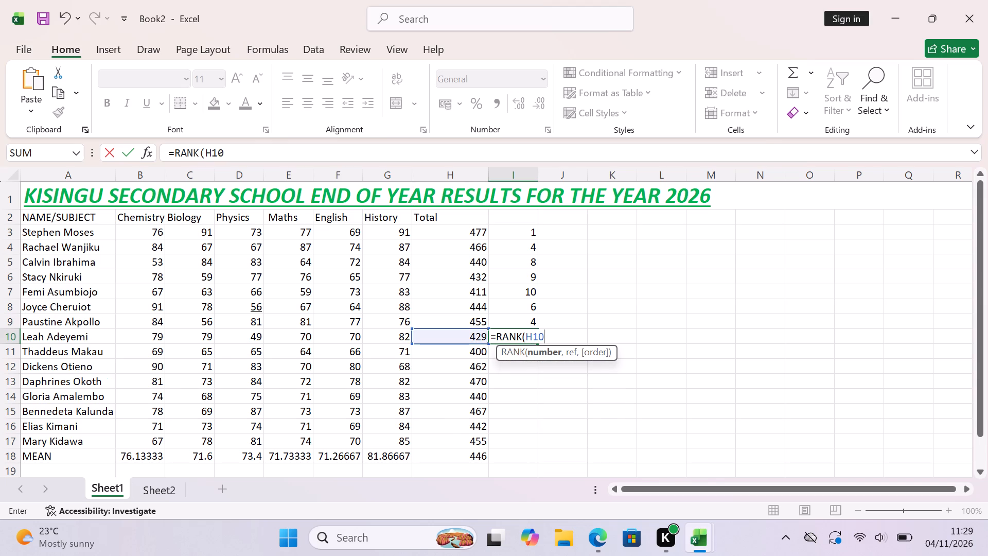
key(shift+colon)
key(BackSpace)
key(comma)
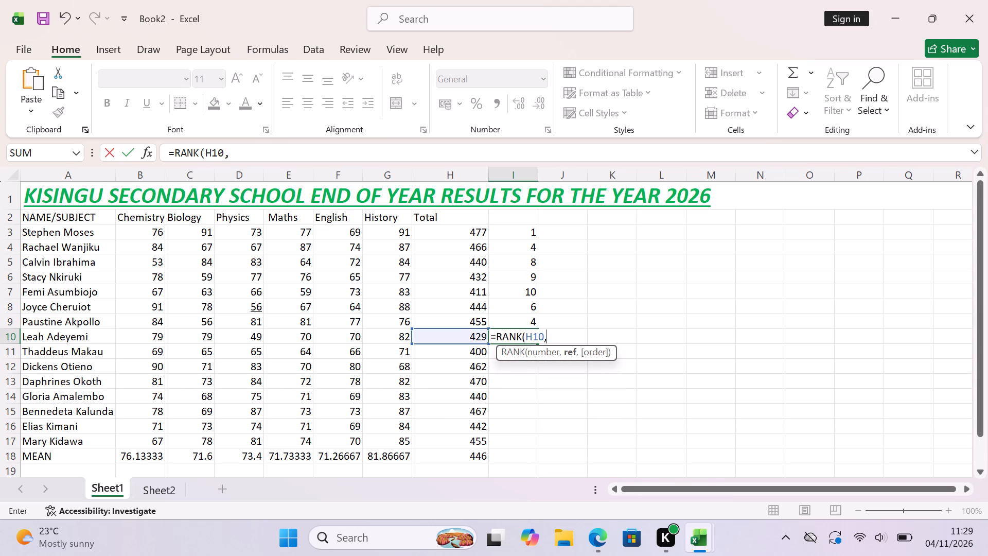
key(shift+h)
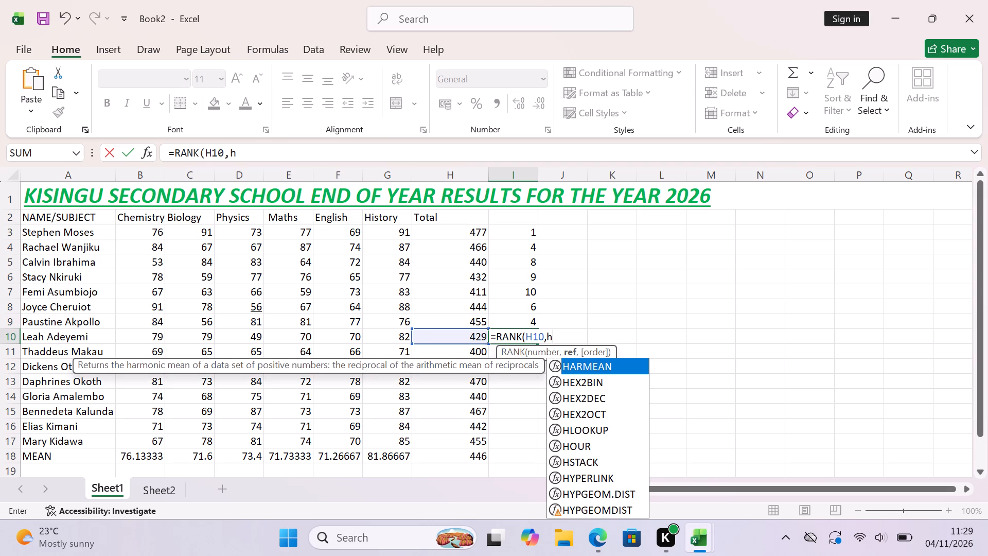
key(BackSpace)
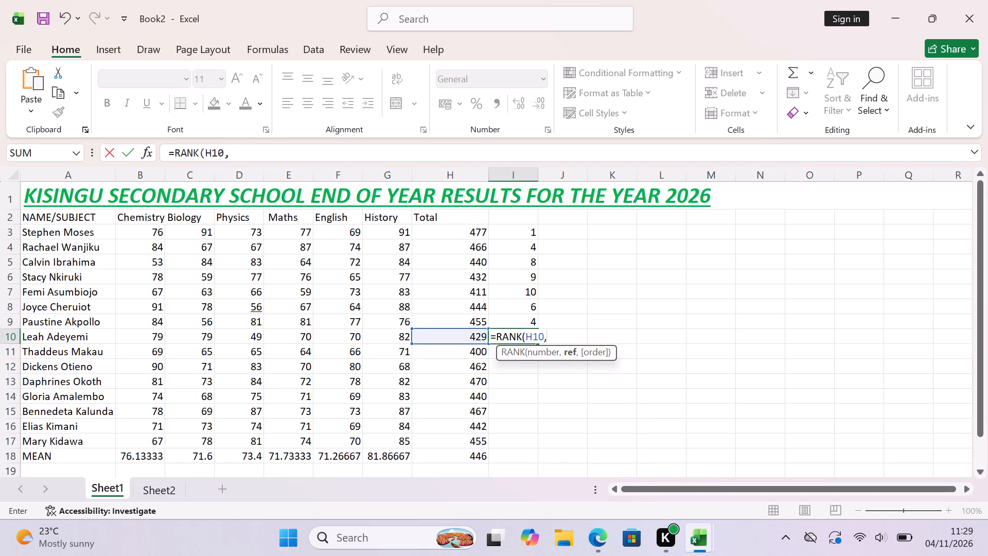
key(shift+h)
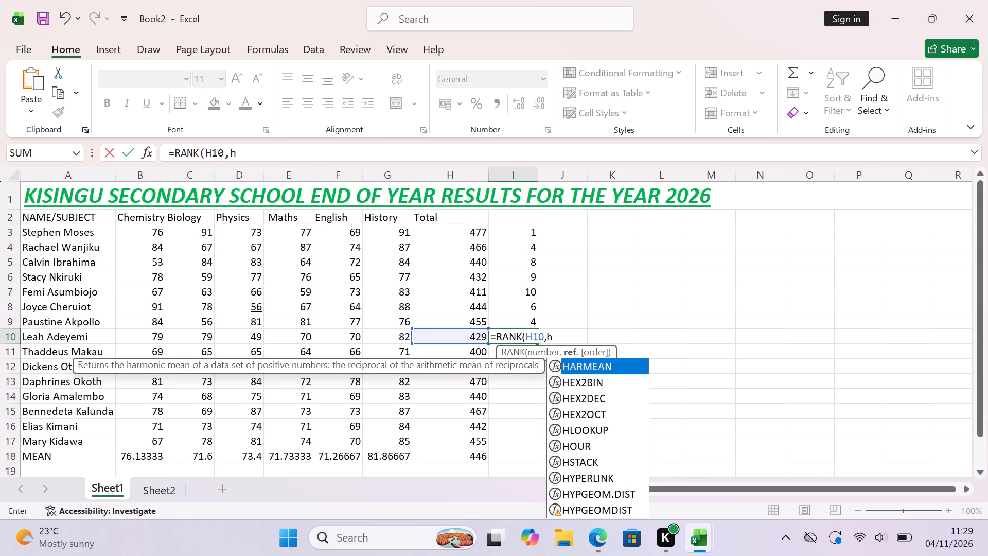
key(BackSpace)
text(H1)
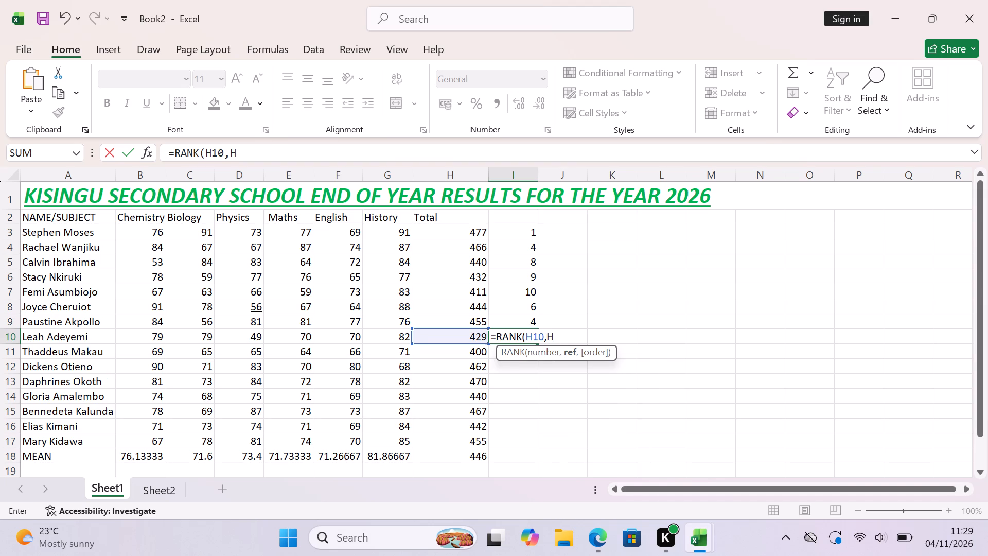
key(0)
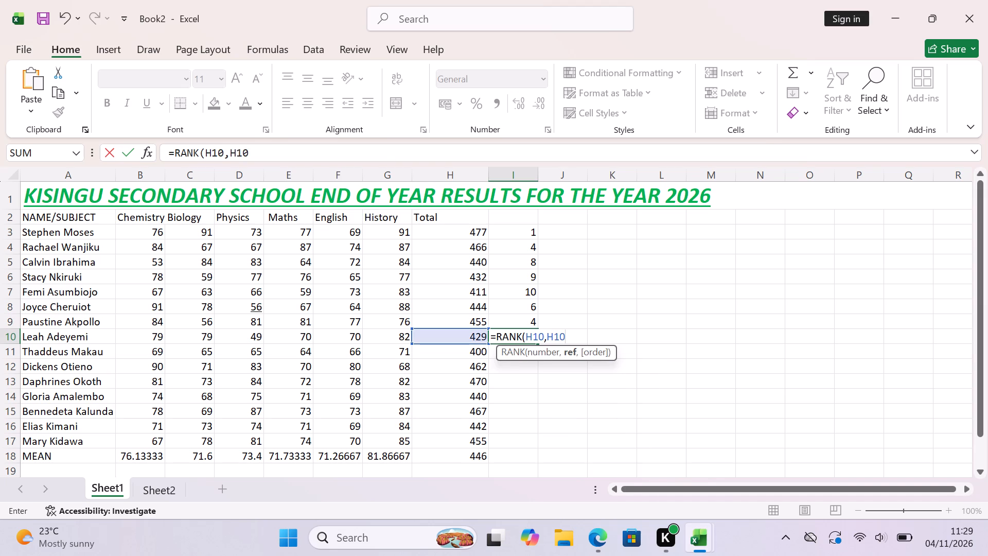
text(:H17)
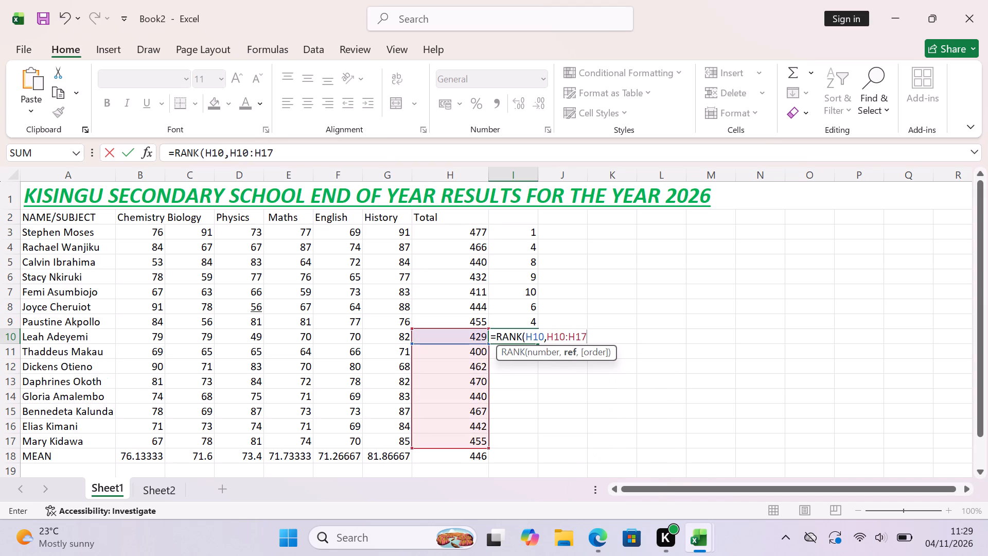
key(shift+parenright)
key(Return)
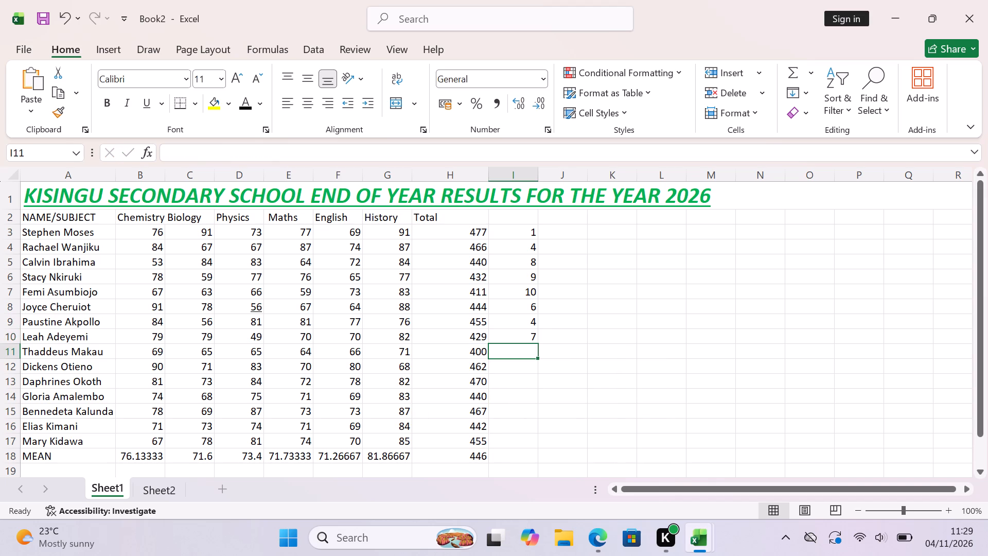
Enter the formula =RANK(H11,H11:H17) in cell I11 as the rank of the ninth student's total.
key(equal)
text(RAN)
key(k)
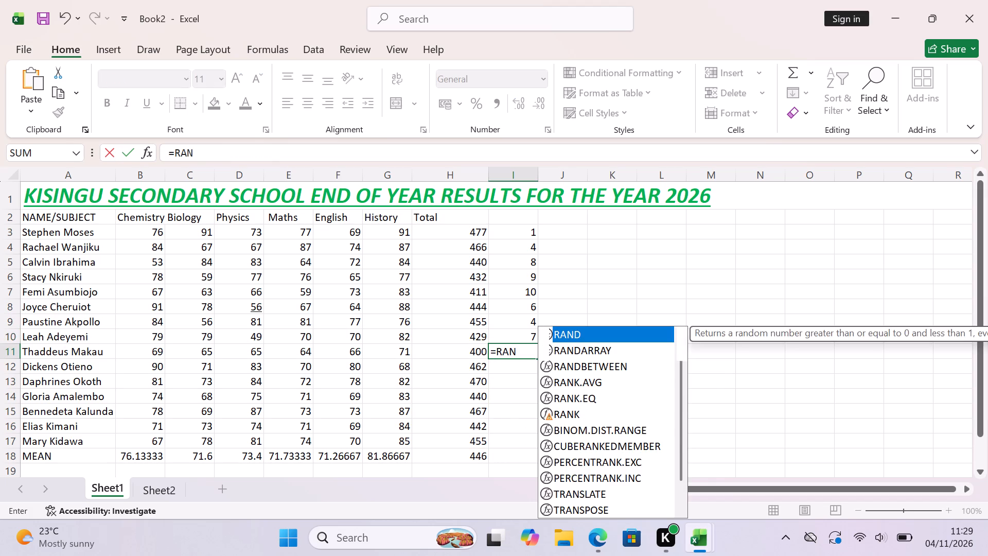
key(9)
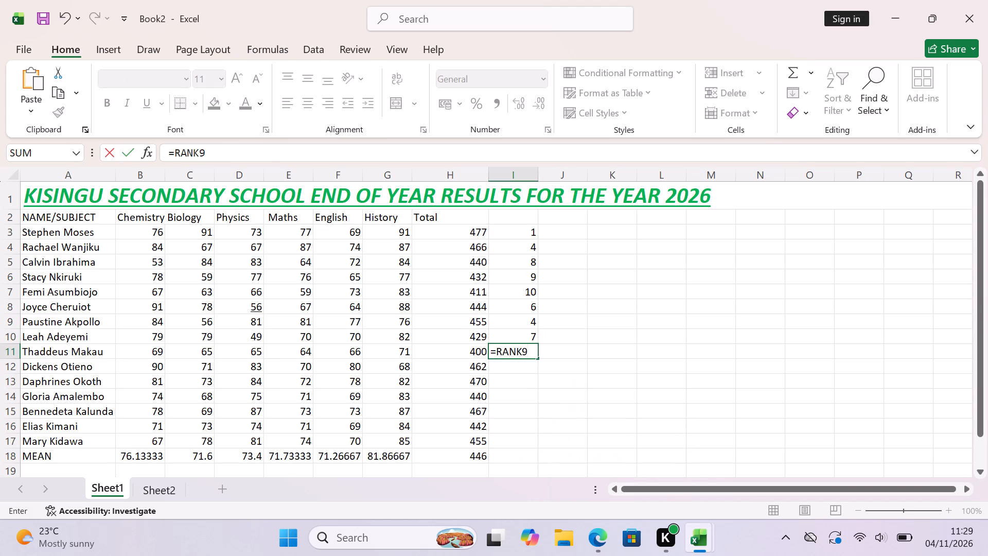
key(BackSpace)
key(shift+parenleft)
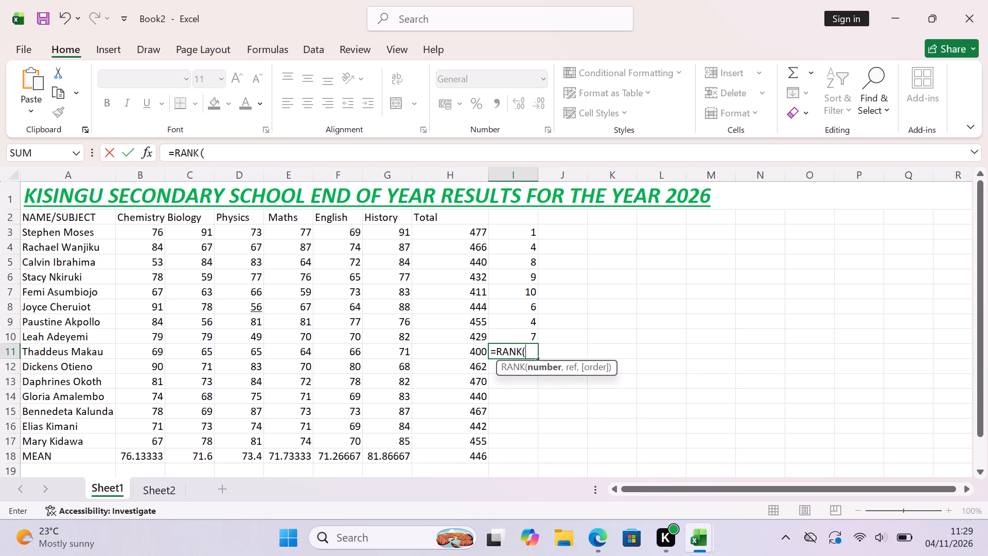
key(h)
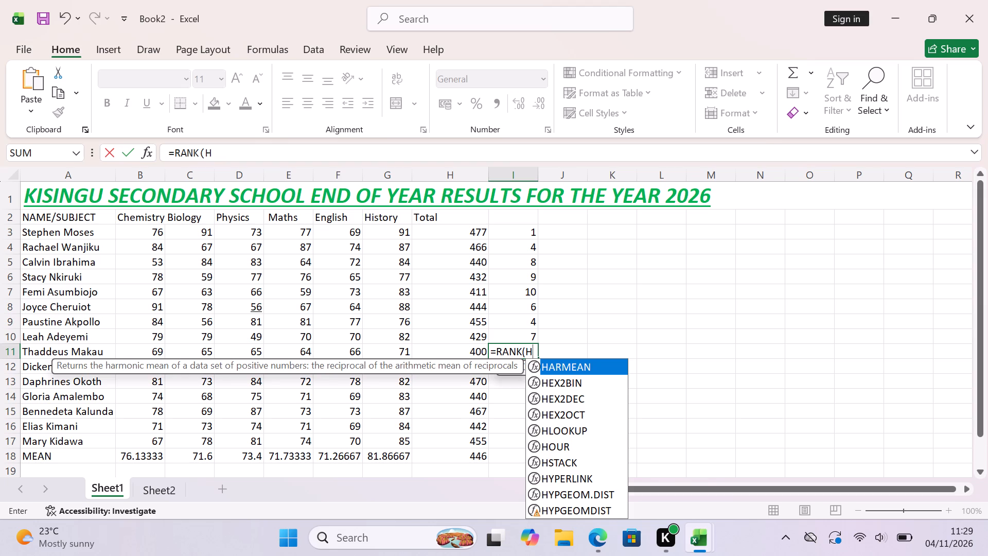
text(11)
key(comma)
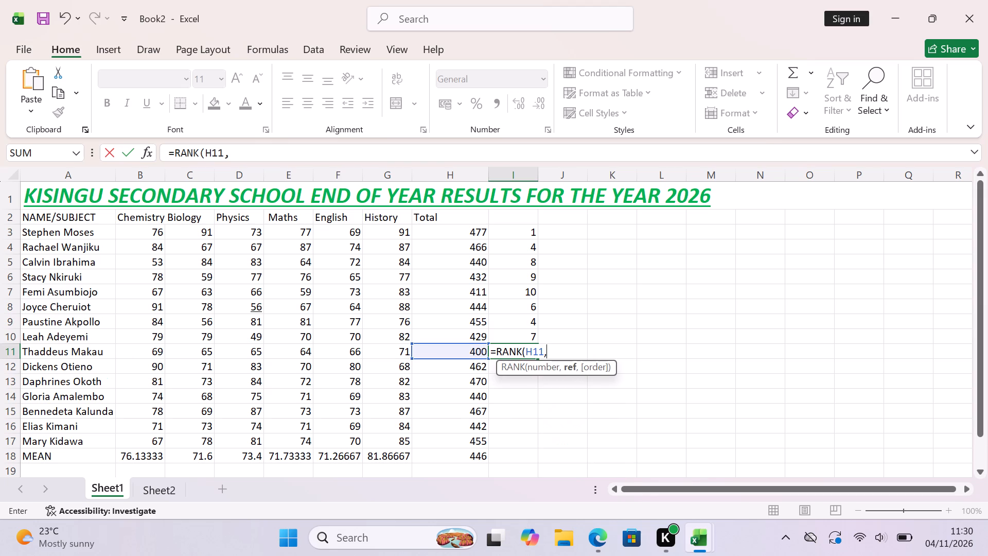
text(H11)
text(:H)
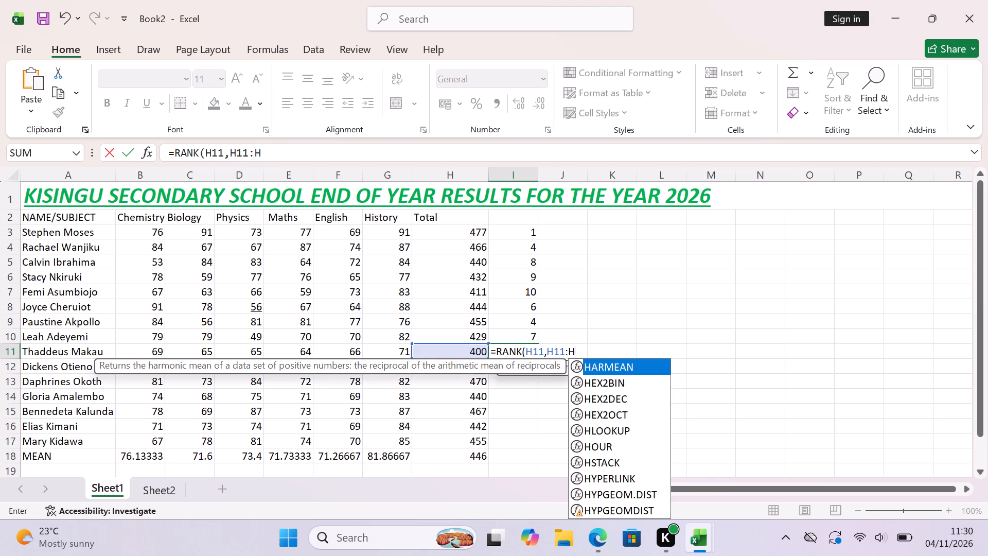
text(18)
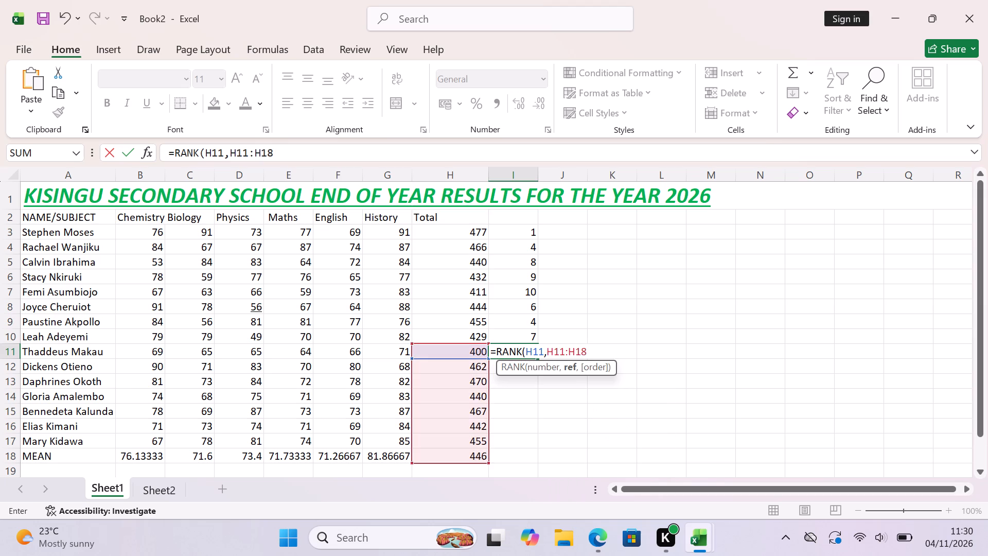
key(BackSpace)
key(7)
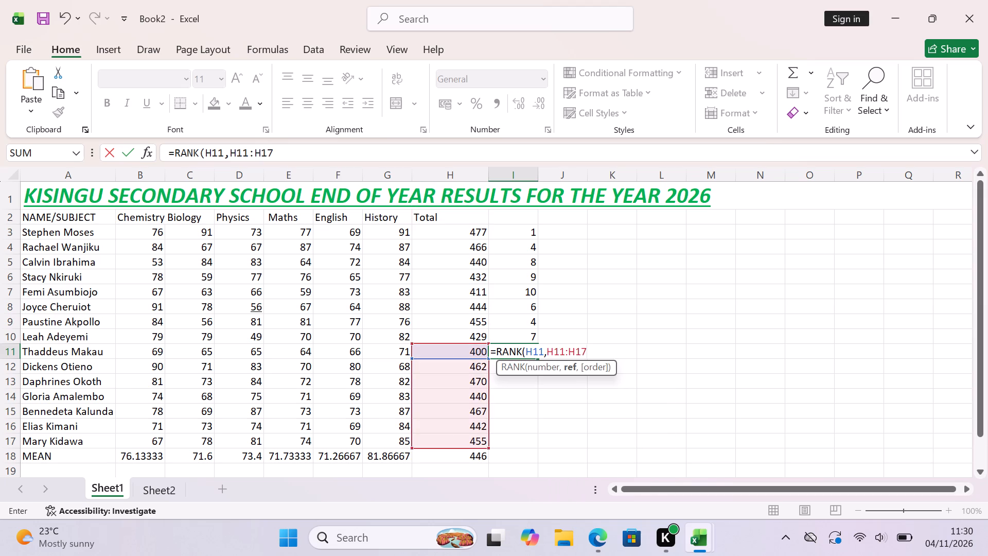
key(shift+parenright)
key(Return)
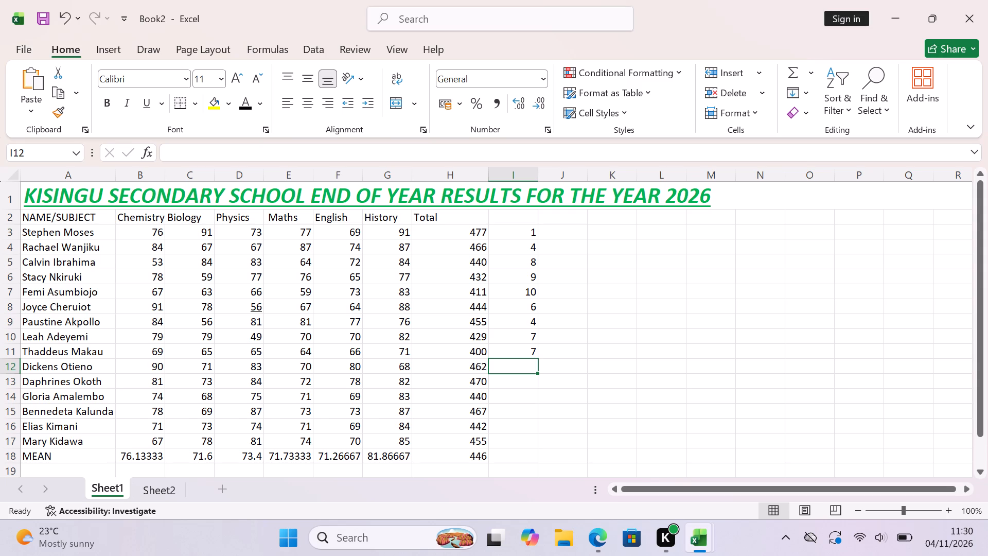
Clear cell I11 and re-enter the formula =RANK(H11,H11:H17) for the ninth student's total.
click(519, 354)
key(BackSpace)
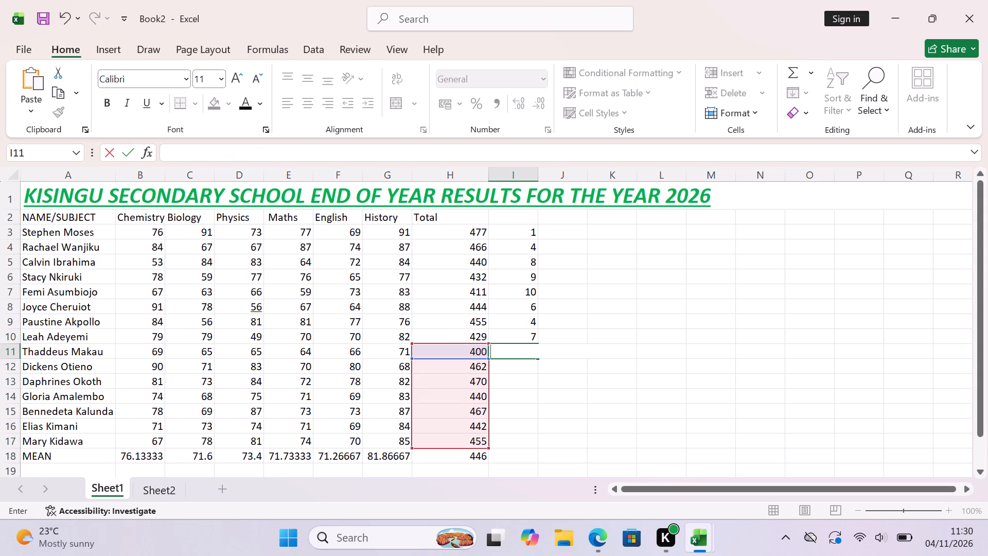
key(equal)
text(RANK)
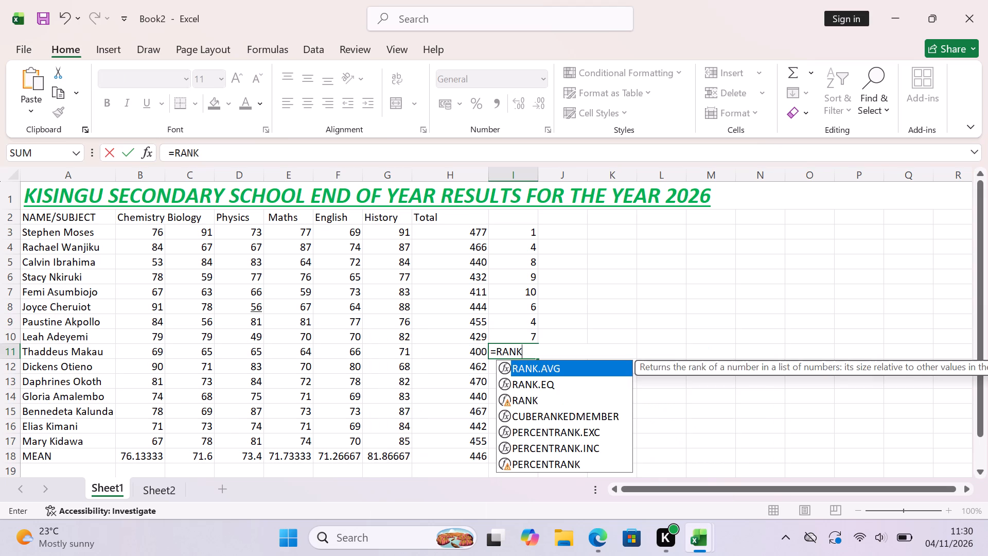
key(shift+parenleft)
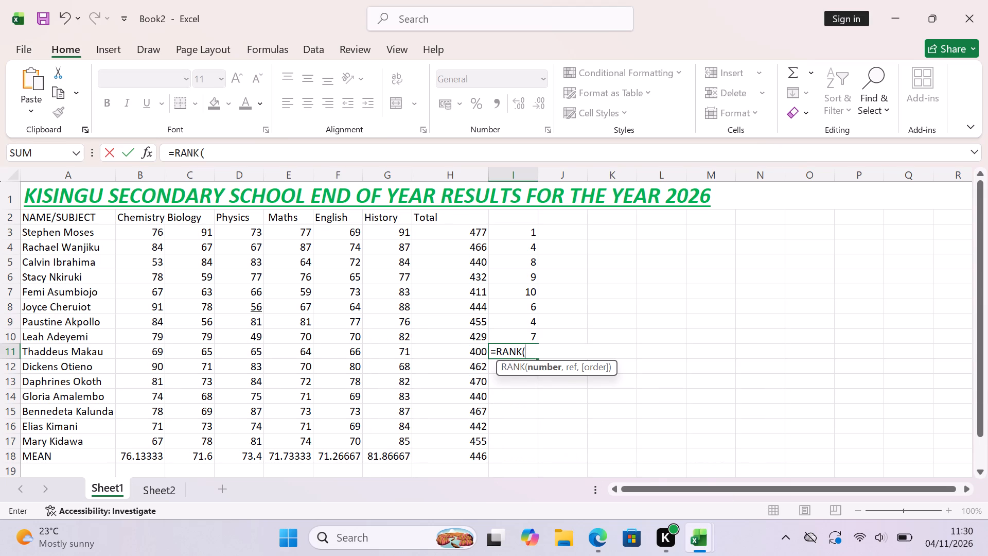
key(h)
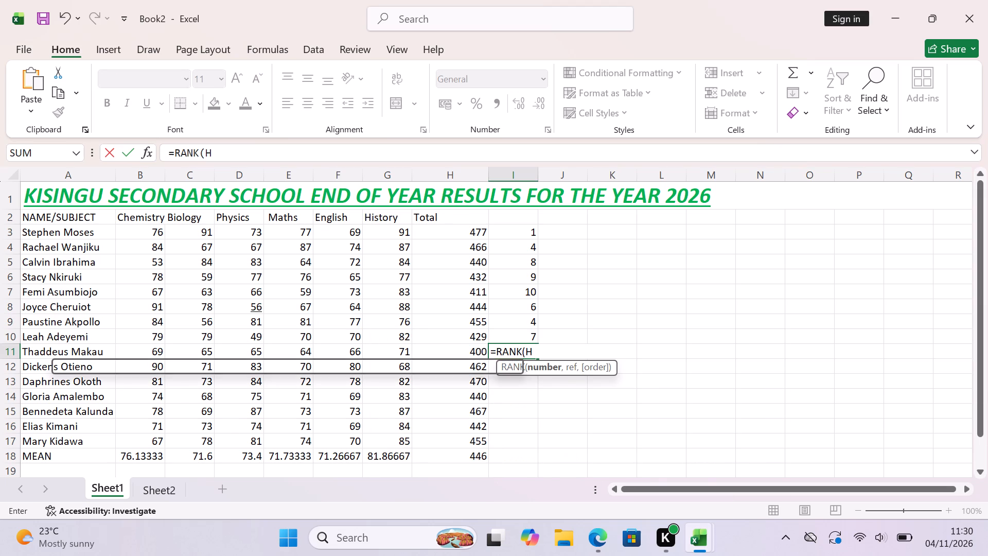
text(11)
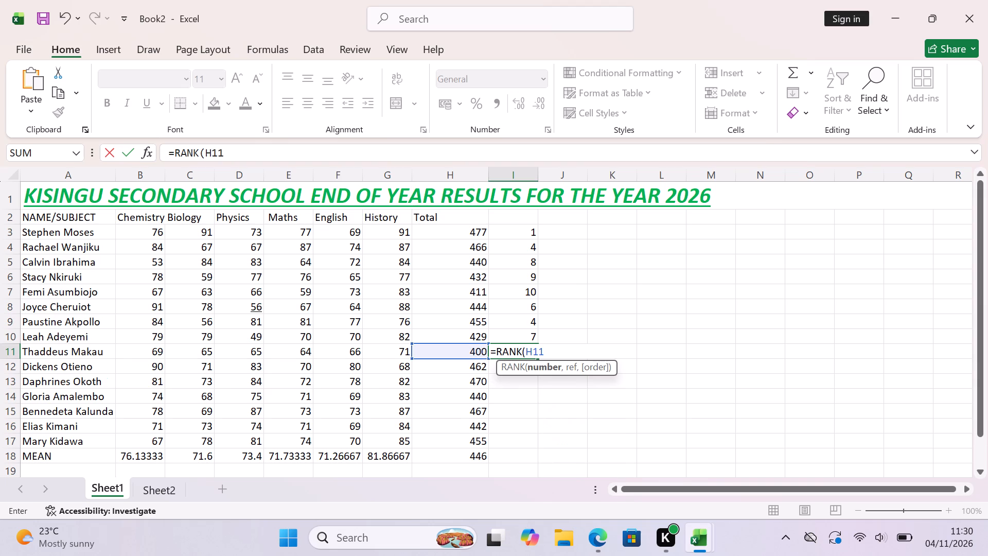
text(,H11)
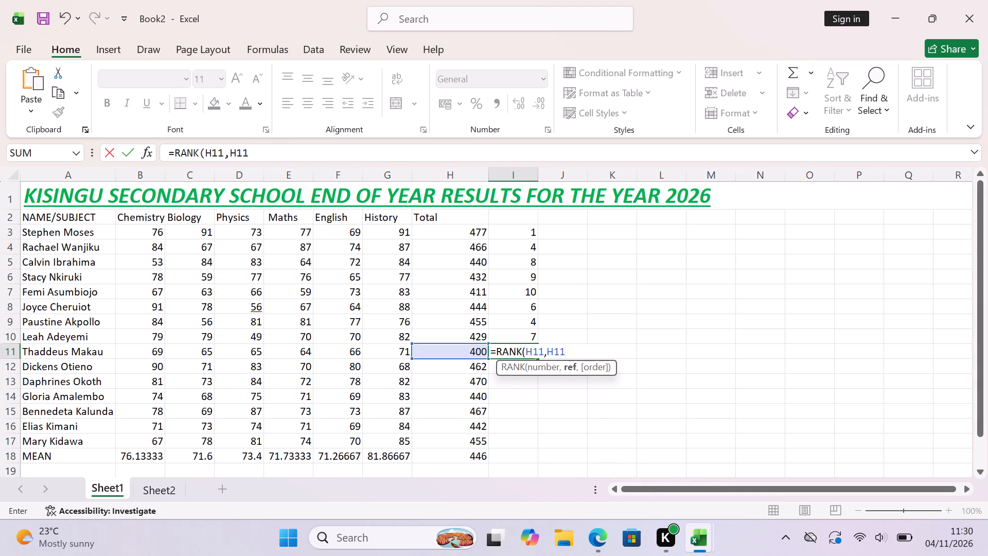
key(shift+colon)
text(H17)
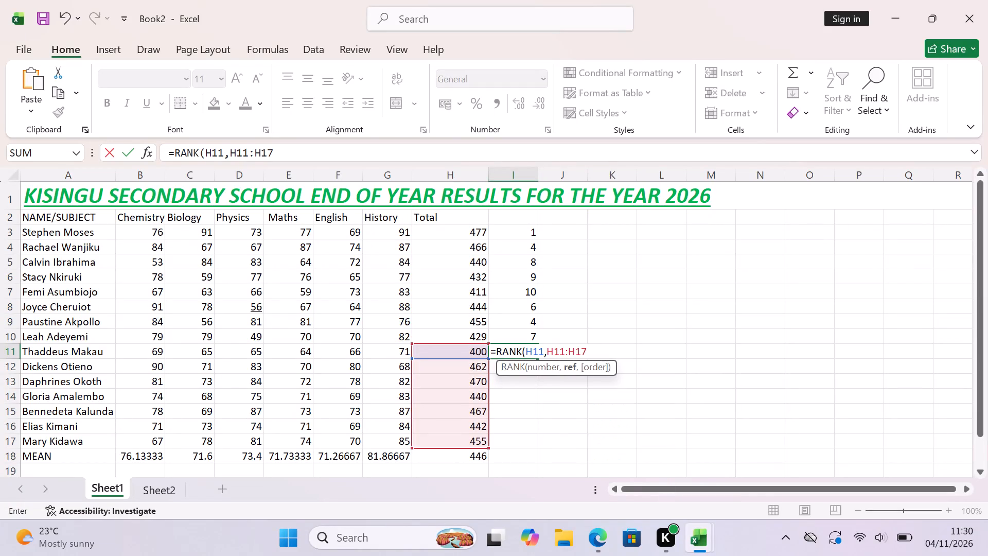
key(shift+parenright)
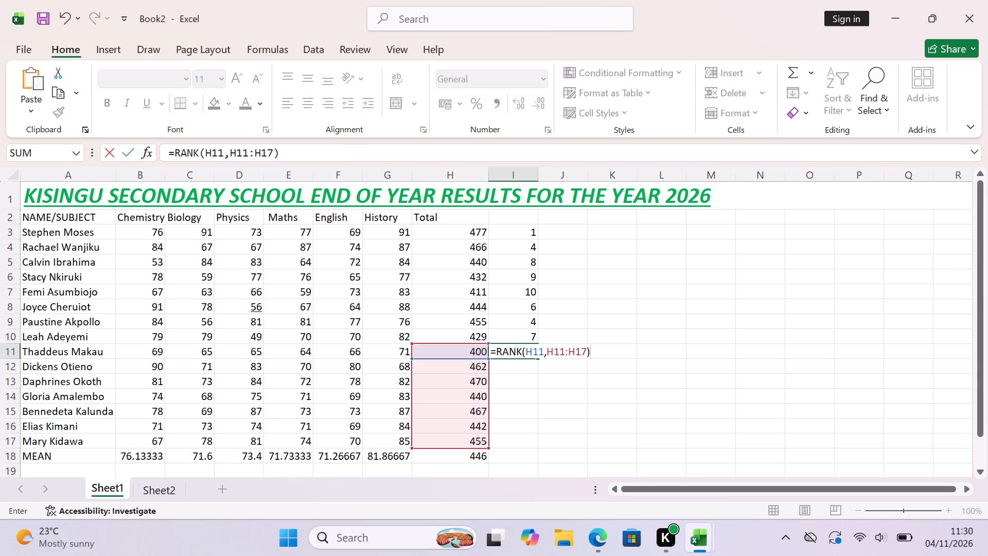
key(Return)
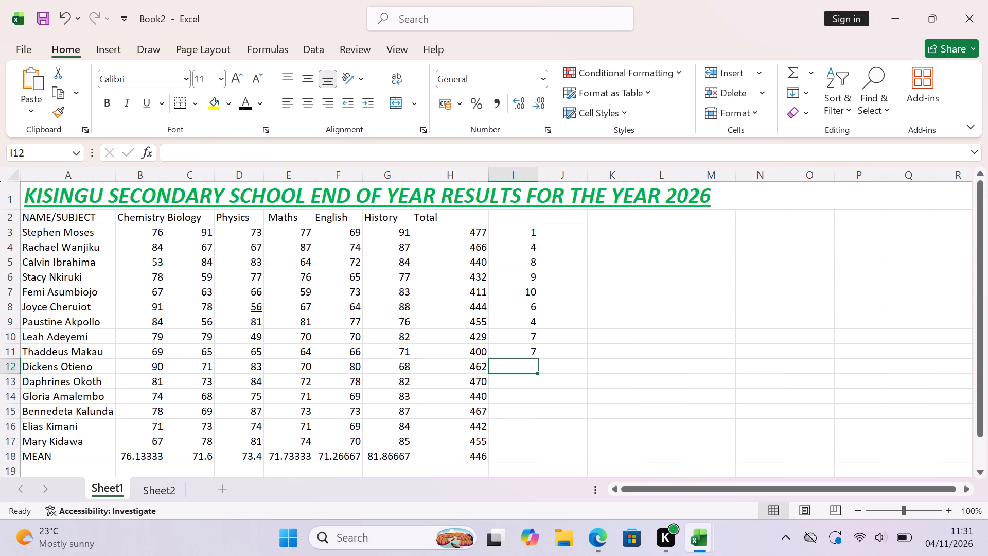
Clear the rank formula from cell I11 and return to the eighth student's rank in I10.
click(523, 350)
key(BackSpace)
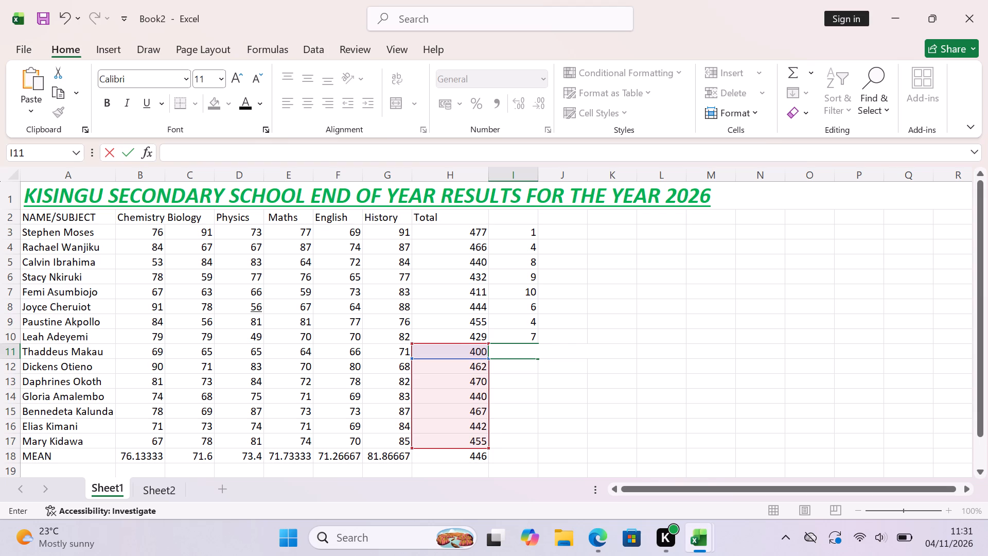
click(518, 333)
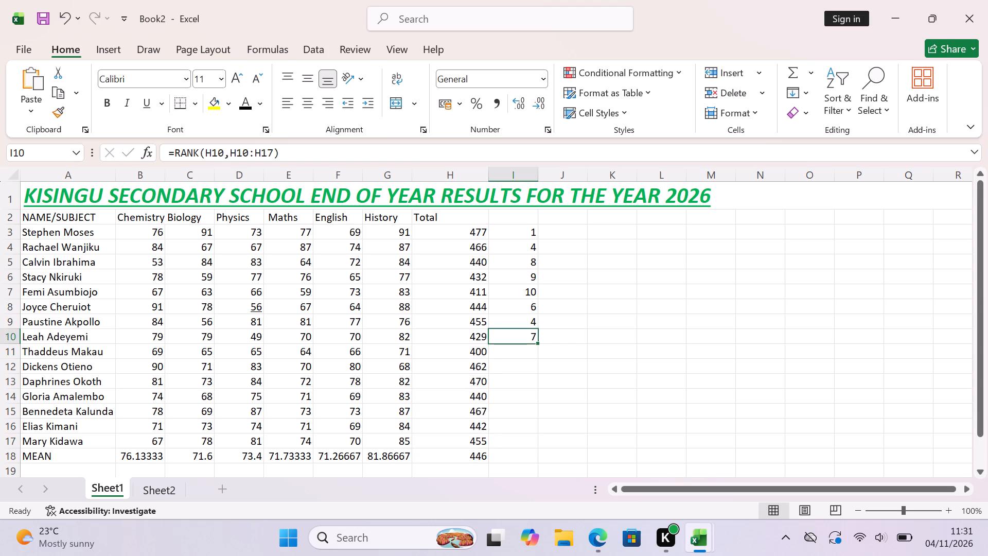
Clear the rank formulas from cells I10 up through I5, one cell at a time.
key(BackSpace)
click(515, 322)
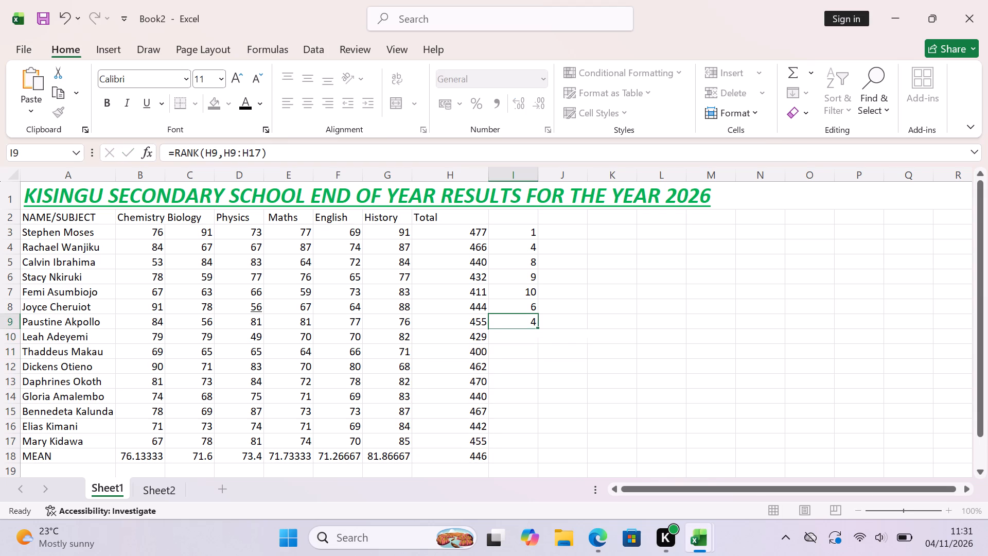
key(BackSpace)
click(511, 304)
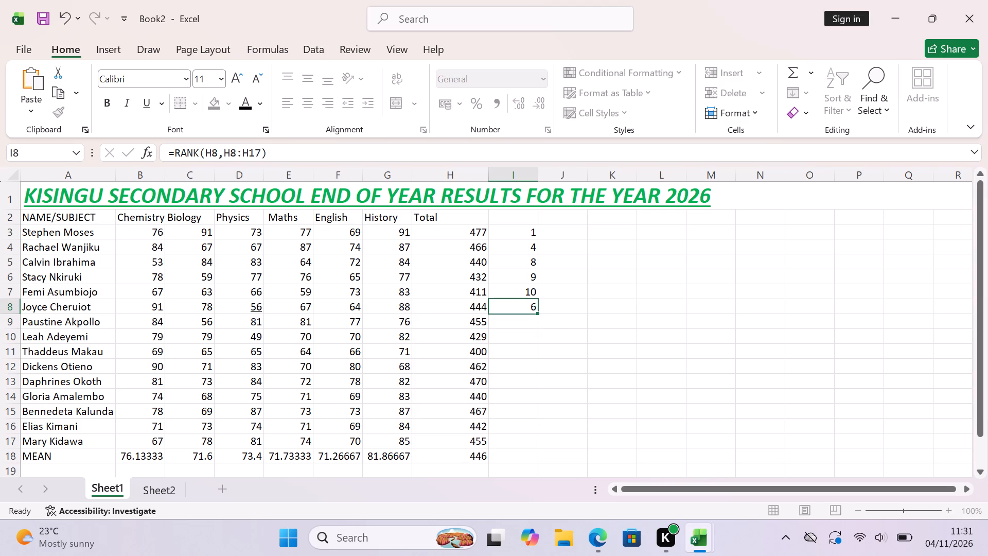
key(BackSpace)
click(513, 288)
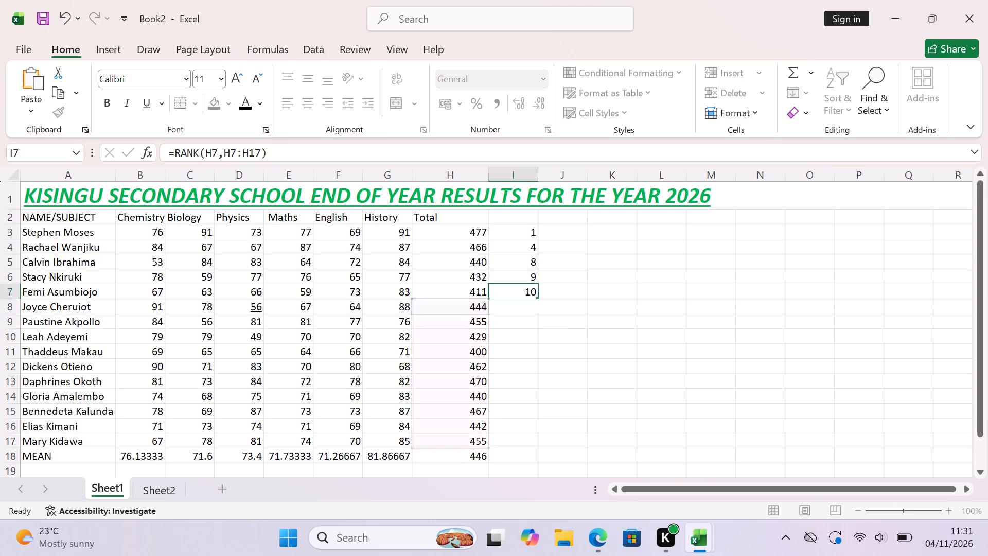
key(BackSpace)
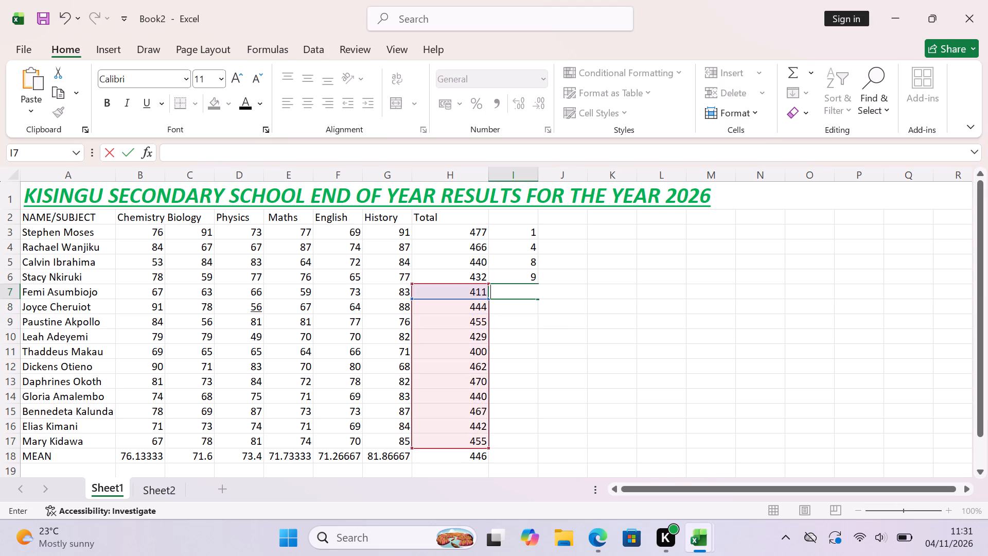
click(515, 279)
key(BackSpace)
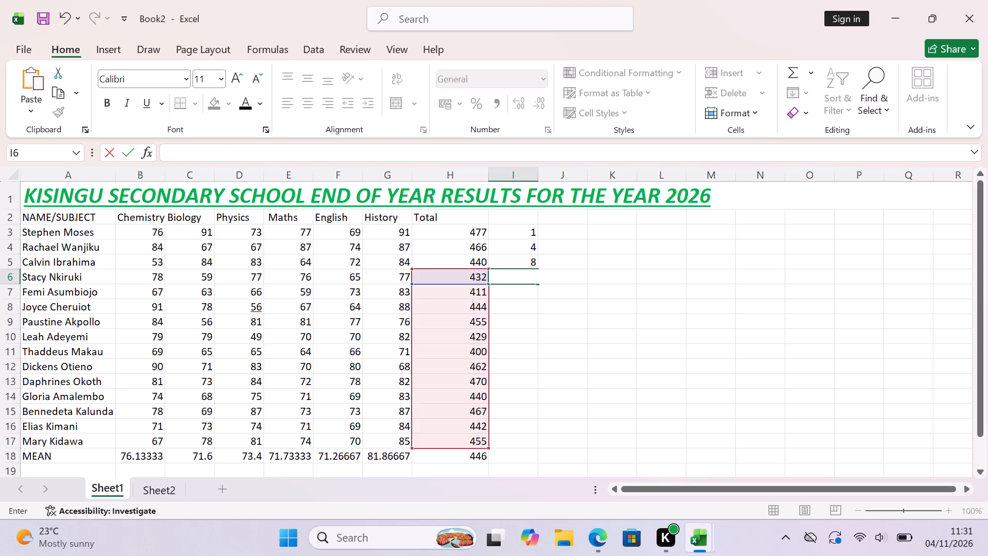
click(516, 261)
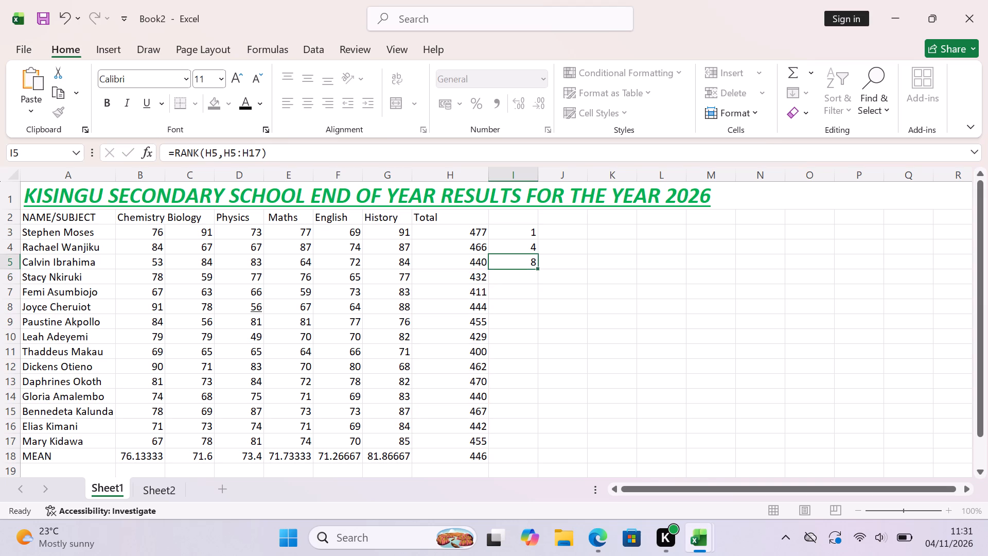
key(BackSpace)
Clear cell I4 and re-enter the formula =RANK(H4,H3:H17) as the rank of the second student's total.
click(515, 246)
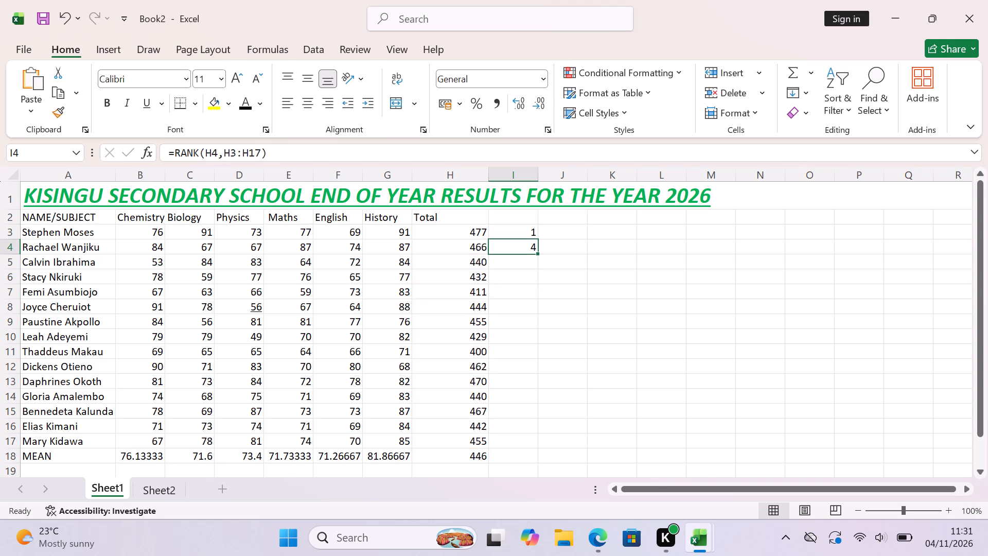
key(BackSpace)
key(equal)
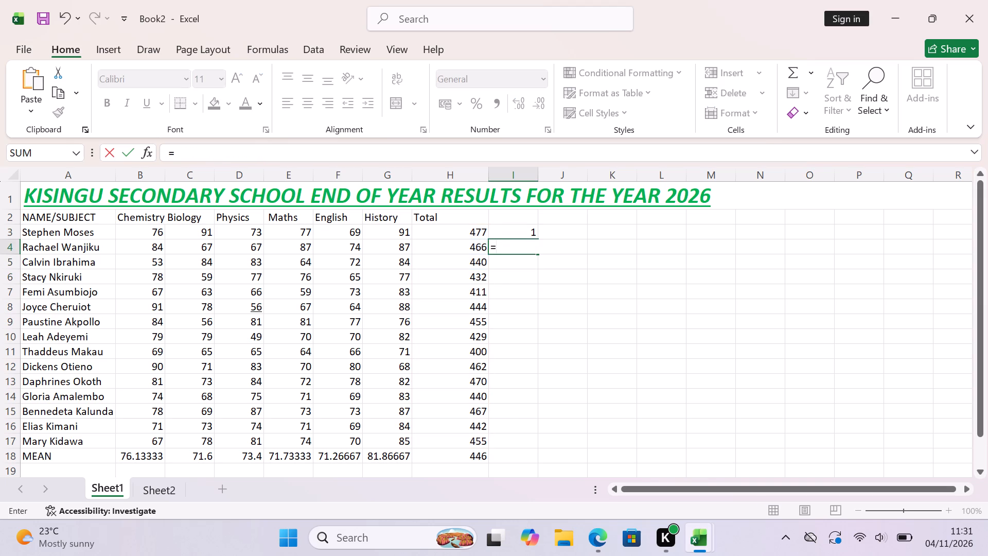
text(RAN)
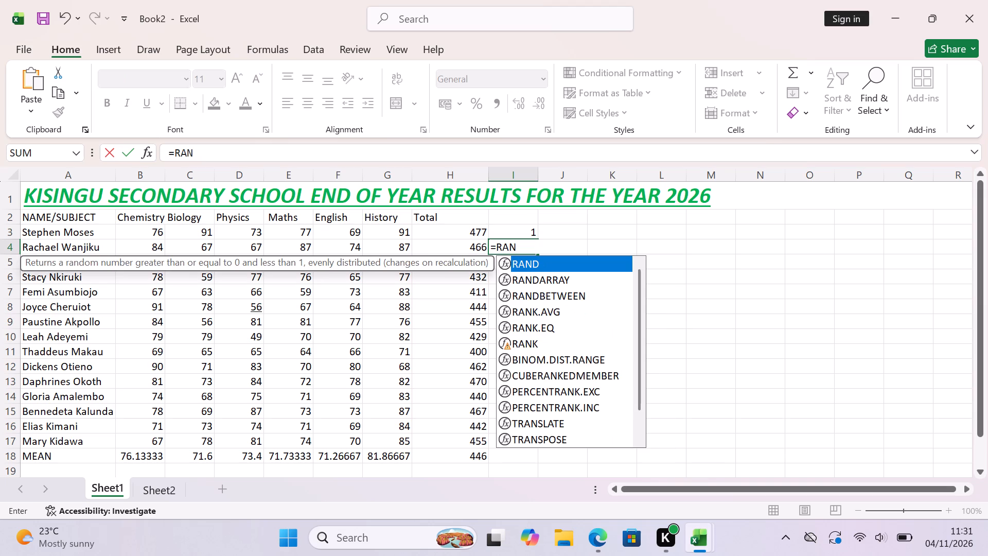
key(k)
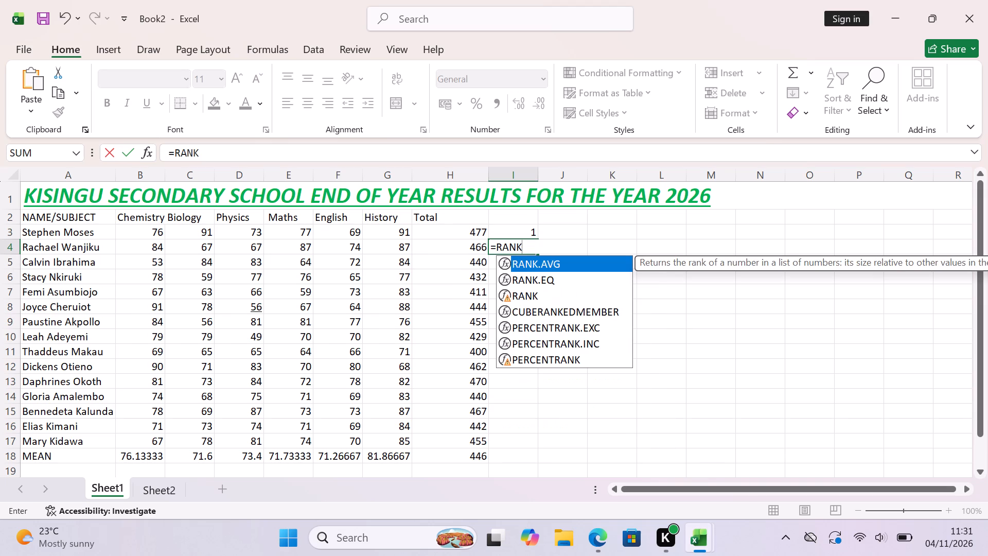
key(shift+parenleft)
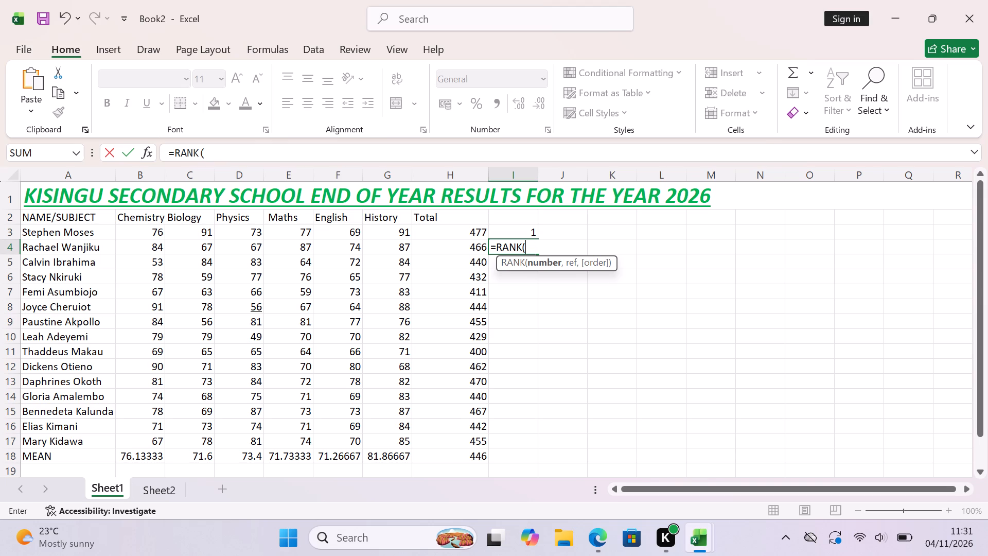
text(H4)
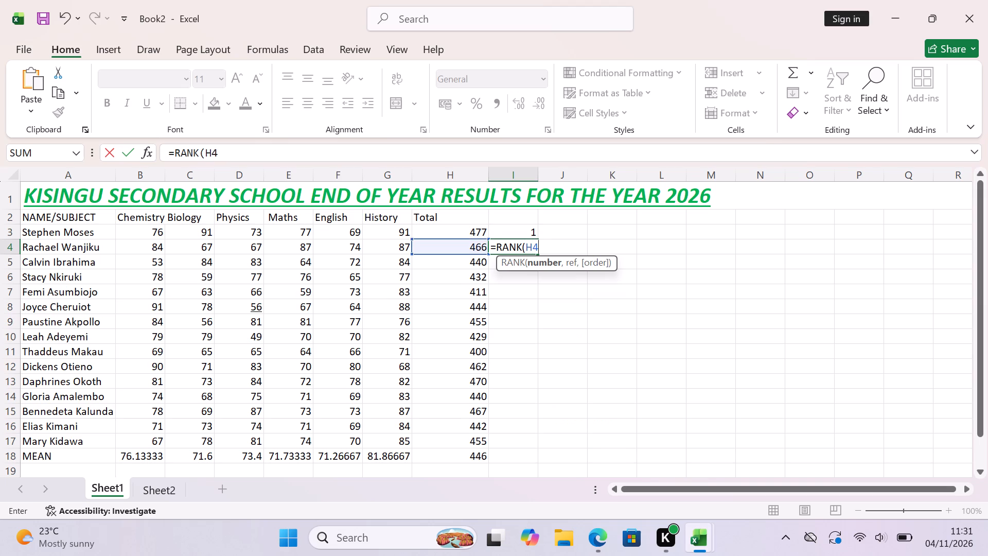
key(comma)
key(h)
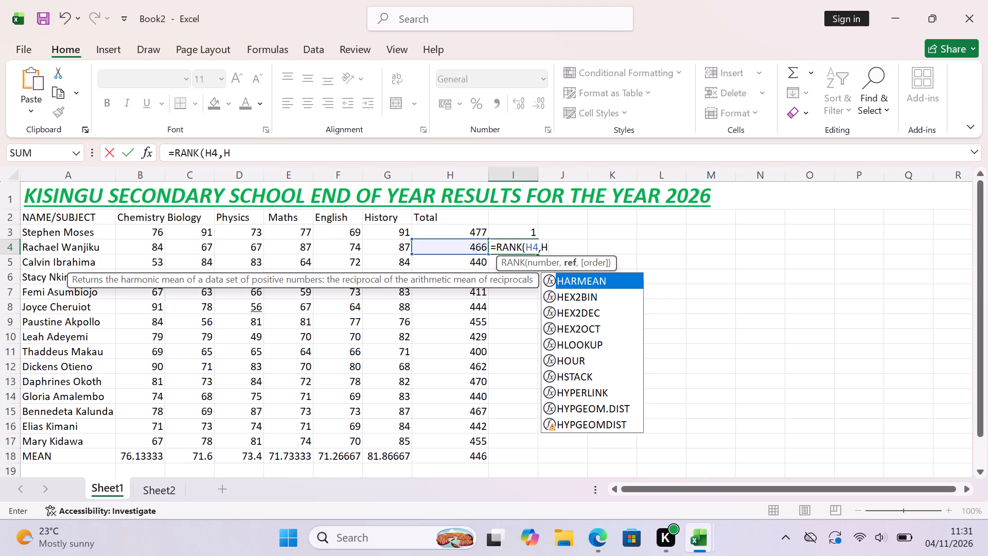
key(3)
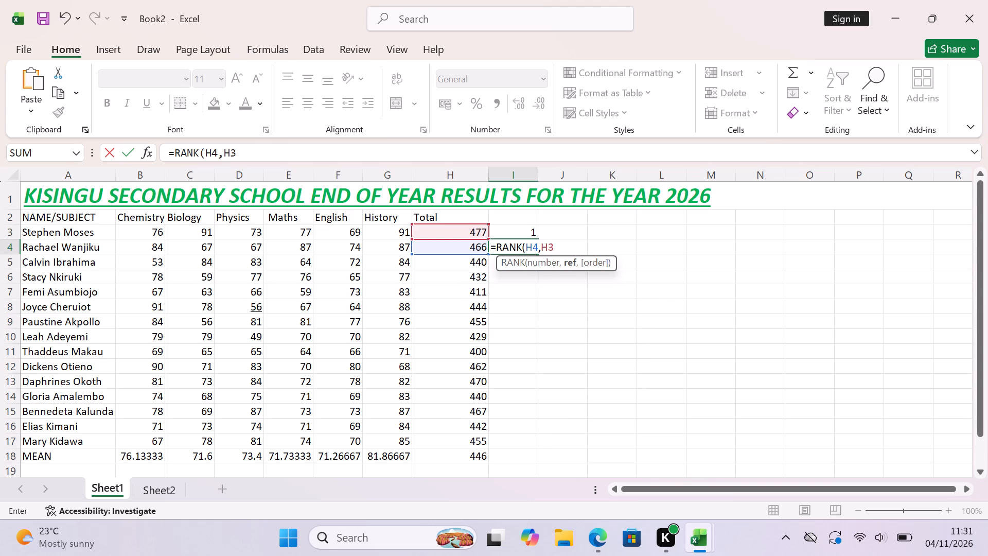
key(semicolon)
key(BackSpace)
key(shift+colon)
text(H17)
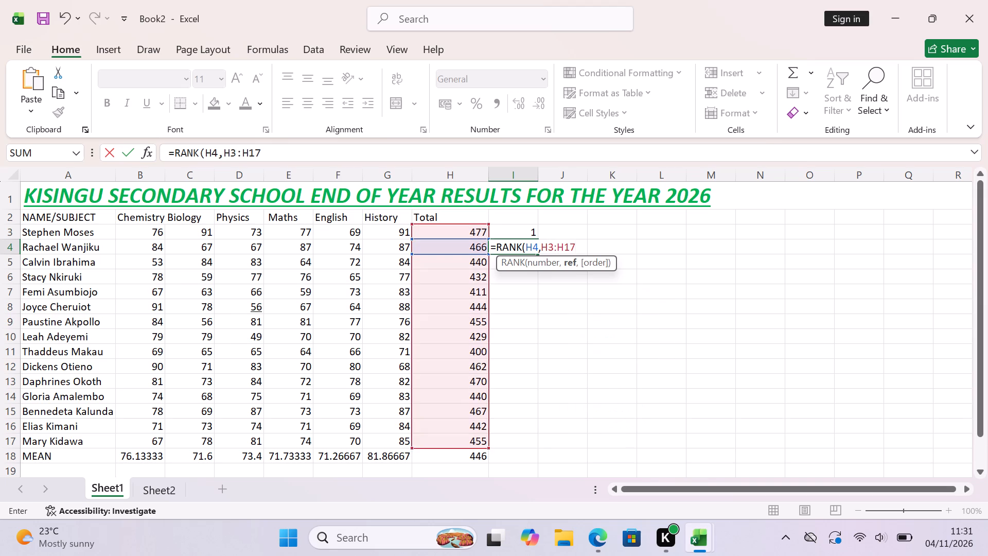
key(shift+parenright)
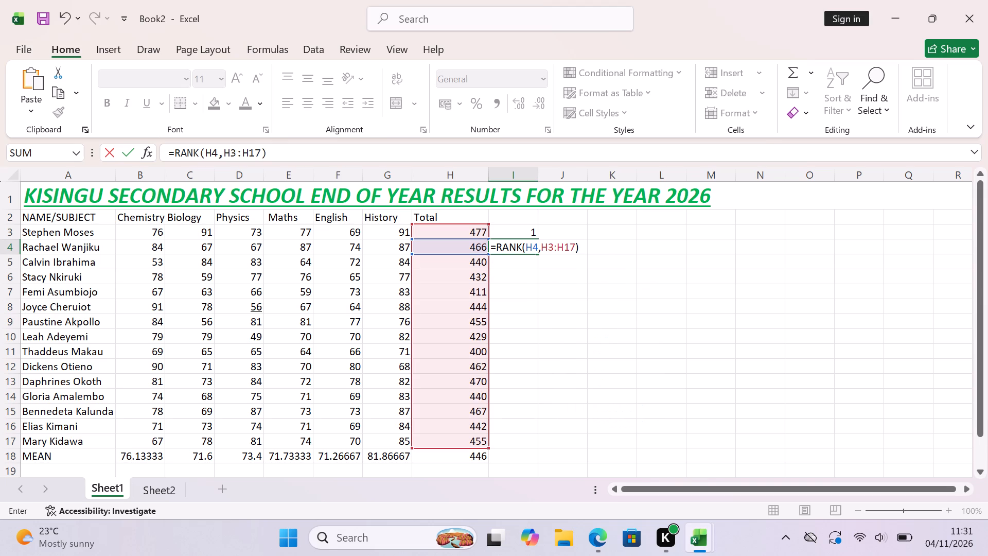
key(Return)
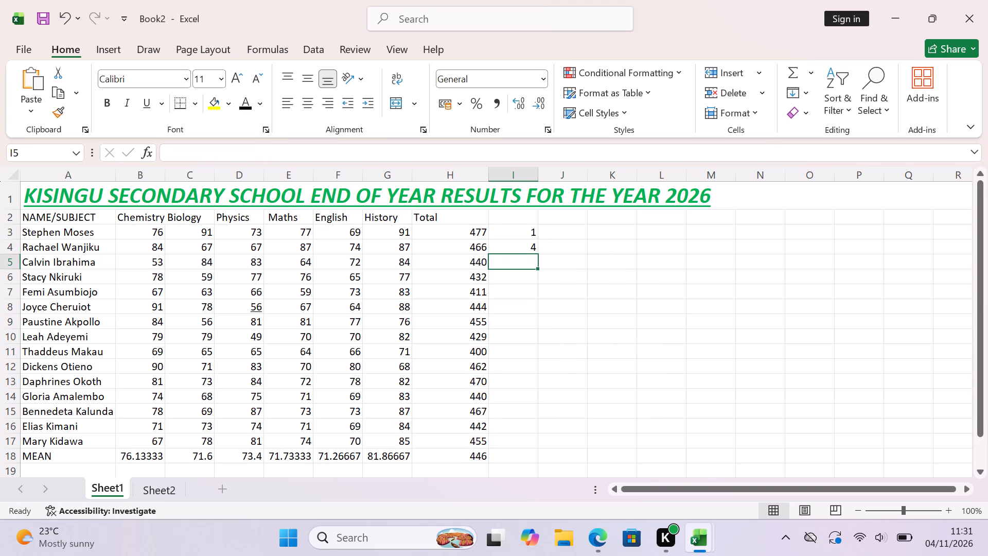
Enter the formula =RANK(H5,H3:H17) in cell I5 as the rank of the third student's total.
key(equal)
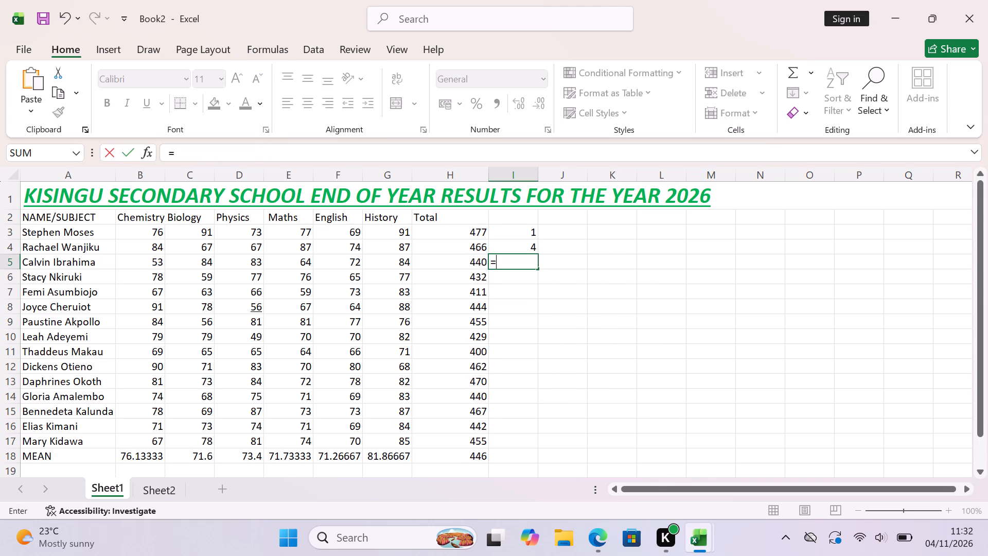
text(RAN)
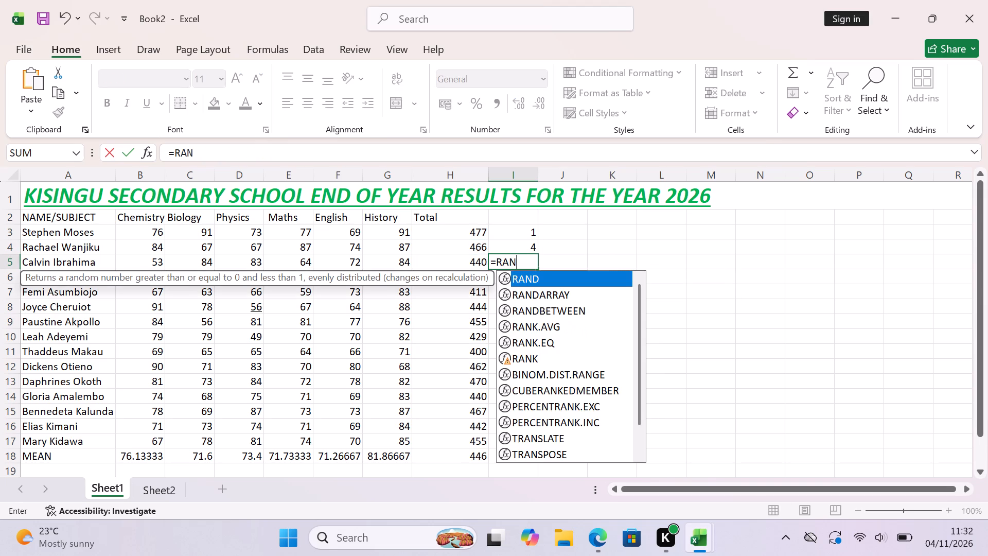
key(k)
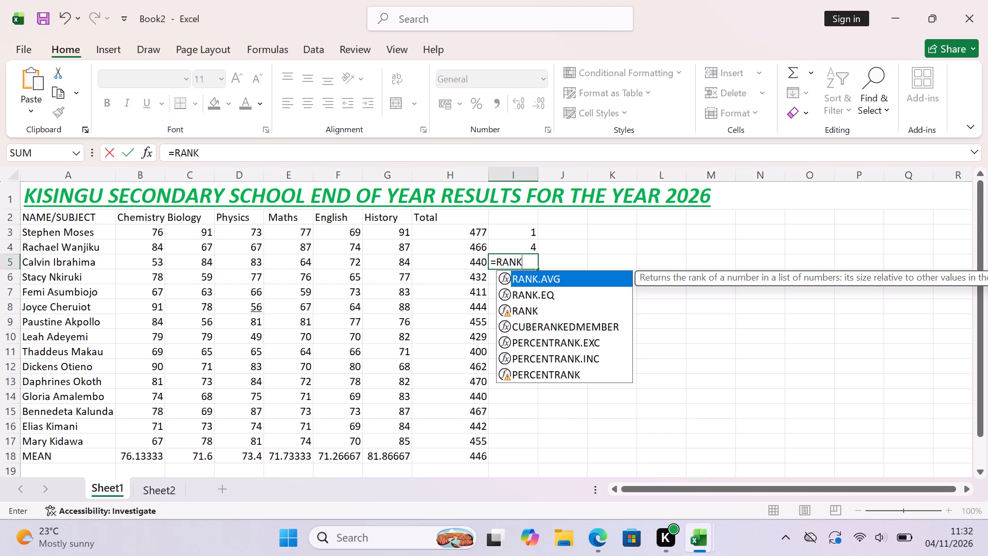
key(shift+parenleft)
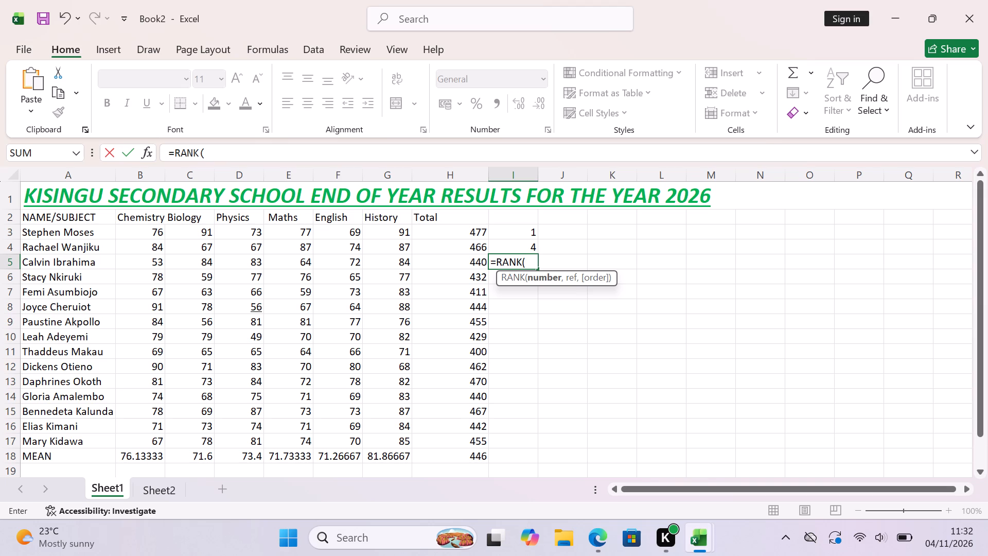
key(h)
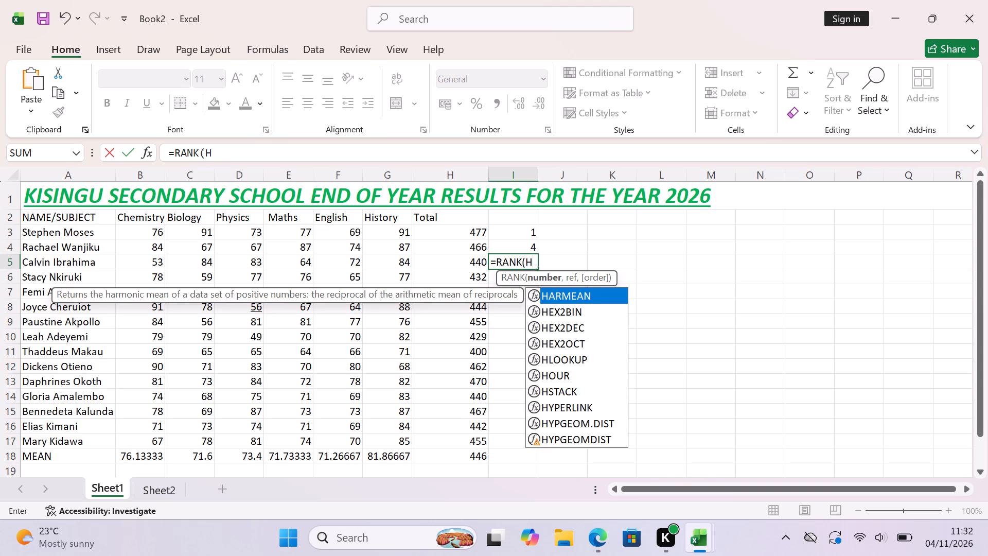
key(5)
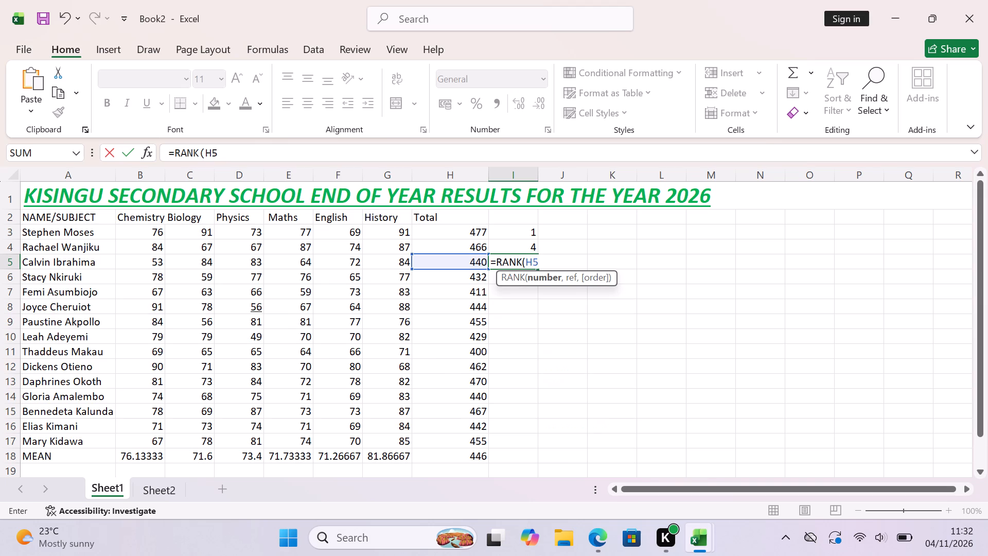
key(comma)
key(h)
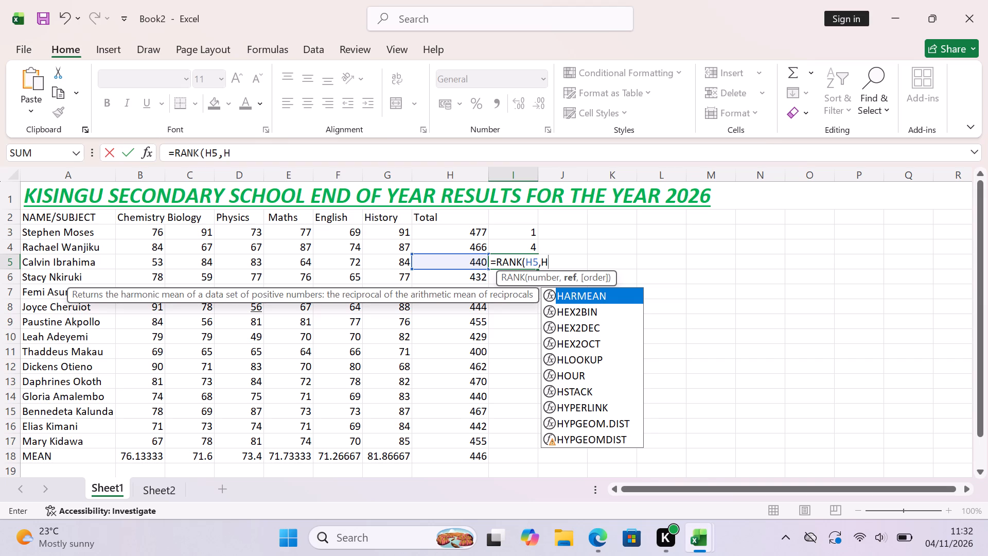
key(3)
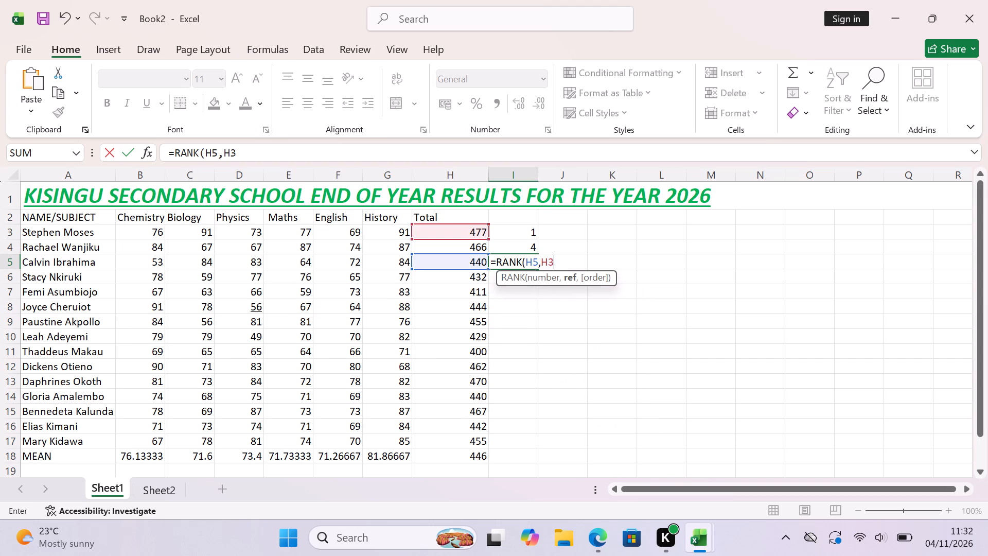
key(shift+colon)
text(H17)
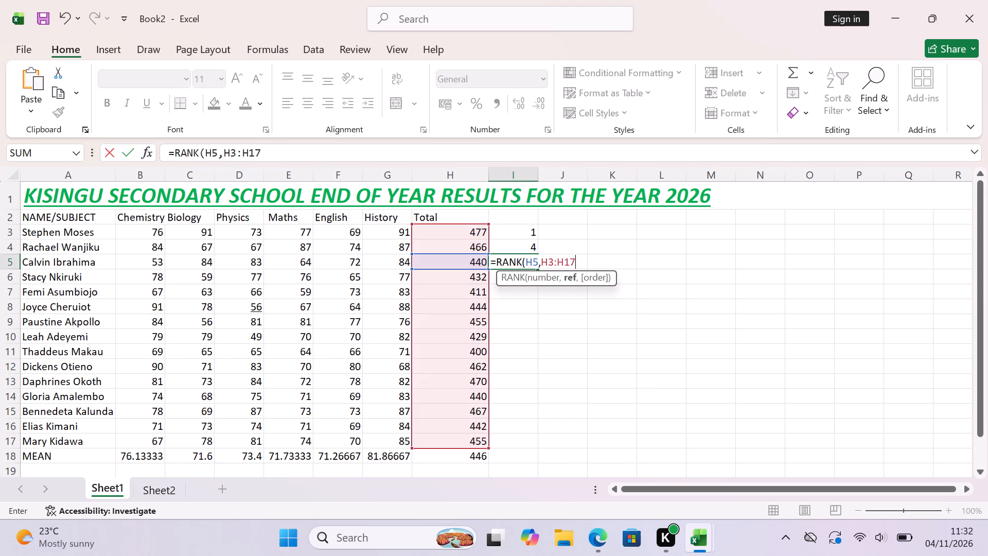
key(shift+parenright)
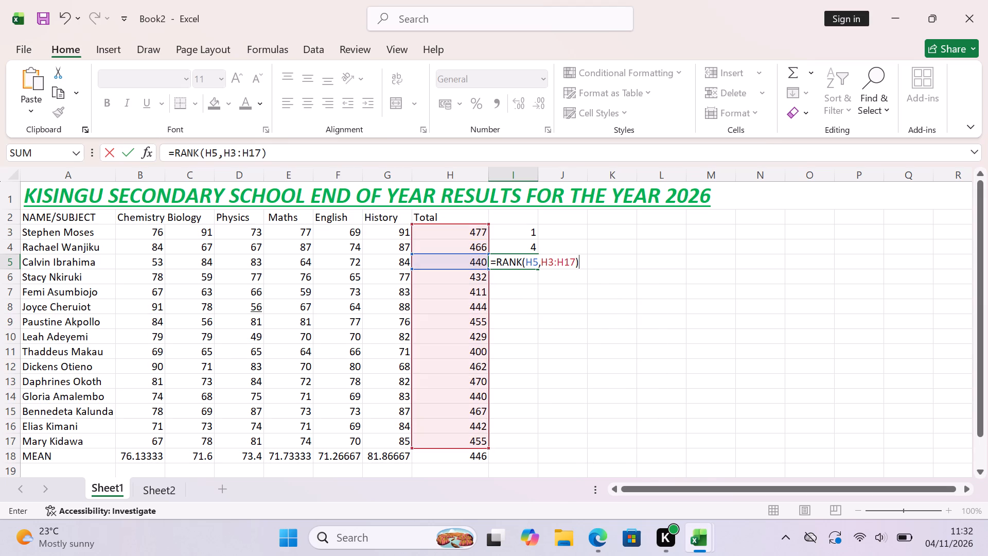
key(Return)
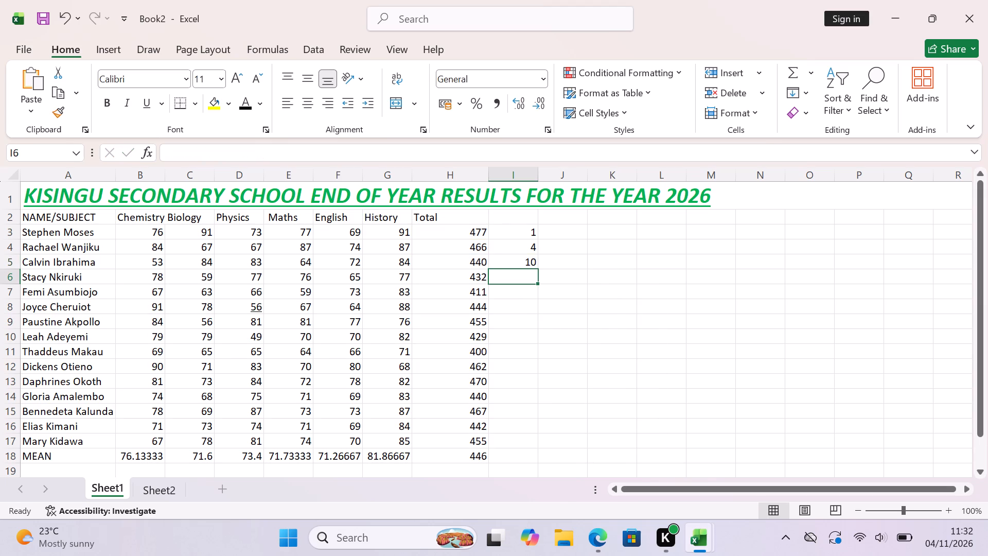
Enter the formula =RANK(H6,H3:H17) in cell I6 as the rank of the fourth student's total.
key(equal)
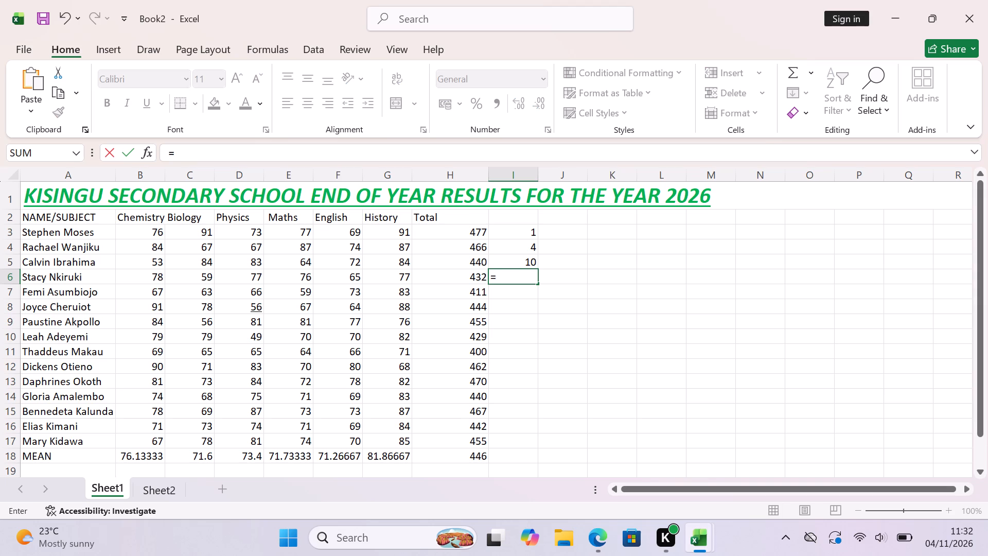
text(RA)
key(n)
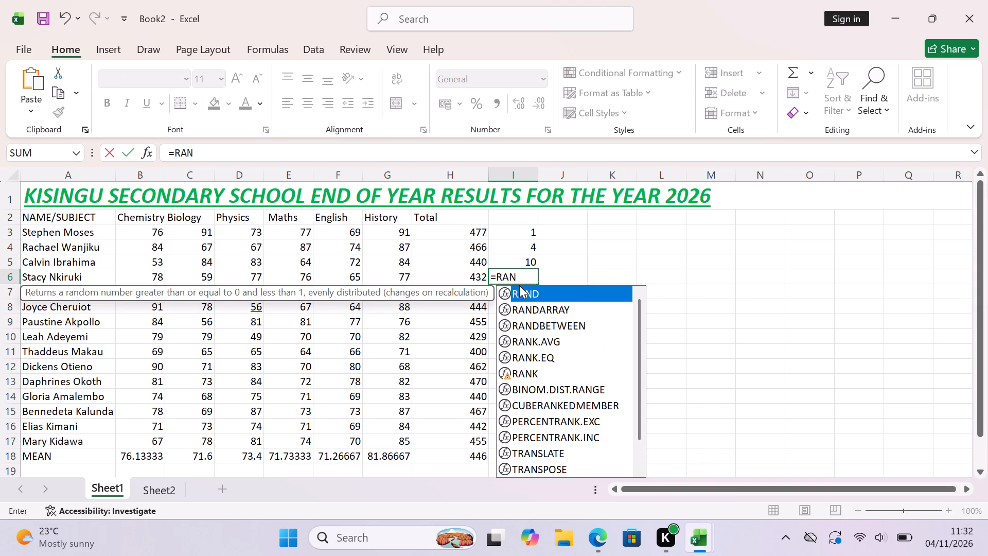
key(k)
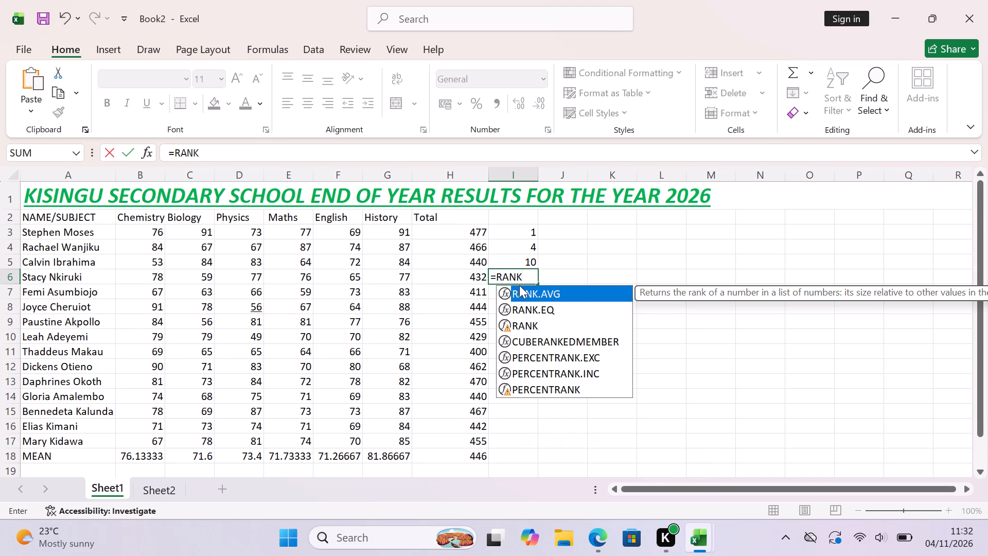
key(shift+parenleft)
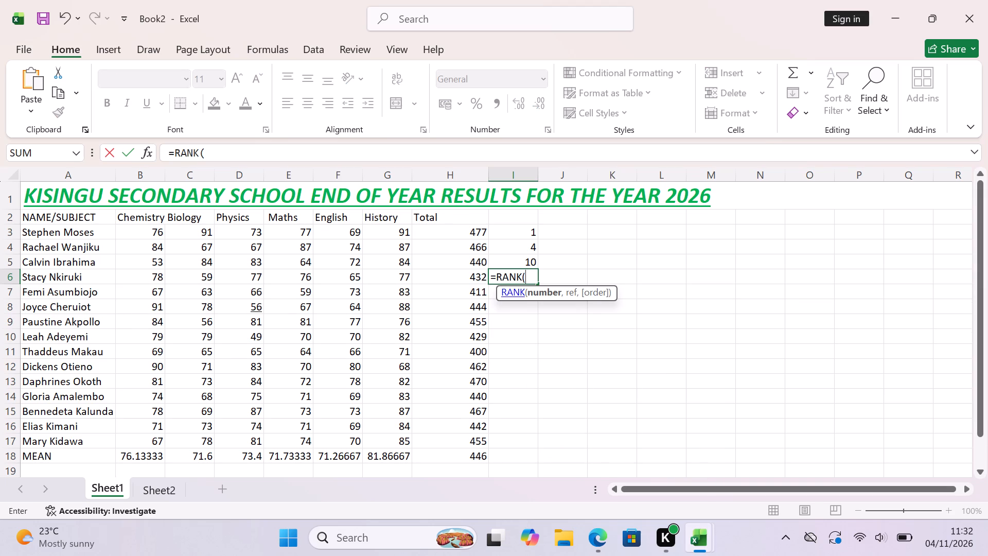
key(h)
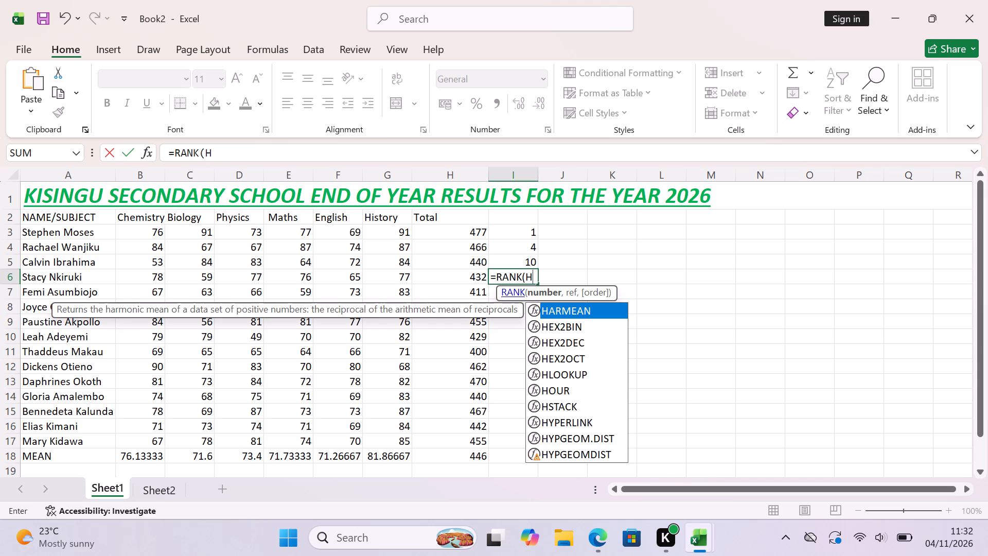
key(6)
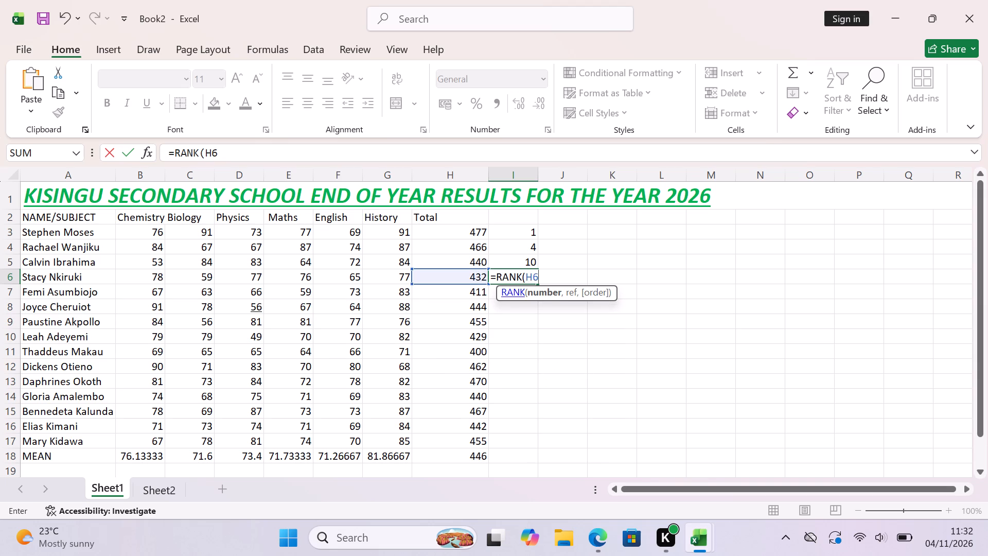
key(comma)
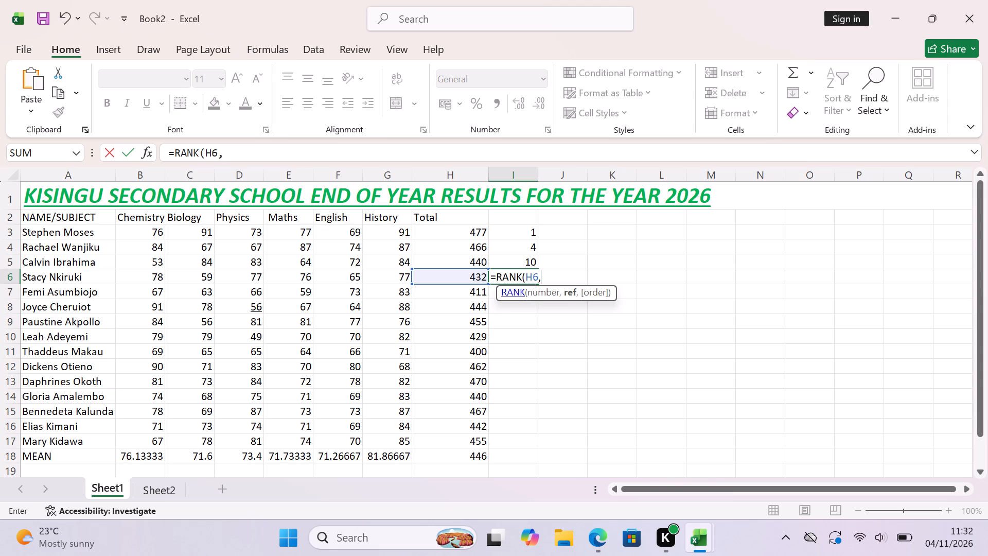
key(h)
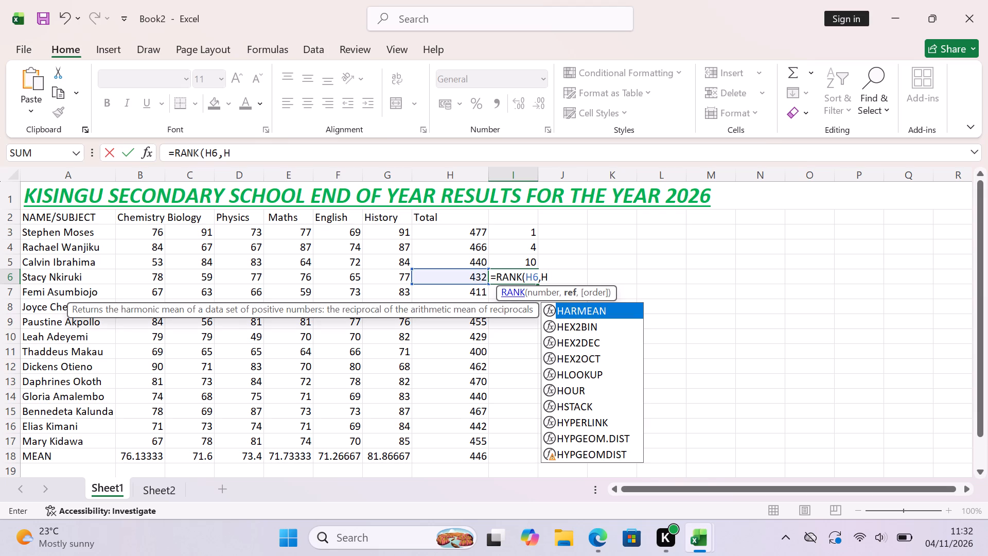
key(3)
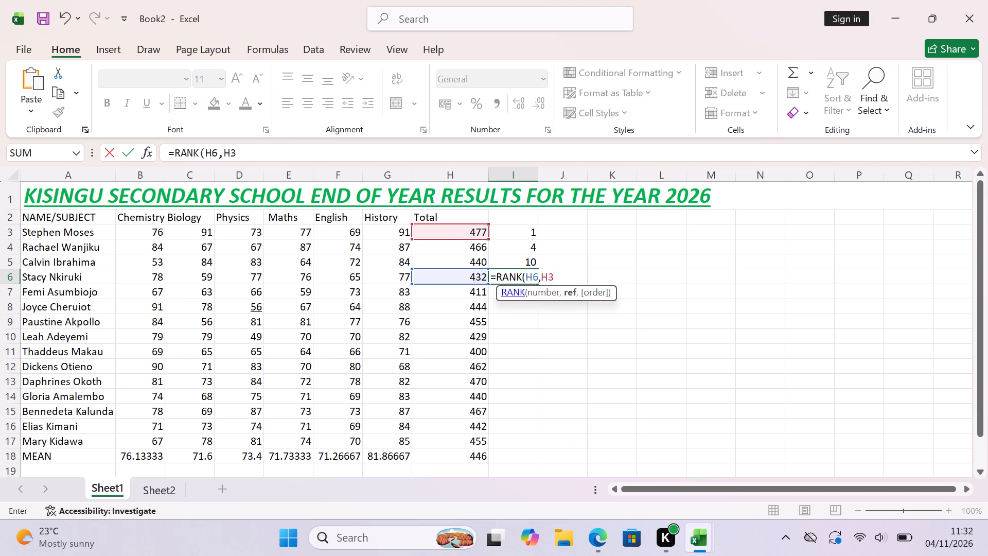
text(:H)
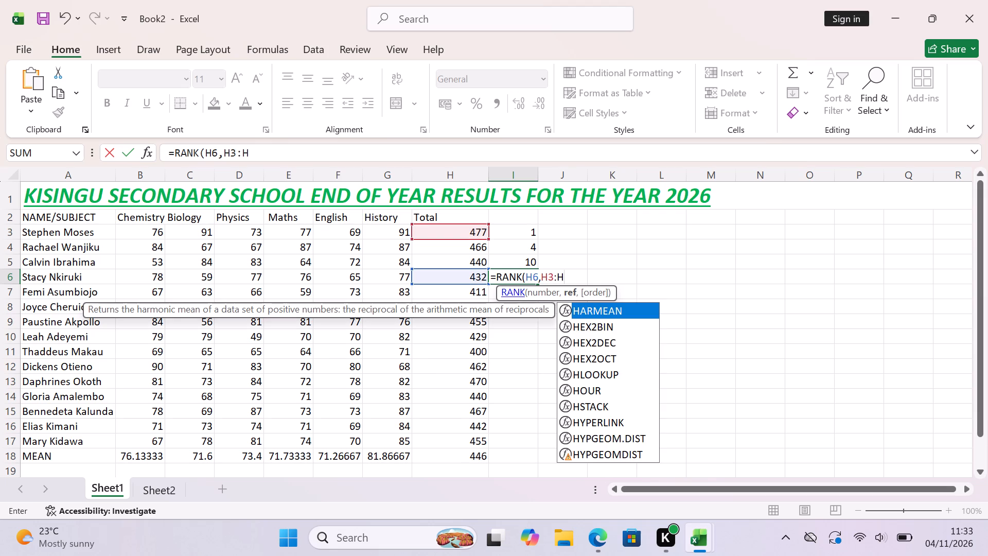
text(17)
key(shift+parenright)
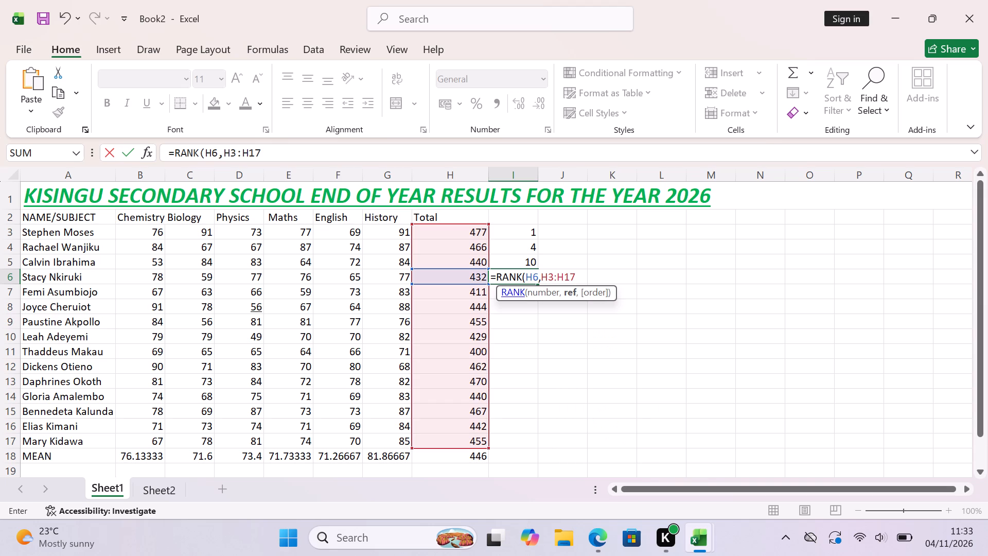
key(Return)
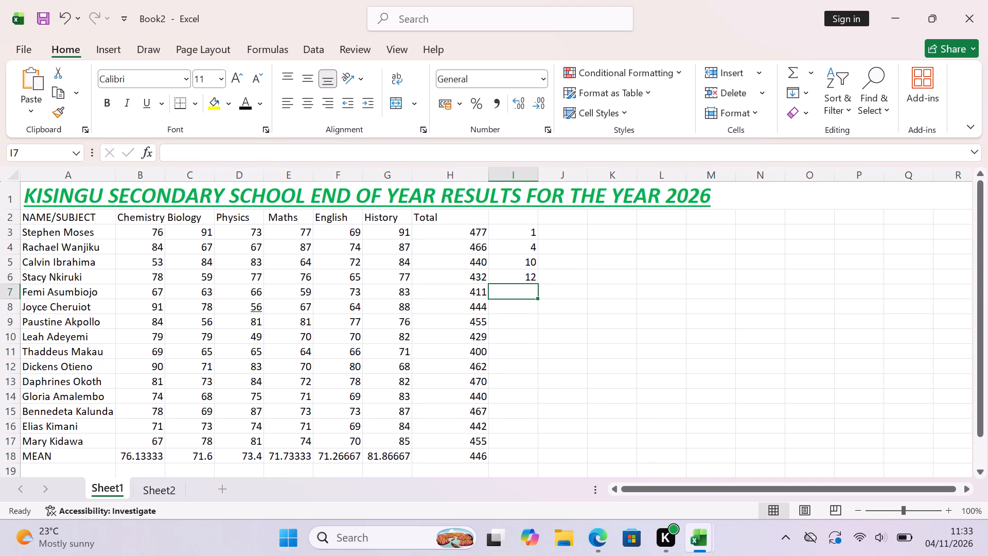
Enter the formula =RANK(H6,H3:H17) in cell I7, in the fifth student's row.
text(=RANK)
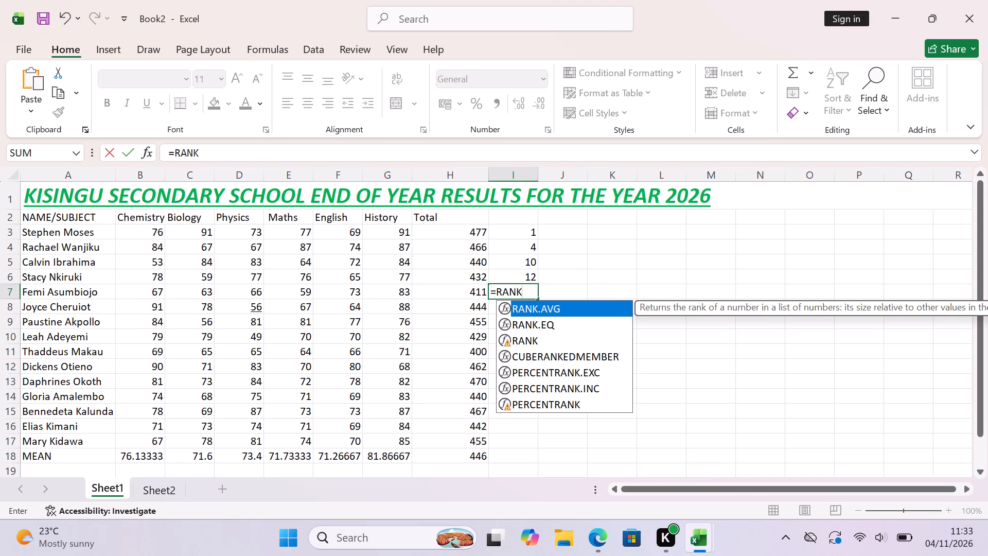
key(shift+parenleft)
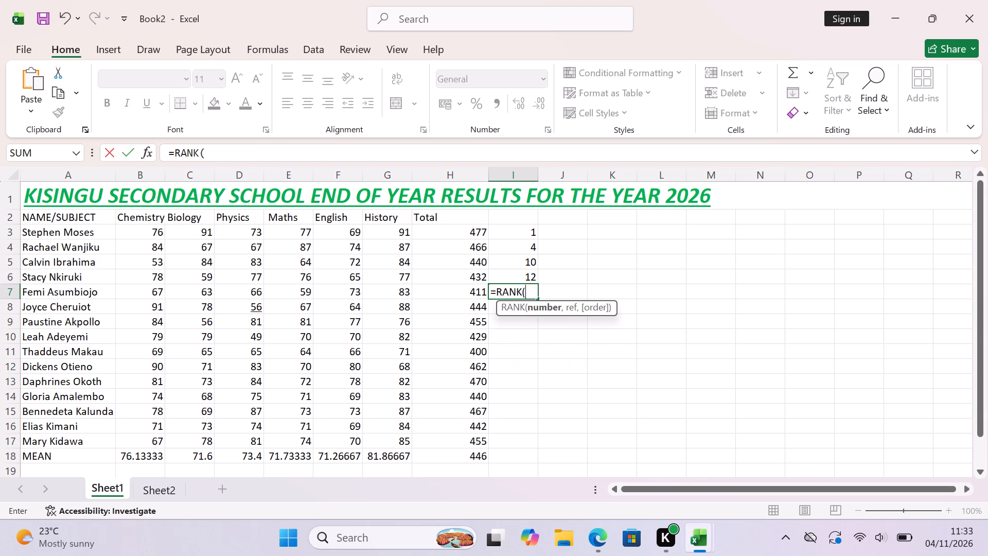
key(h)
key(6)
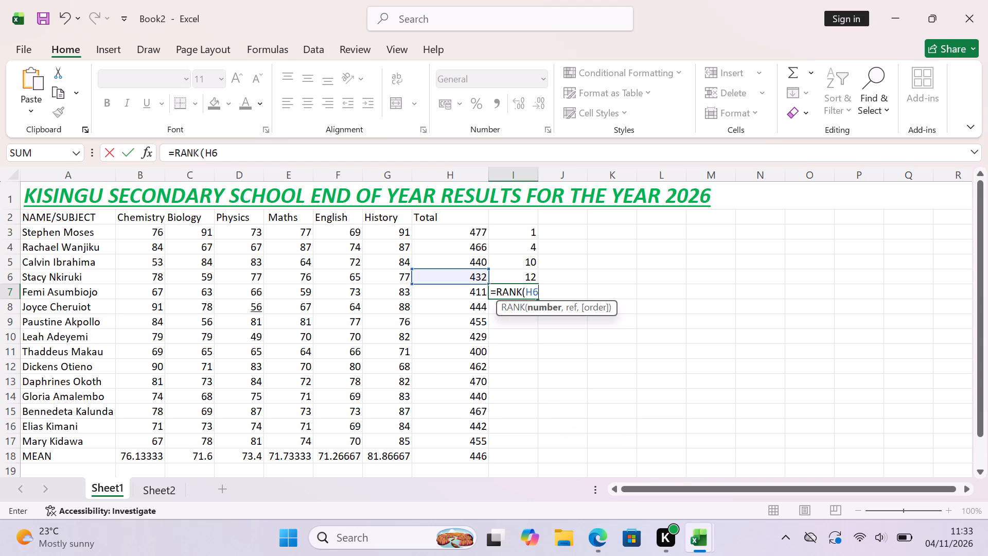
key(comma)
key(h)
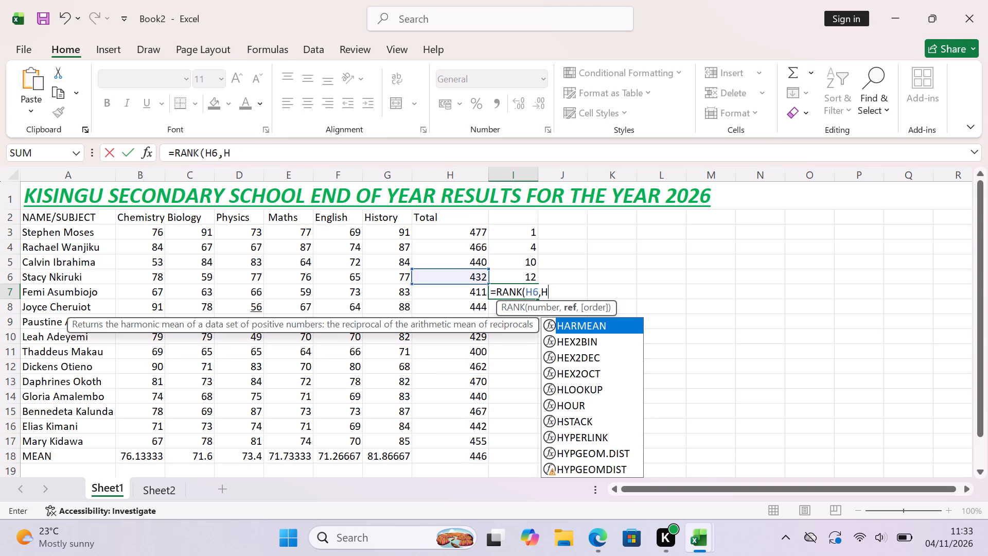
key(3)
key(shift+colon)
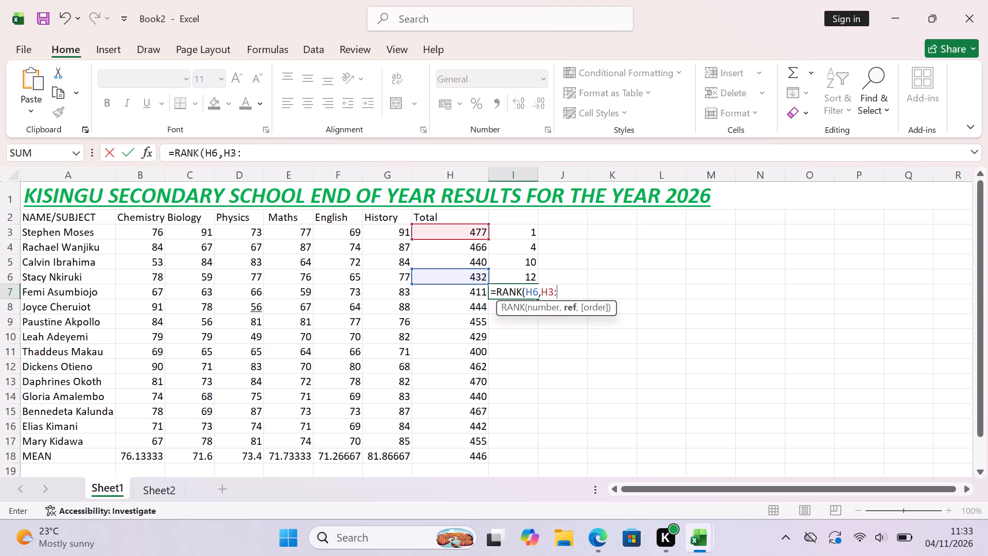
key(h)
text(17)
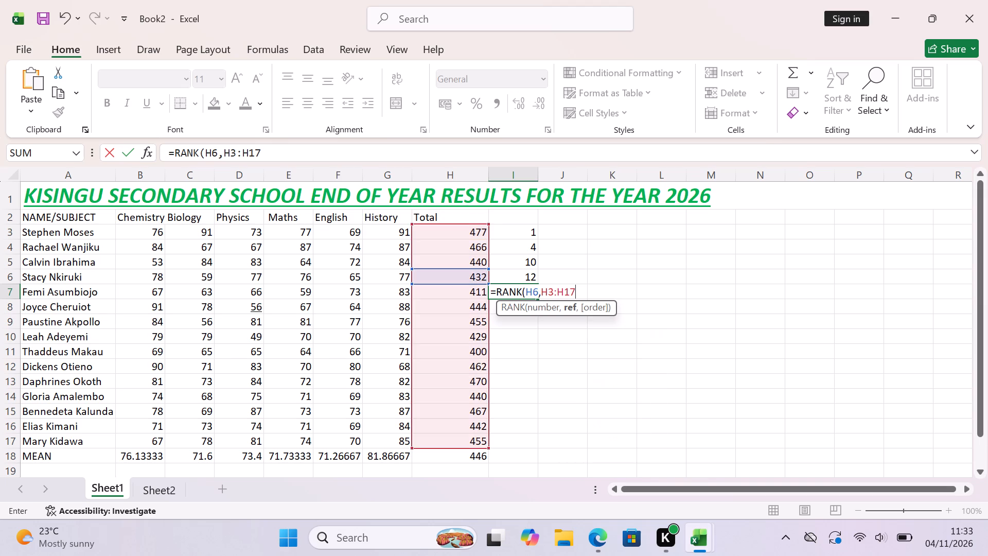
key(shift+parenright)
key(Return)
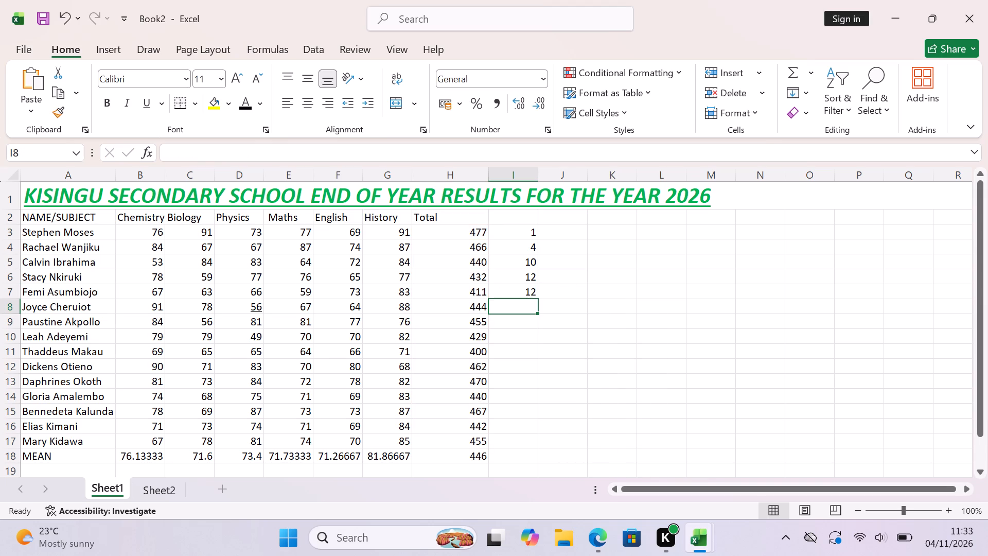
Enter the formula =RANK(H8,H3:H17) in cell I8 as the rank of the sixth student's total.
text(=RAN)
key(k)
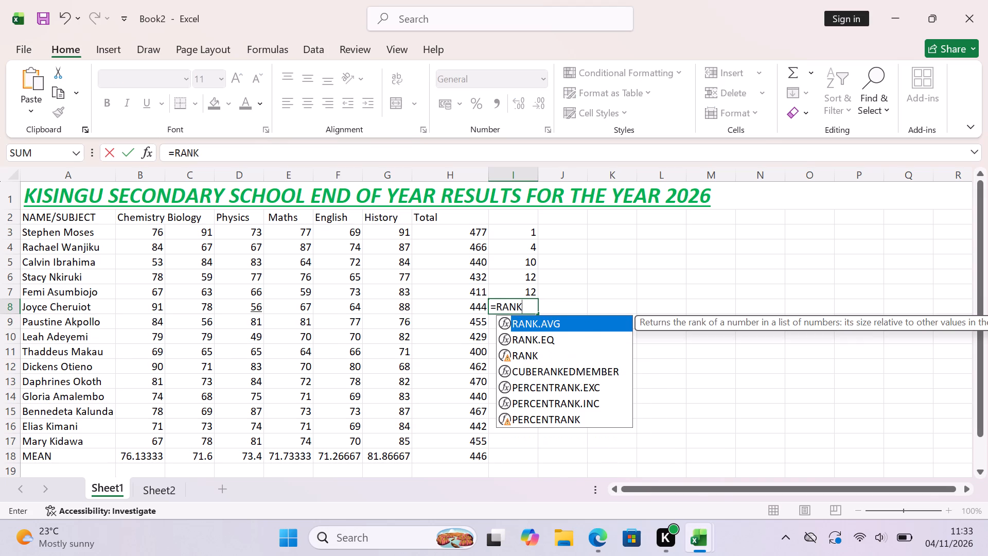
key(shift+parenleft)
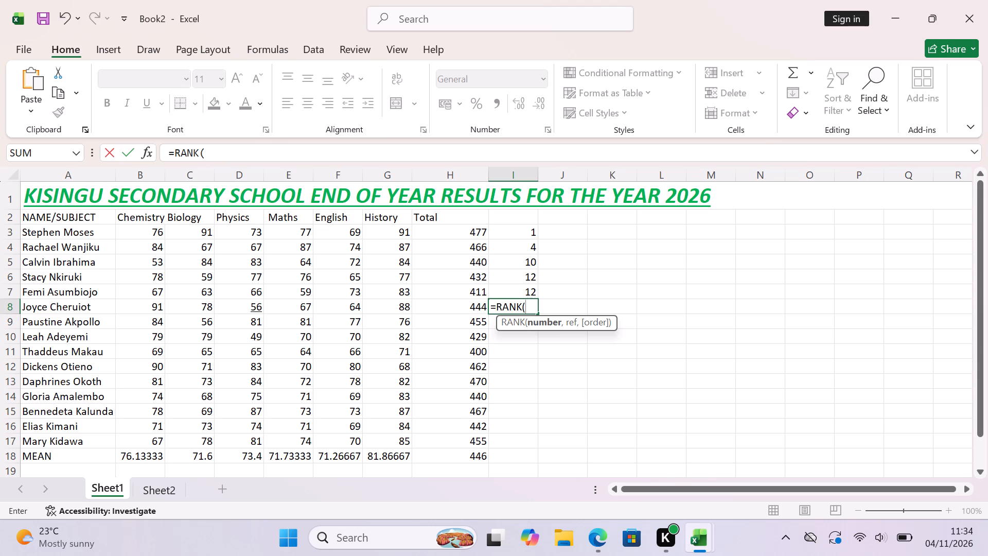
key(h)
key(8)
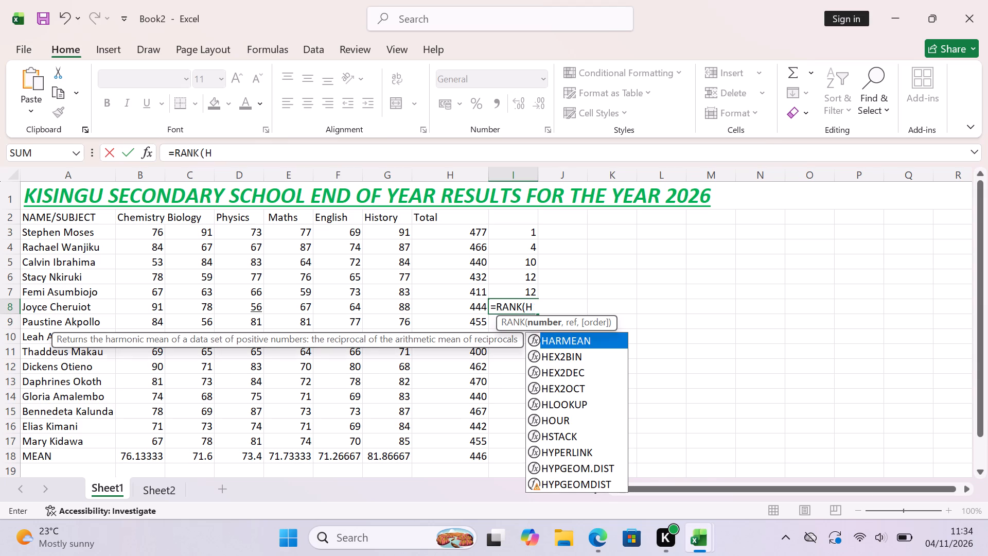
key(comma)
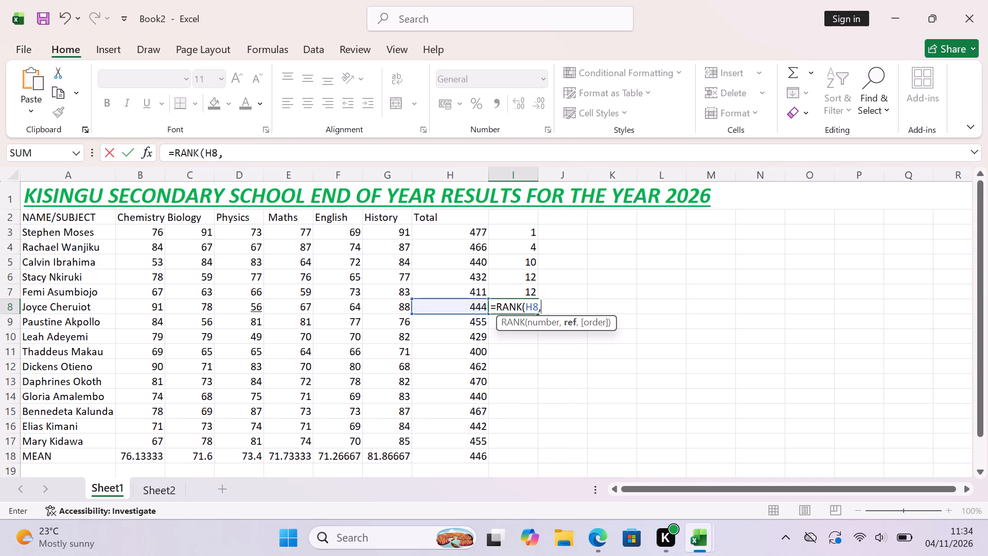
key(h)
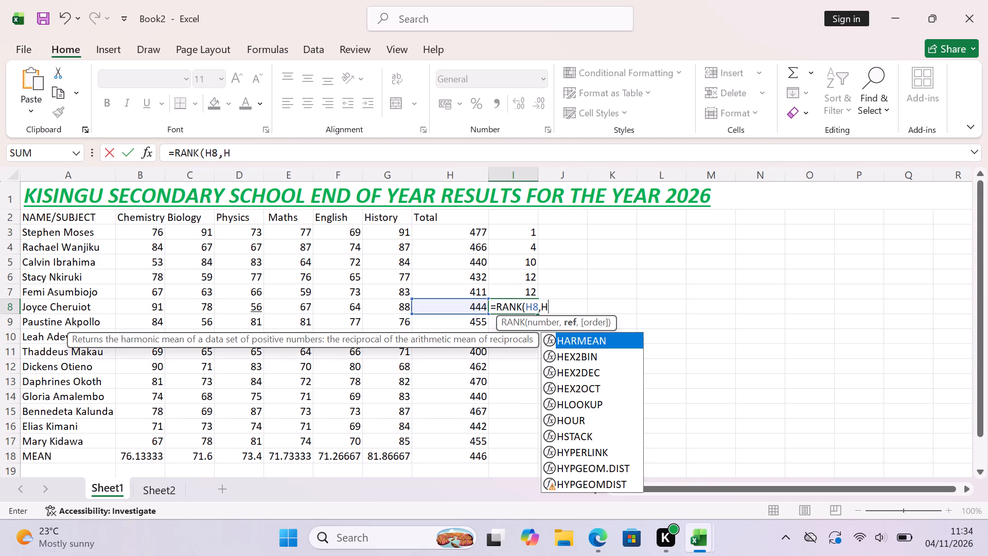
key(3)
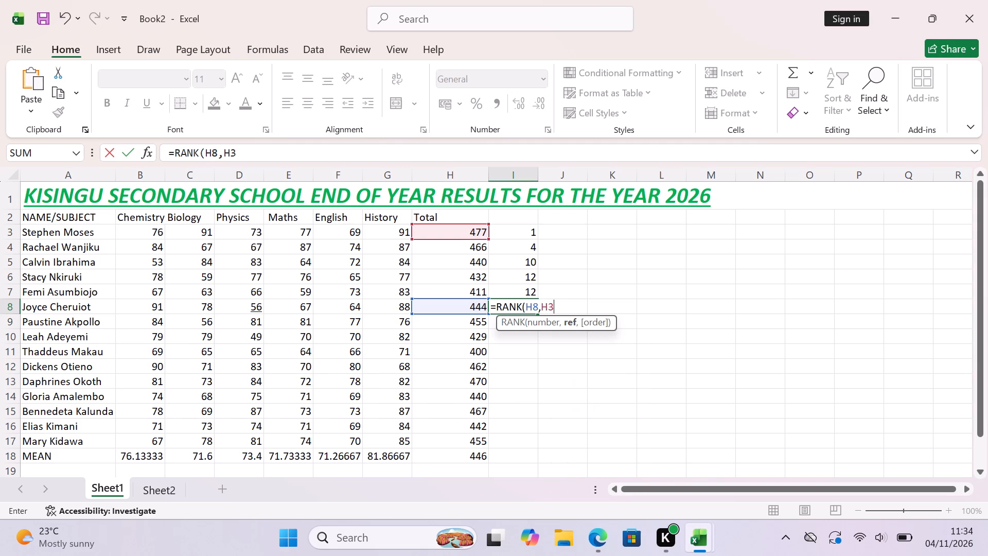
key(shift+colon)
key(h)
text(17)
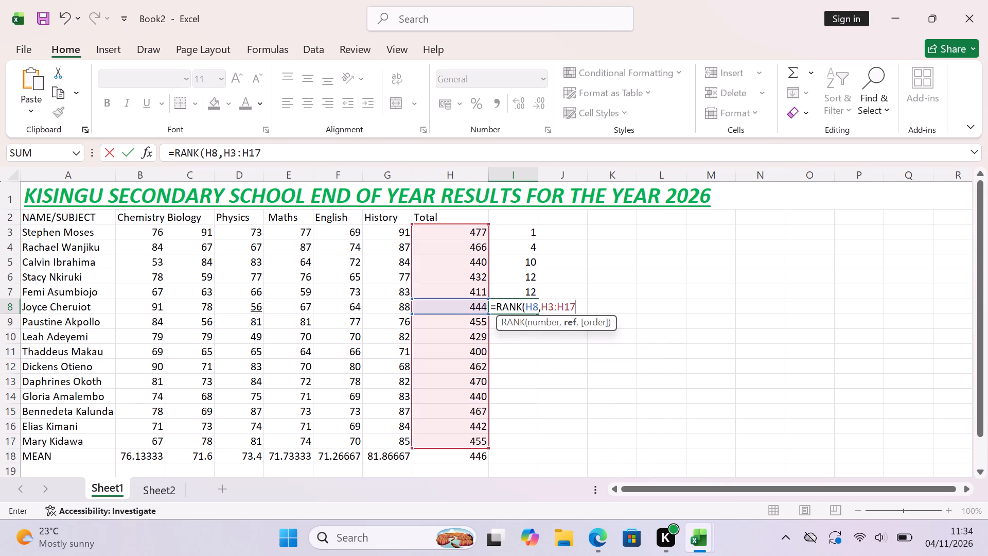
key(shift+parenright)
key(Return)
Enter the formula =RANK(H9,H3:H17) in cell I9 as the rank of the seventh student's total.
text(=RANK)
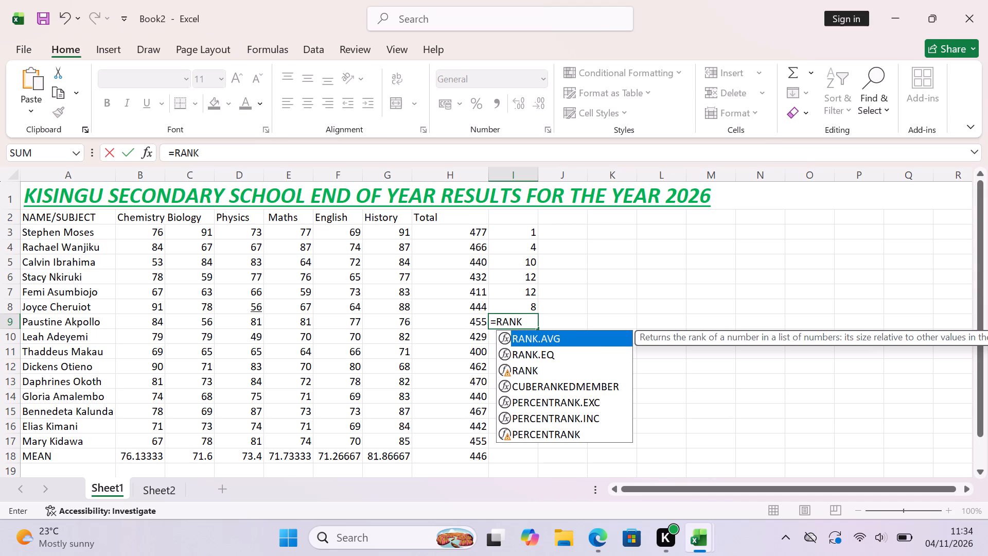
key(shift+parenleft)
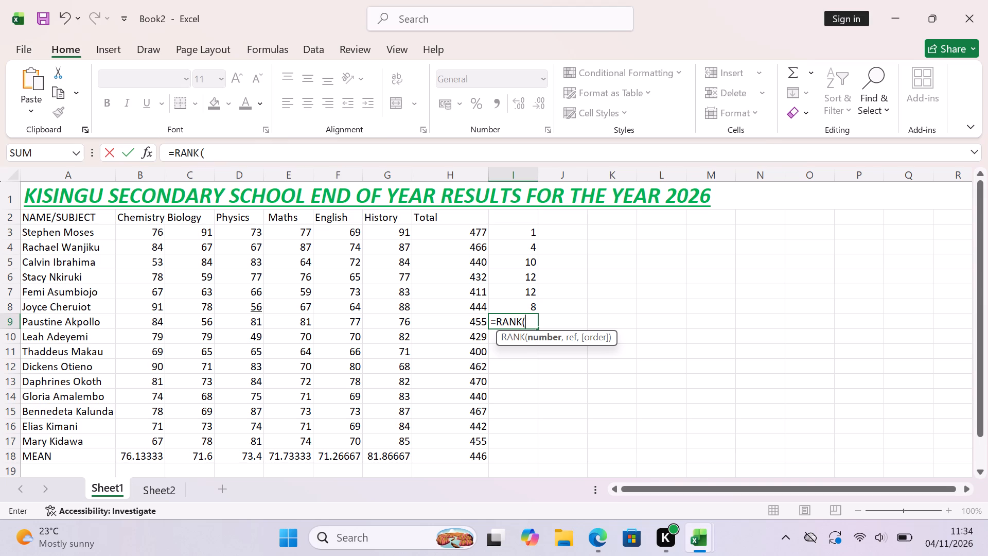
key(h)
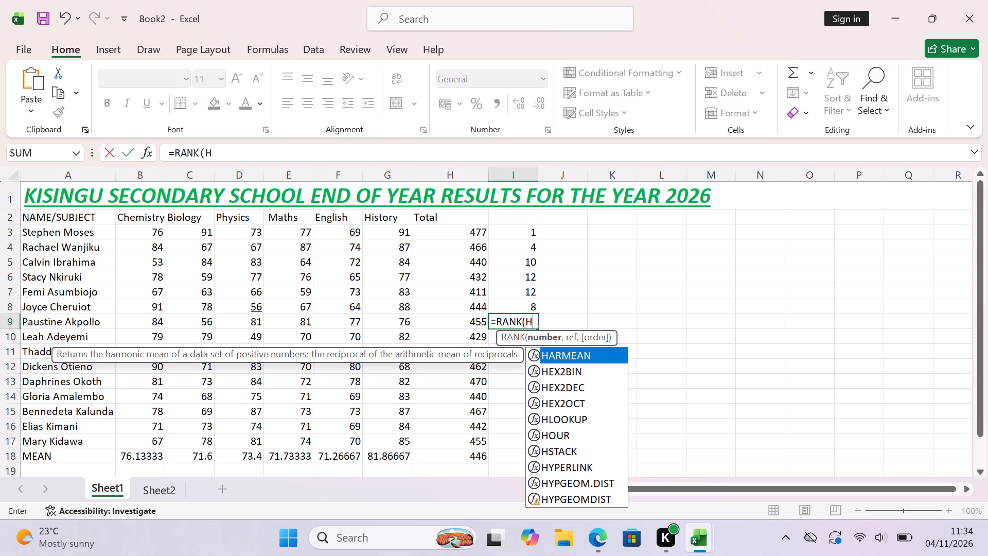
key(9)
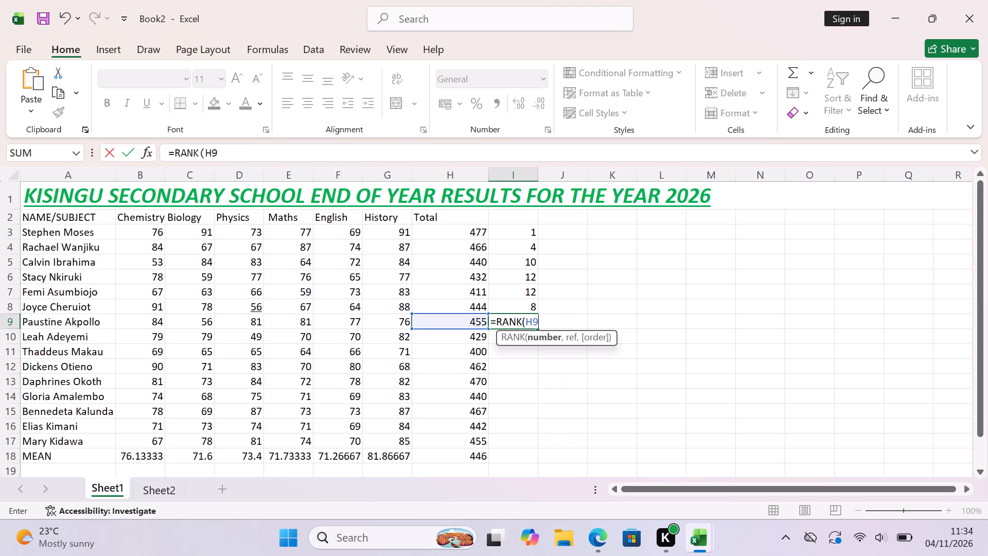
key(comma)
key(h)
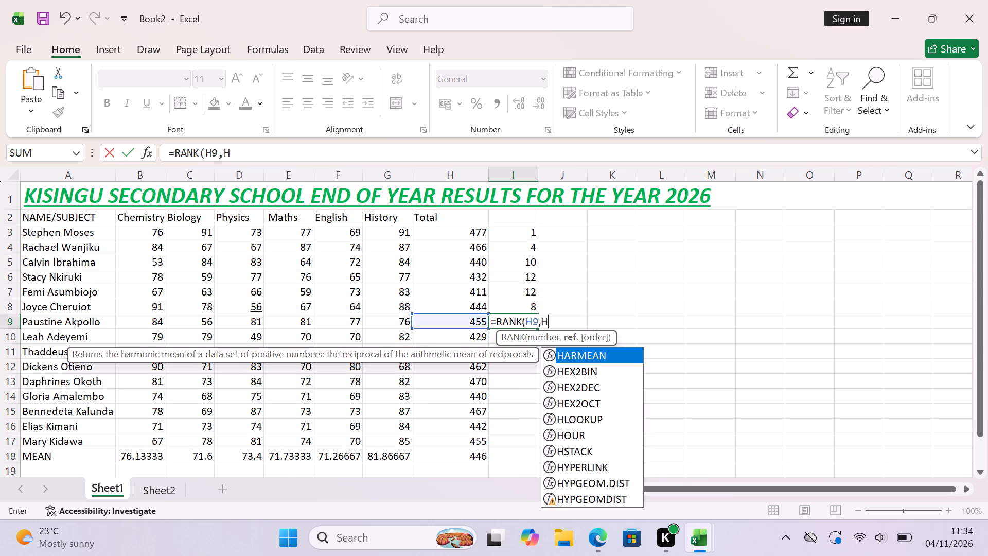
key(3)
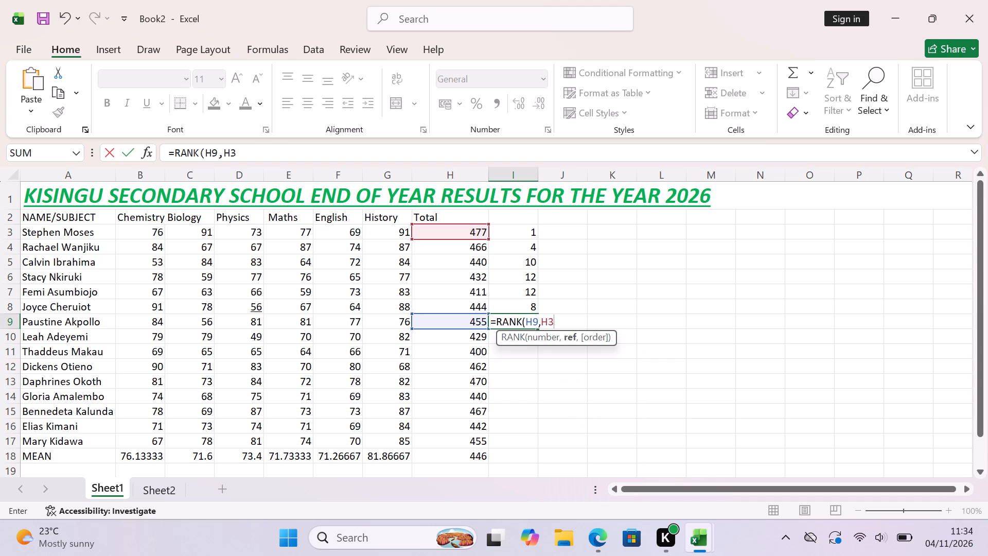
key(shift+colon)
text(H17)
key(shift+parenright)
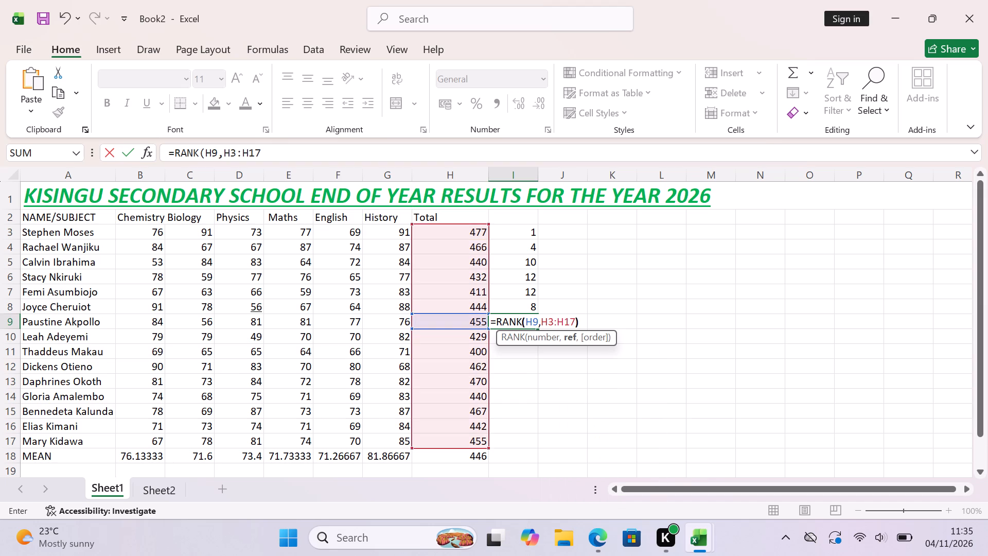
key(Return)
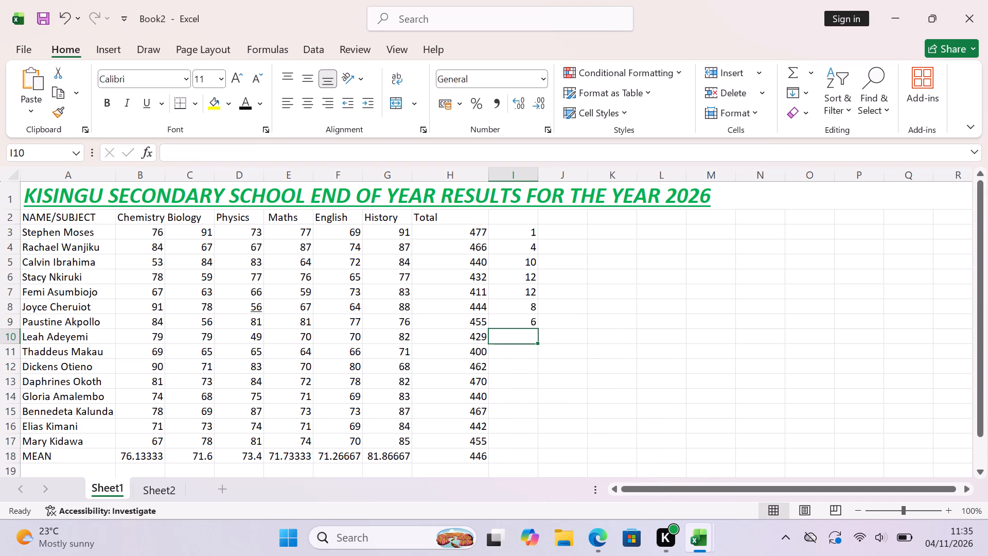
Enter the formula =RANK(H10,H3:H17) in cell I10 as the rank of the eighth student's total.
text(=RANK)
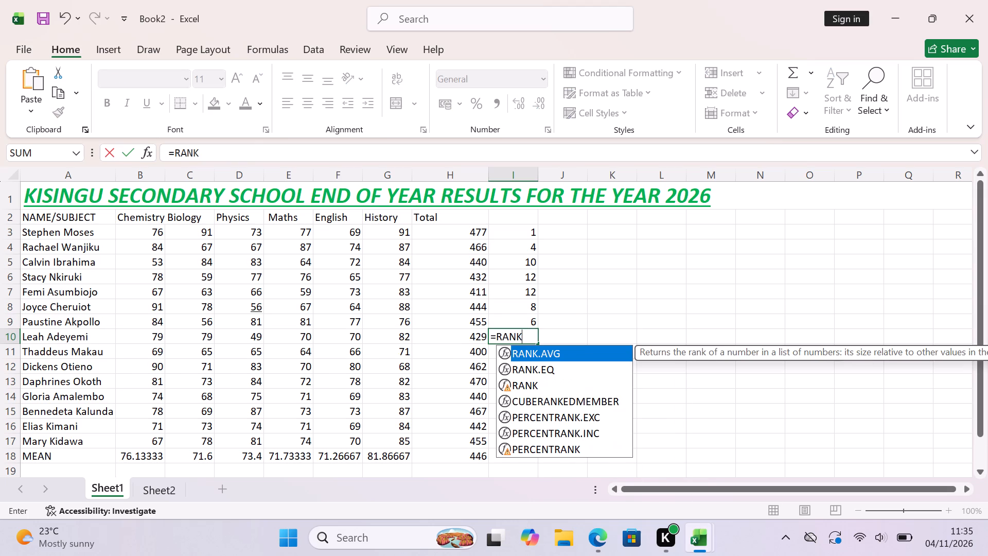
key(9)
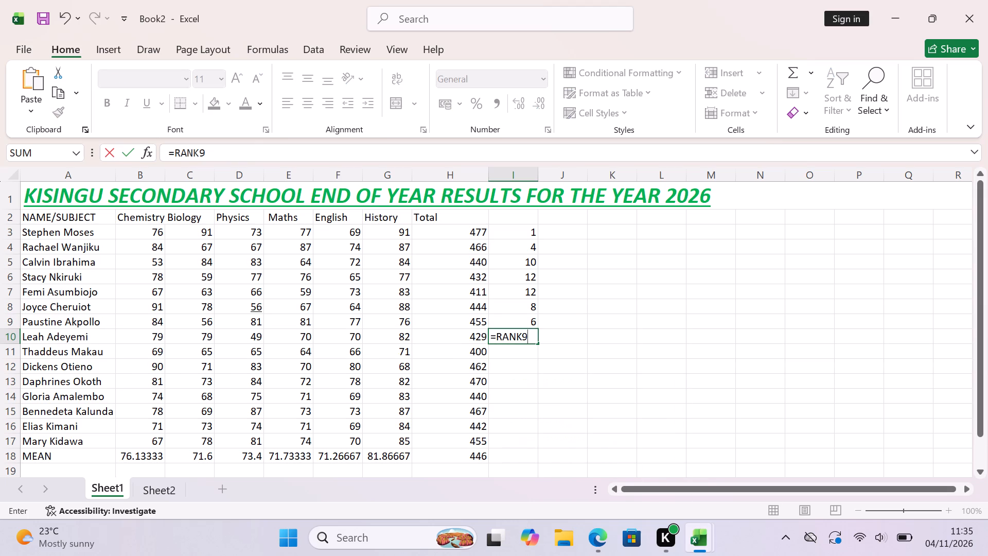
key(h)
key(1)
key(0)
key(comma)
key(h)
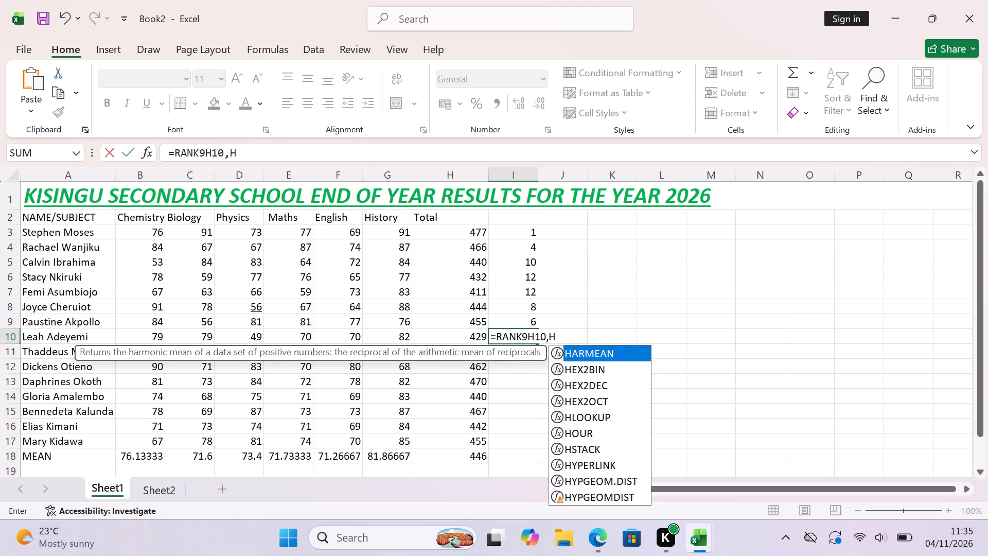
key(1)
key(o)
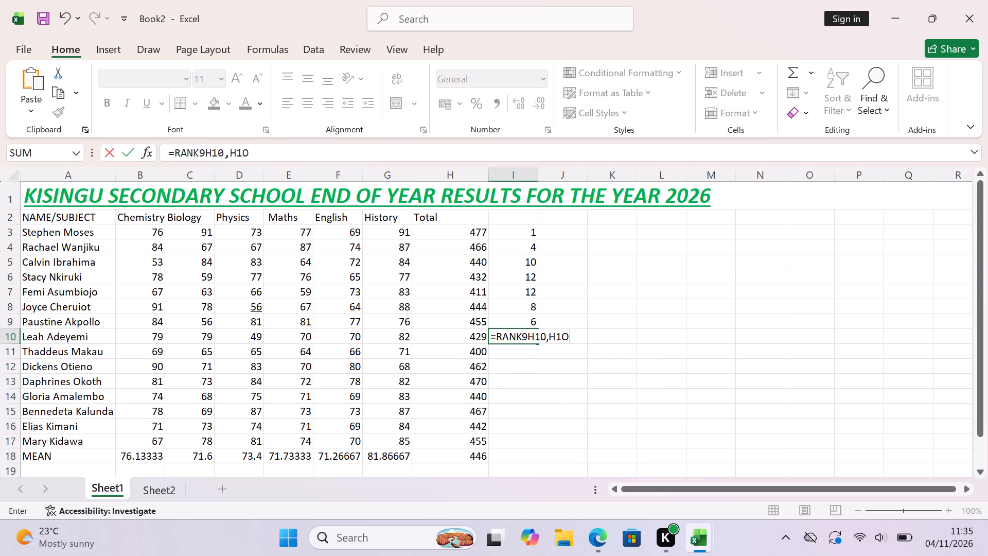
key(BackSpace)
key(0)
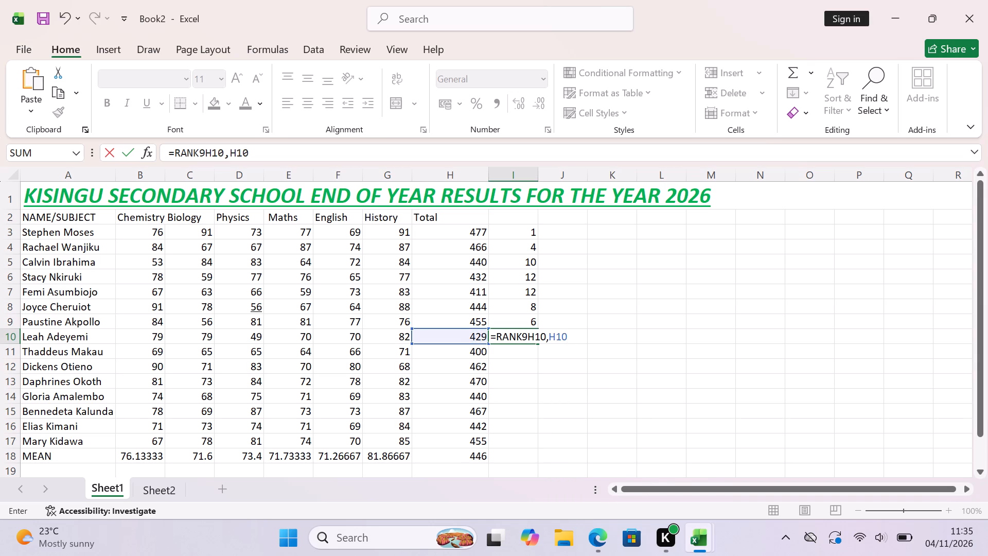
key(BackSpace)
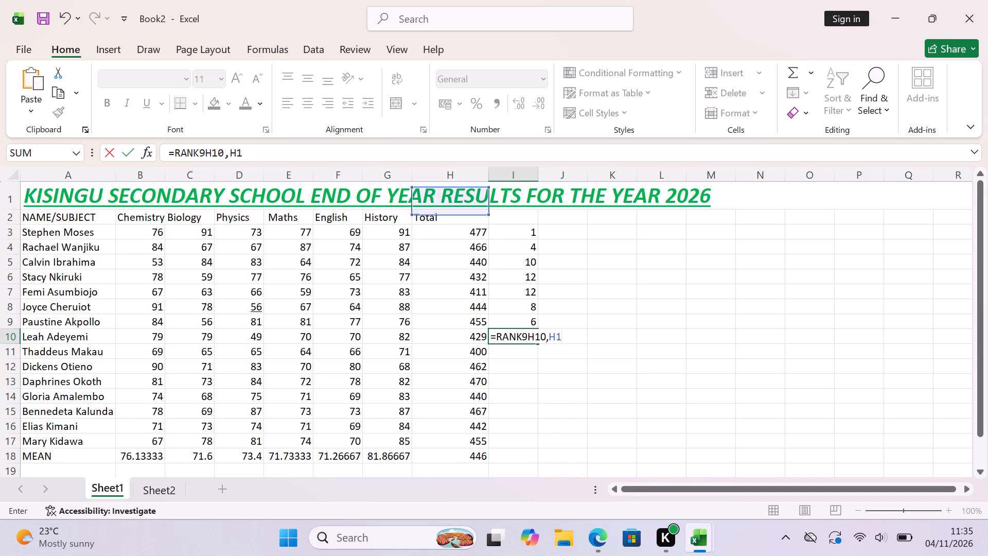
key(BackSpace)
key(3)
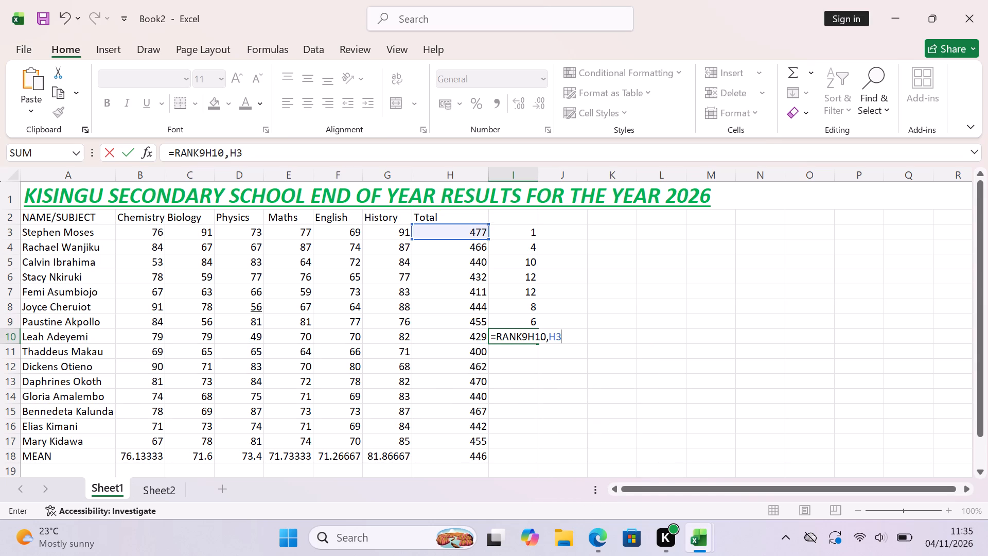
key(shift+colon)
text(H17)
key(shift+parenright)
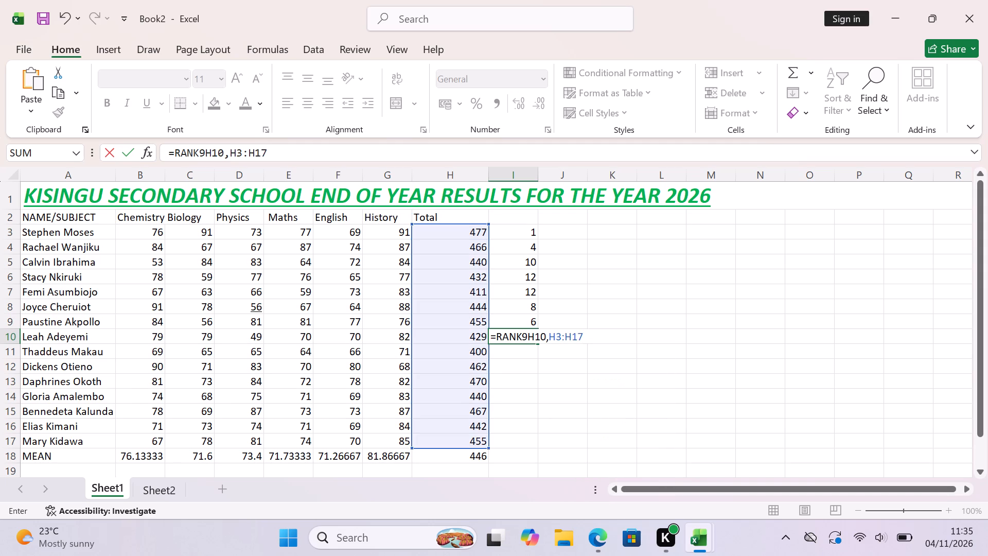
key(Return)
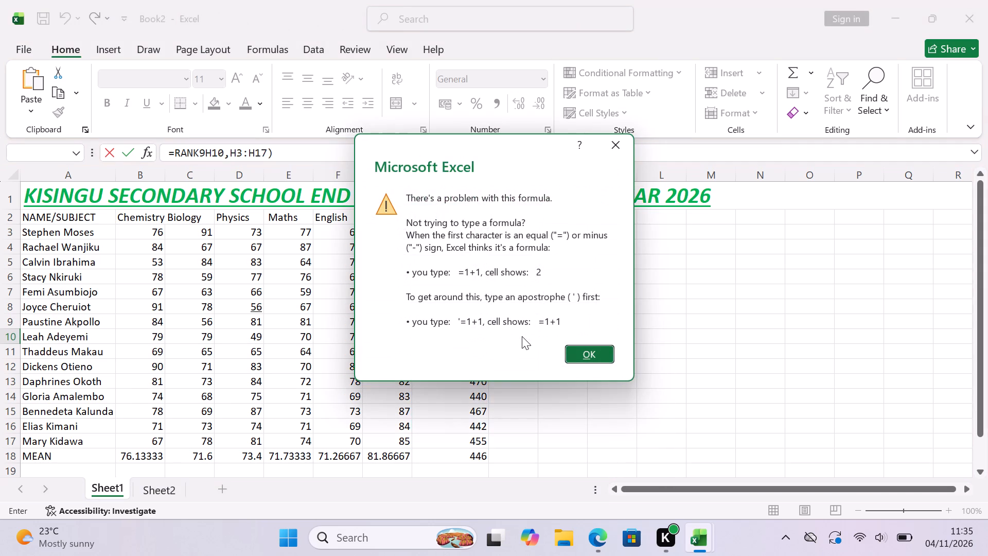
click(620, 134)
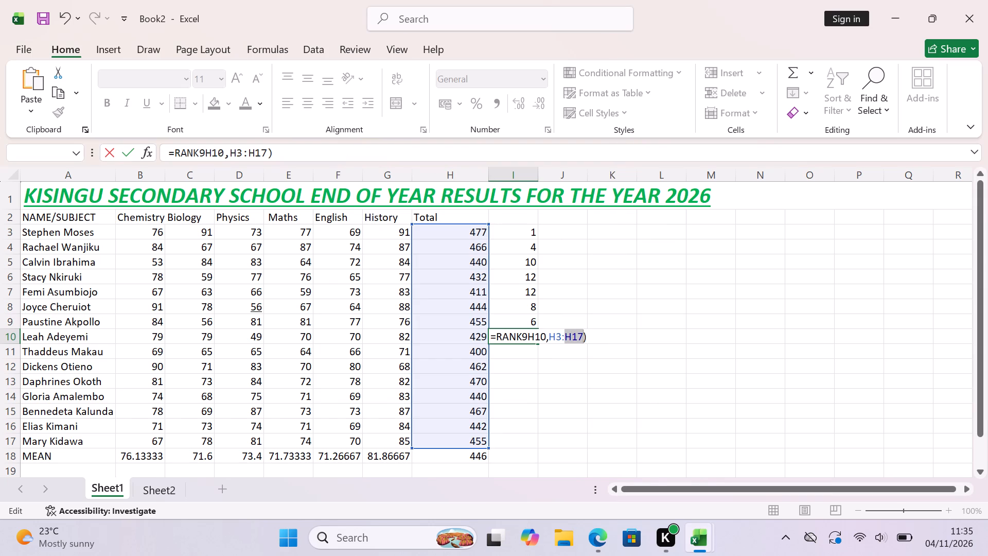
click(526, 337)
key(BackSpace)
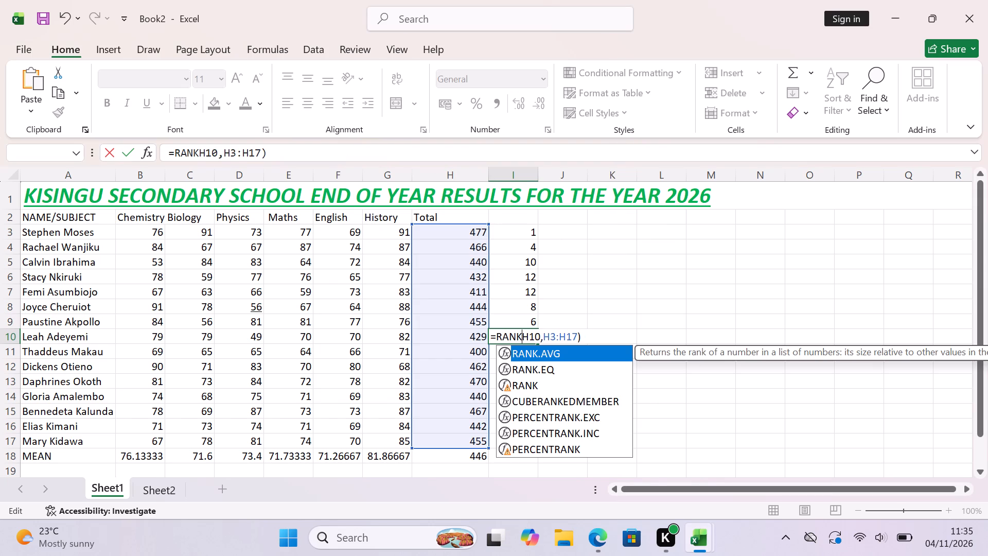
key(shift+parenleft)
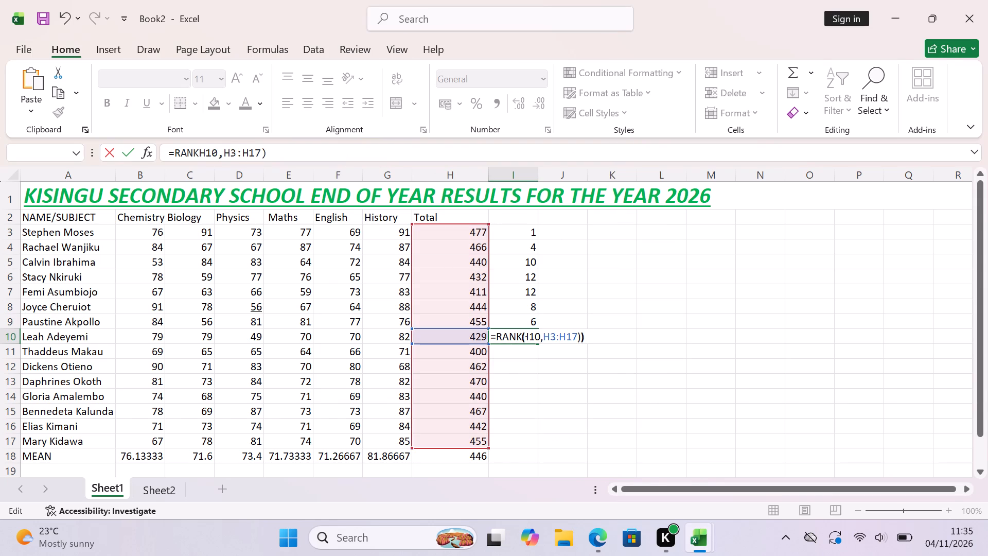
click(584, 333)
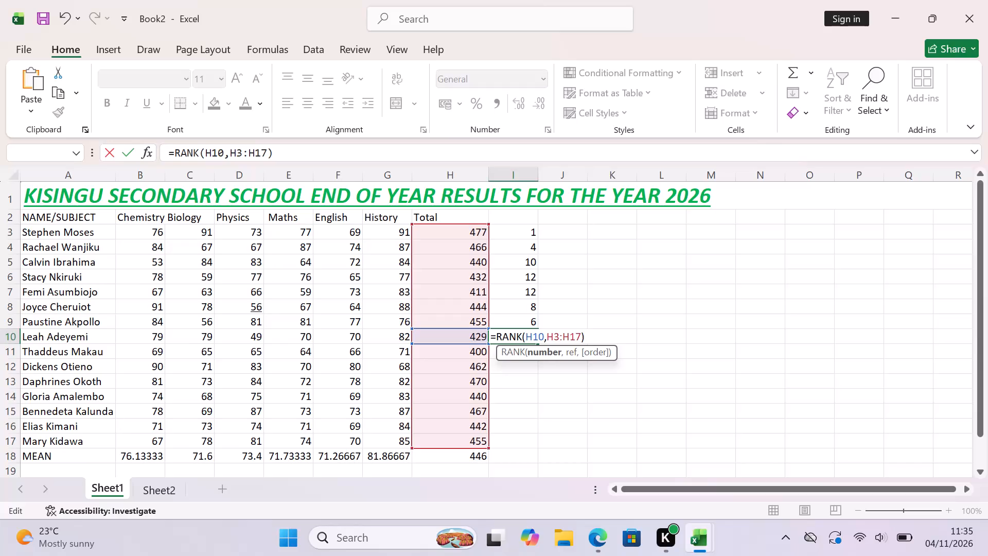
key(Return)
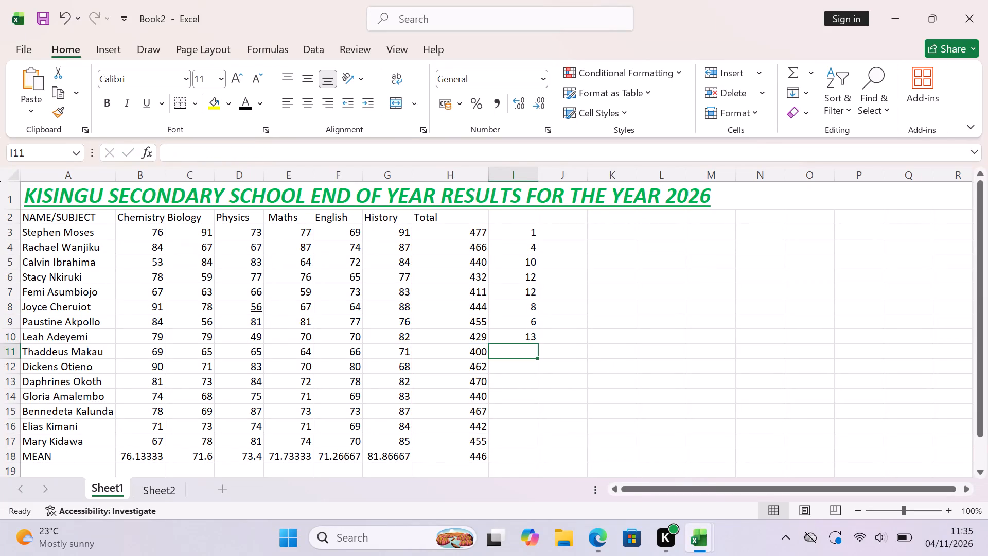
Try to enter the formula =RANK(H11,H3;H17) in cell I11 as the rank of the ninth student's total.
key(equal)
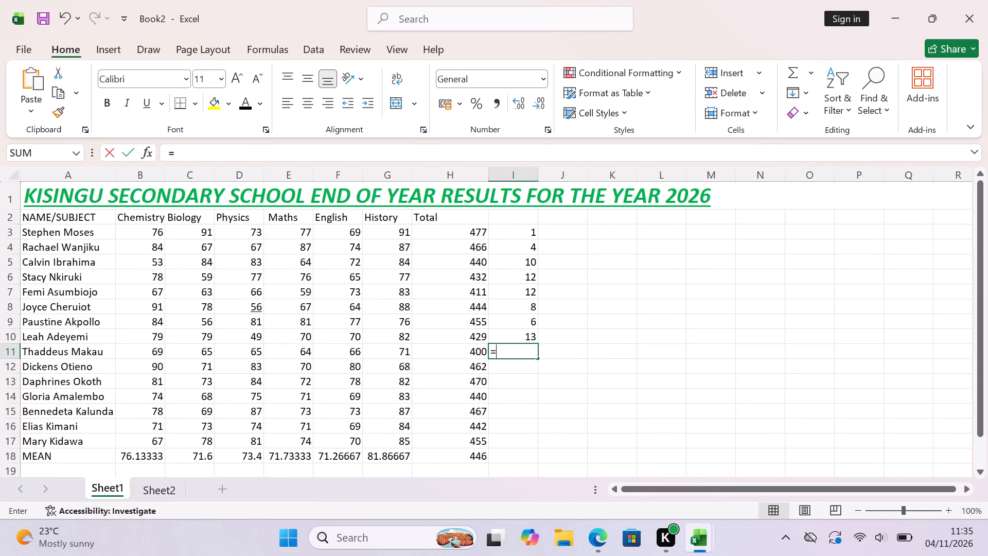
text(RANK)
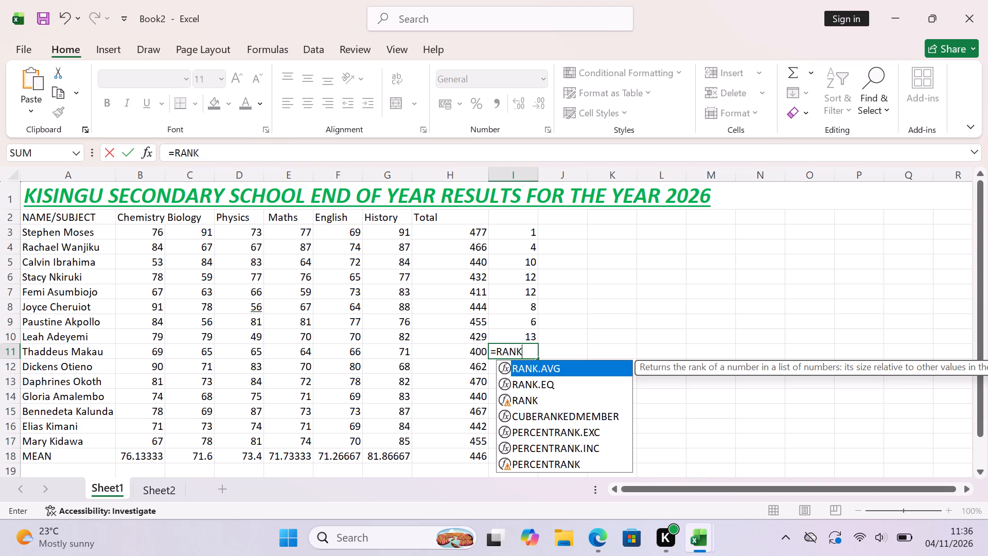
key(h)
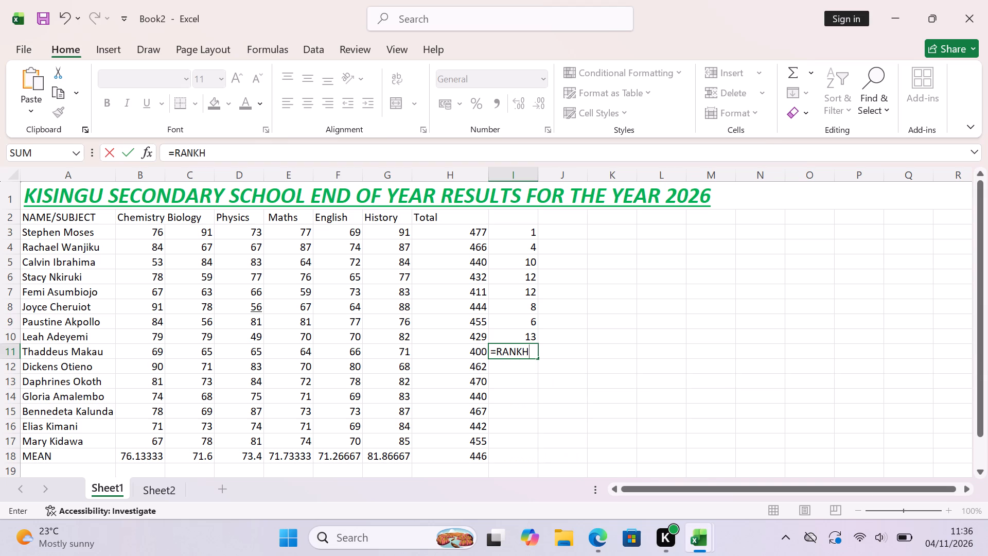
text(11)
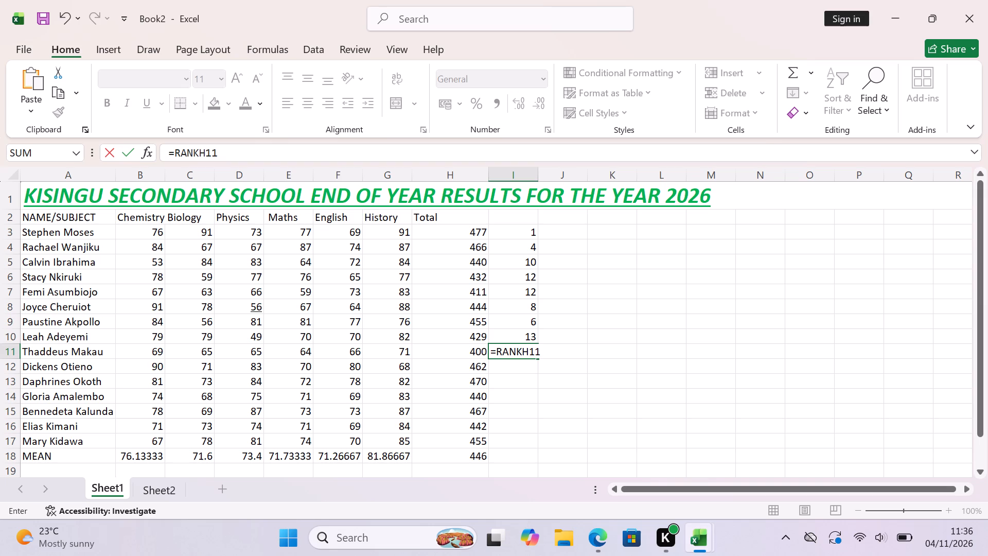
click(521, 351)
key(shift+parenleft)
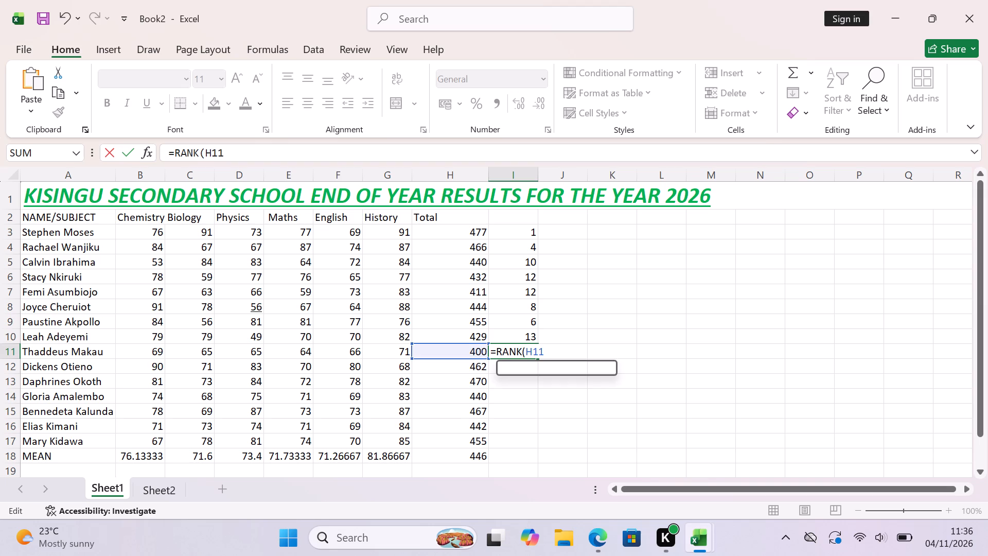
click(545, 351)
key(comma)
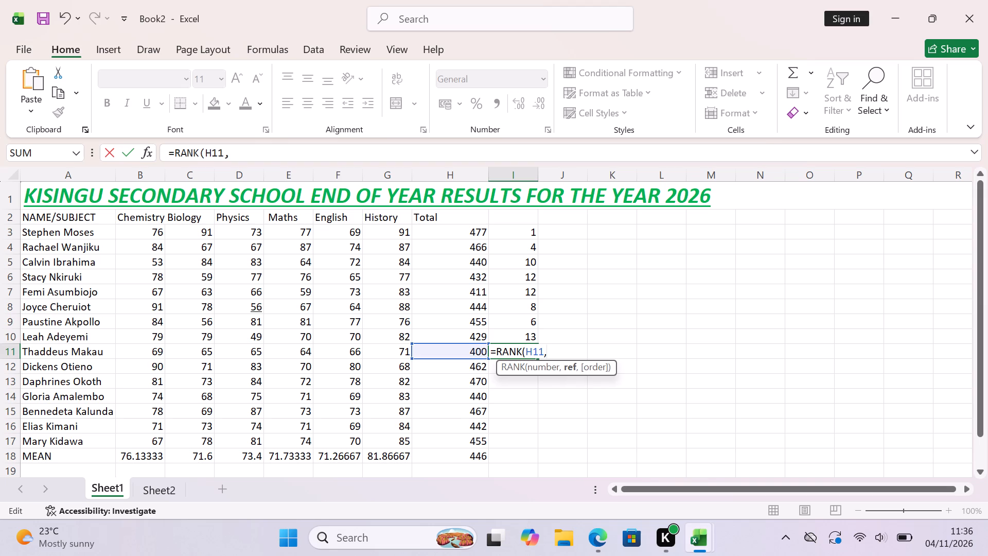
key(h)
key(3)
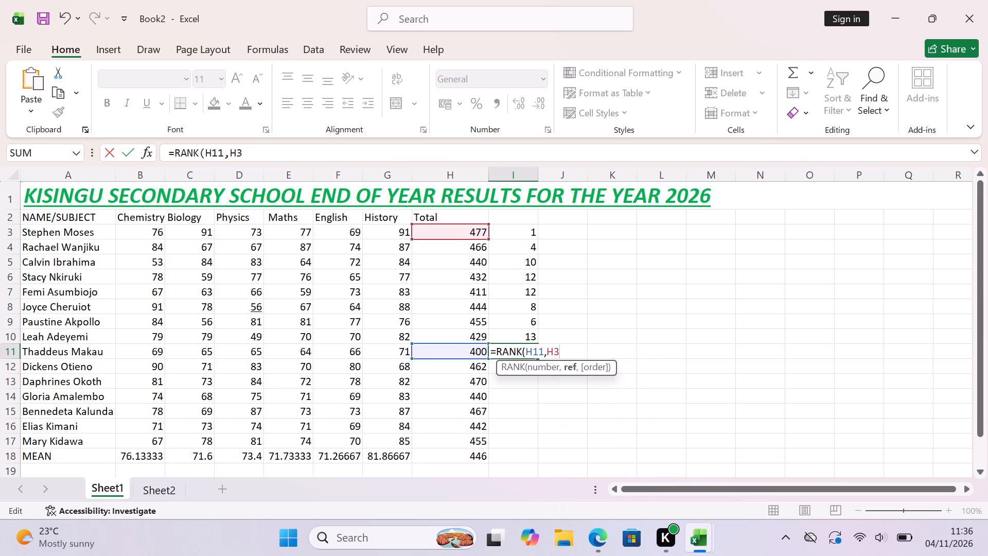
key(semicolon)
text(H17)
key(0)
key(BackSpace)
key(shift+parenright)
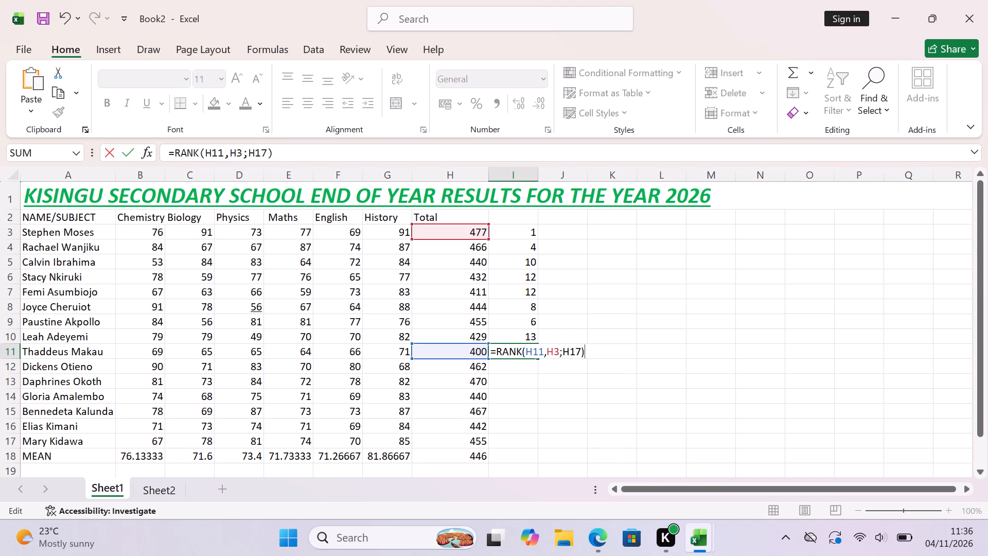
key(Return)
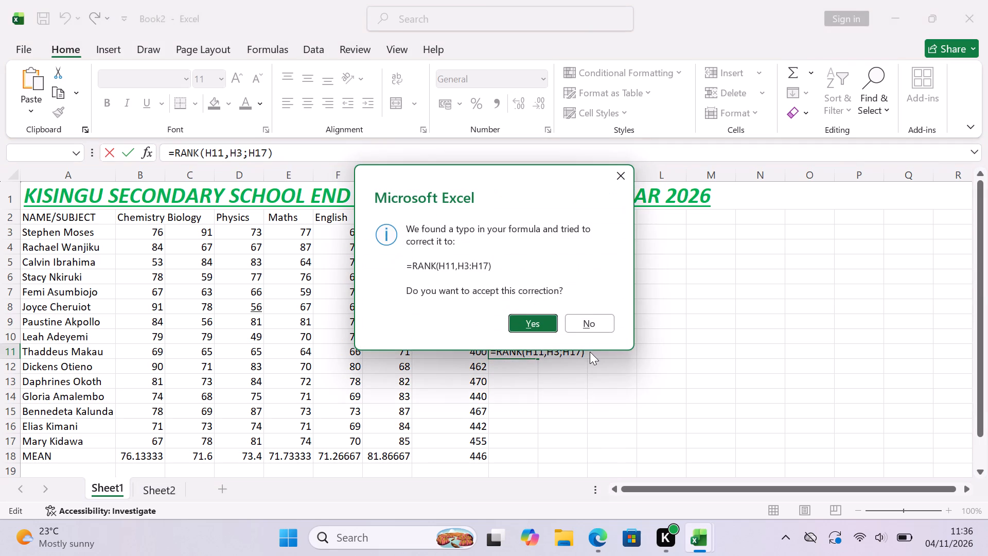
click(621, 170)
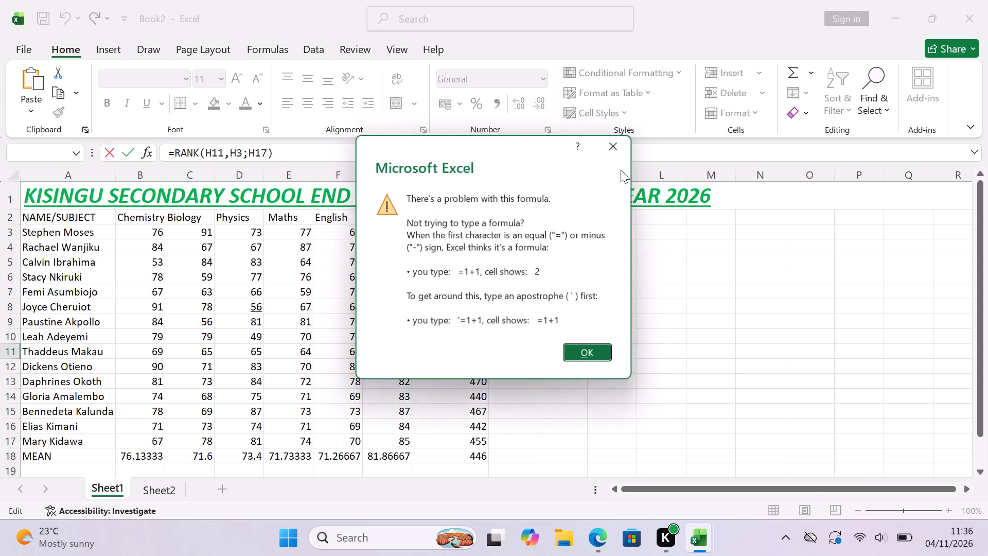
click(621, 170)
click(620, 151)
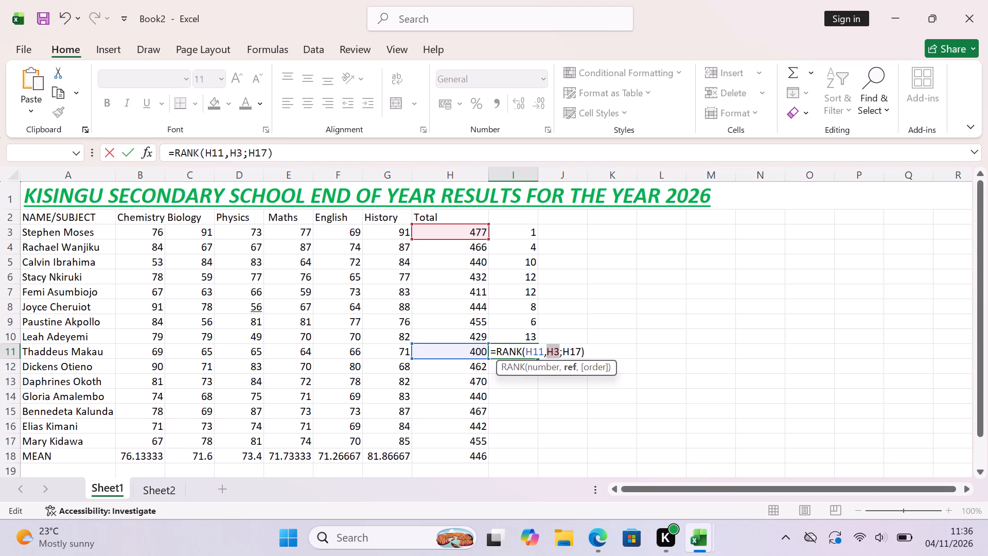
Replace the semicolon in cell I11's formula with a colon, making it =RANK(H11,H3:H17).
click(586, 353)
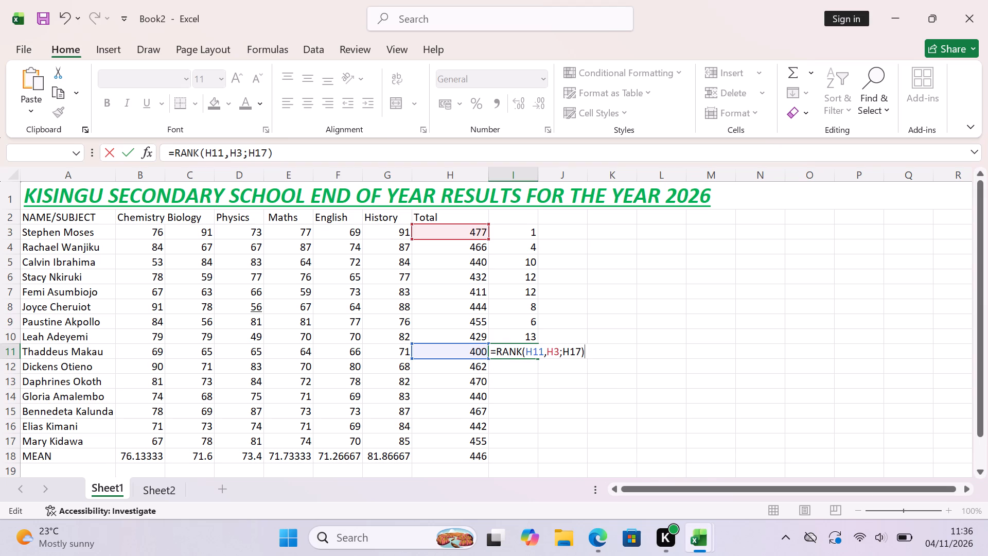
click(562, 351)
key(BackSpace)
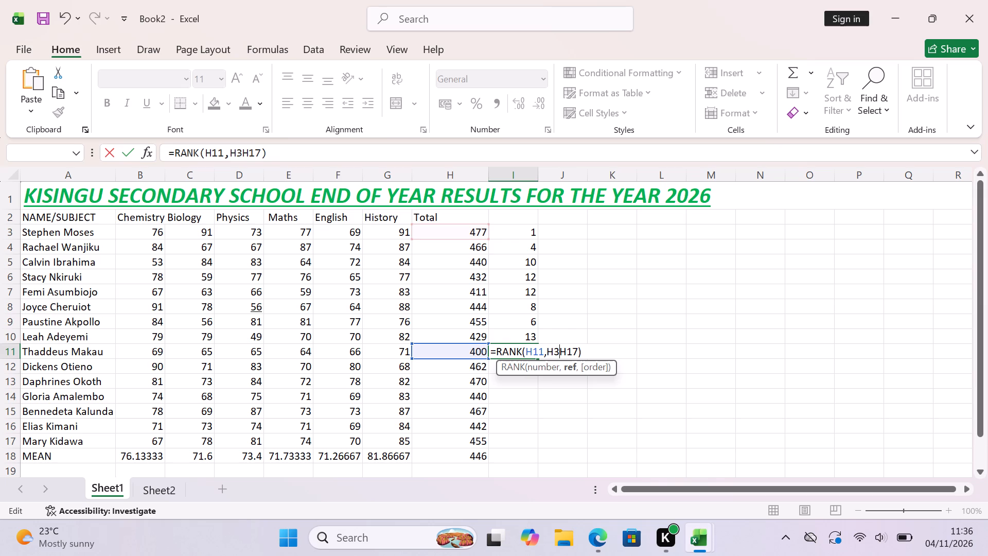
key(shift+colon)
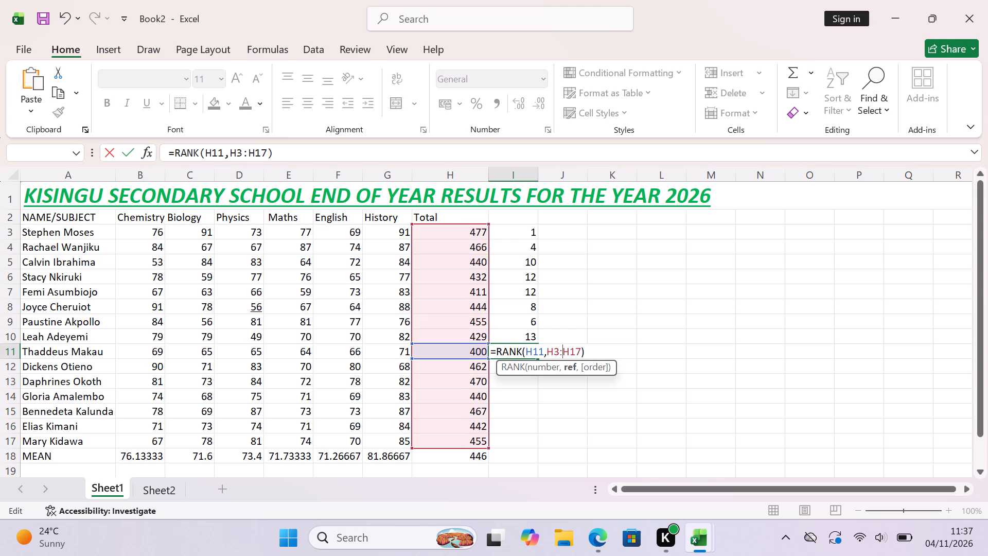
key(Return)
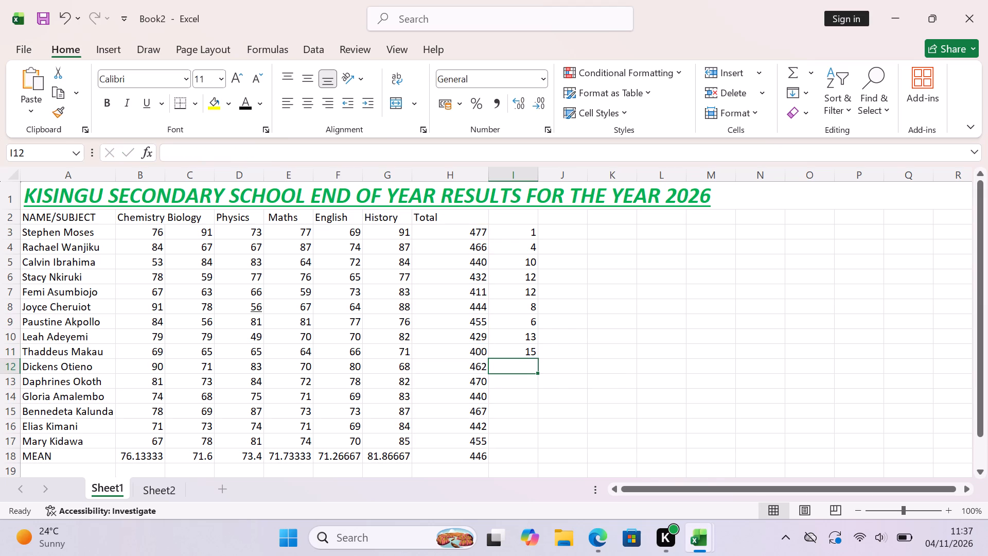
Enter the formula =RANK(H12,H3:H17) in cell I12 as the rank of the tenth student's total.
key(equal)
text(RAN)
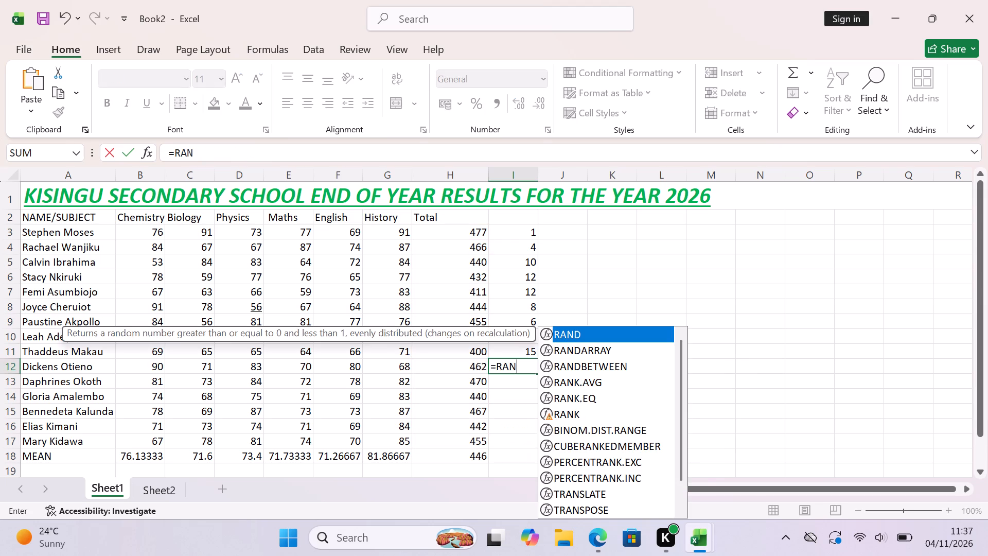
key(k)
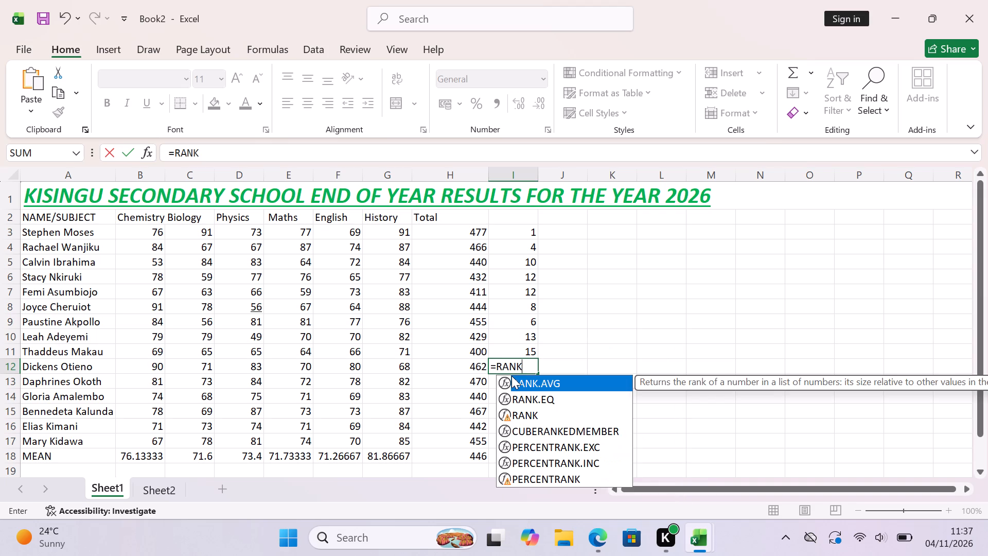
key(shift+parenleft)
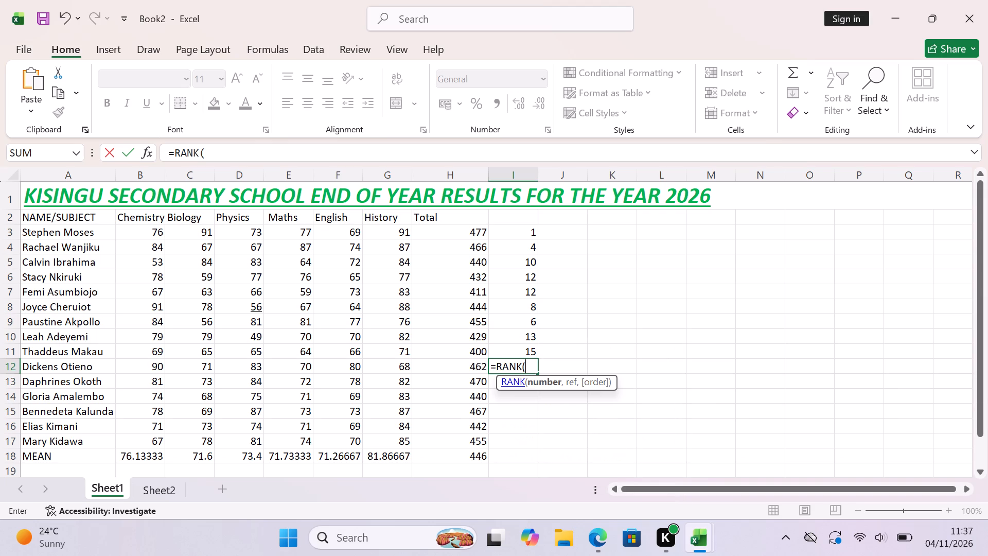
key(h)
text(12)
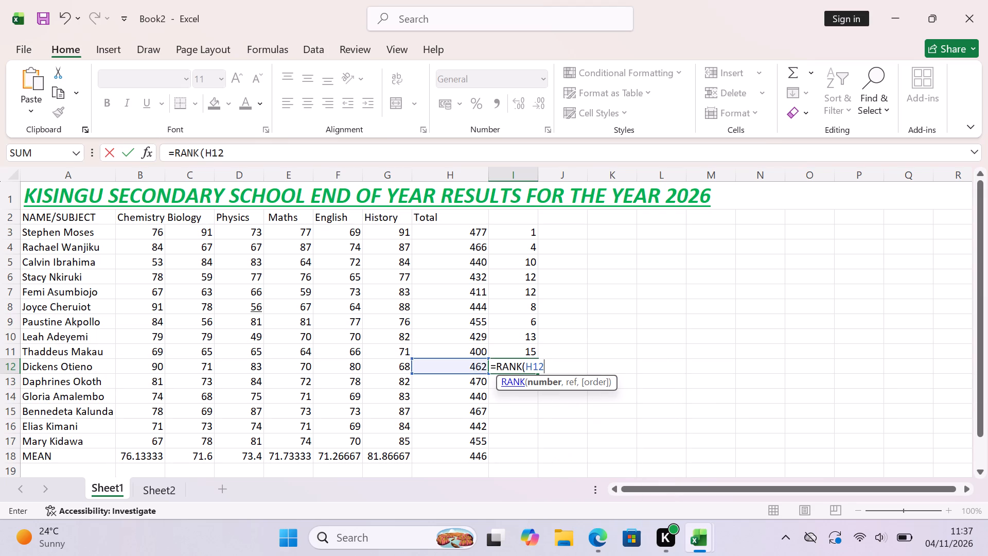
key(comma)
key(h)
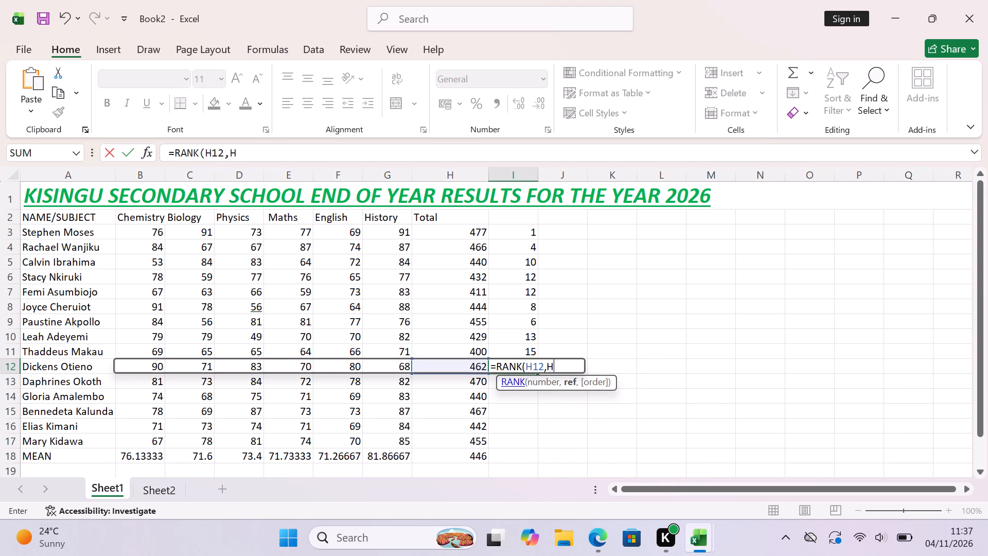
key(3)
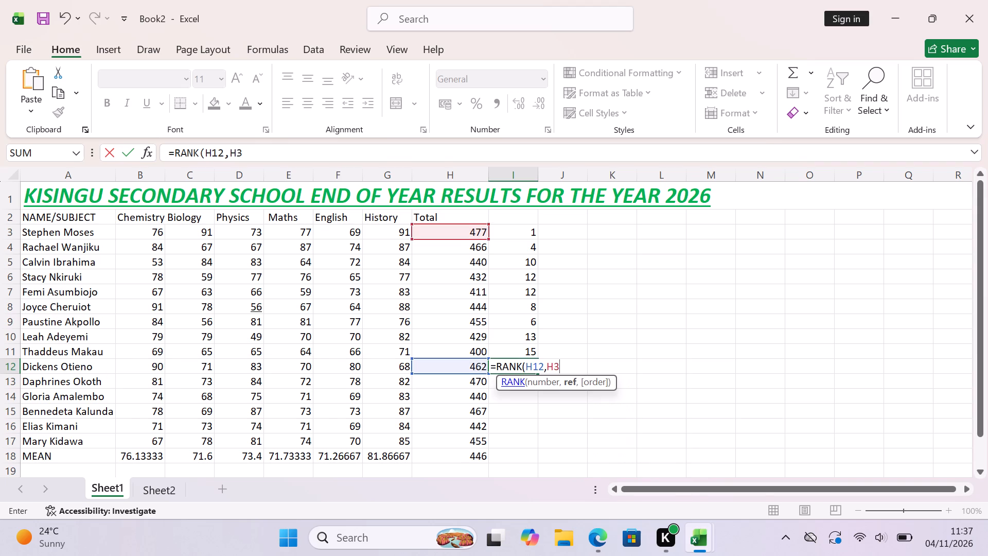
key(shift+colon)
key(h)
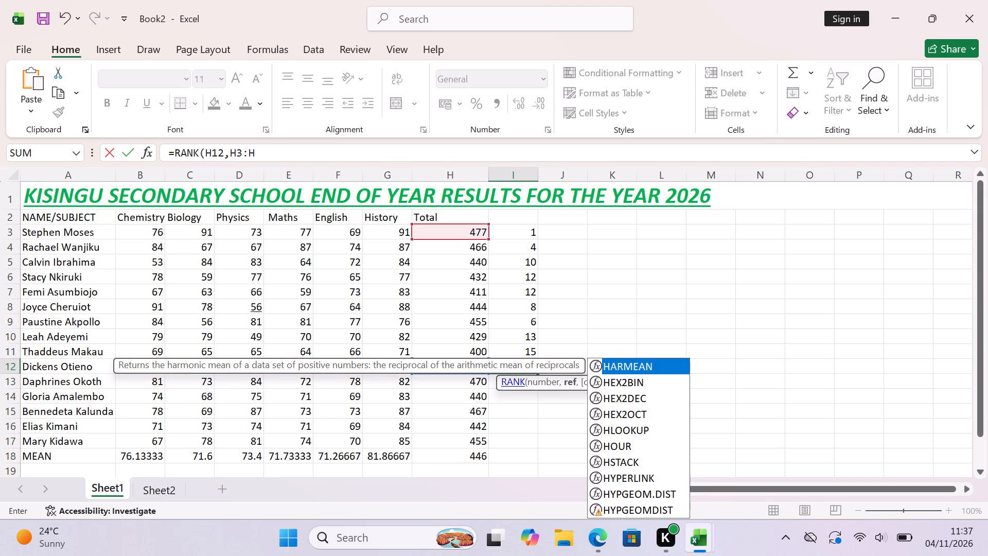
text(17)
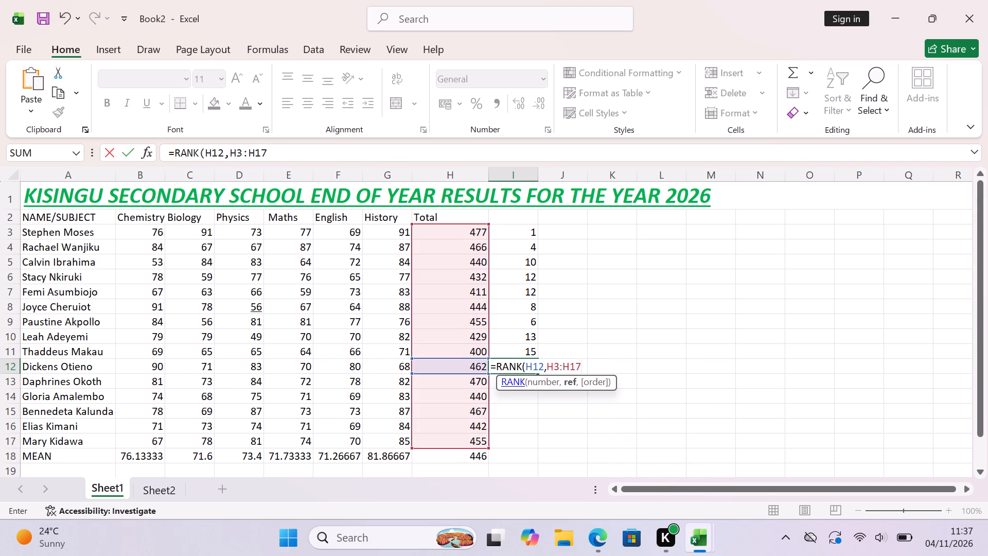
key(shift+parenright)
key(Return)
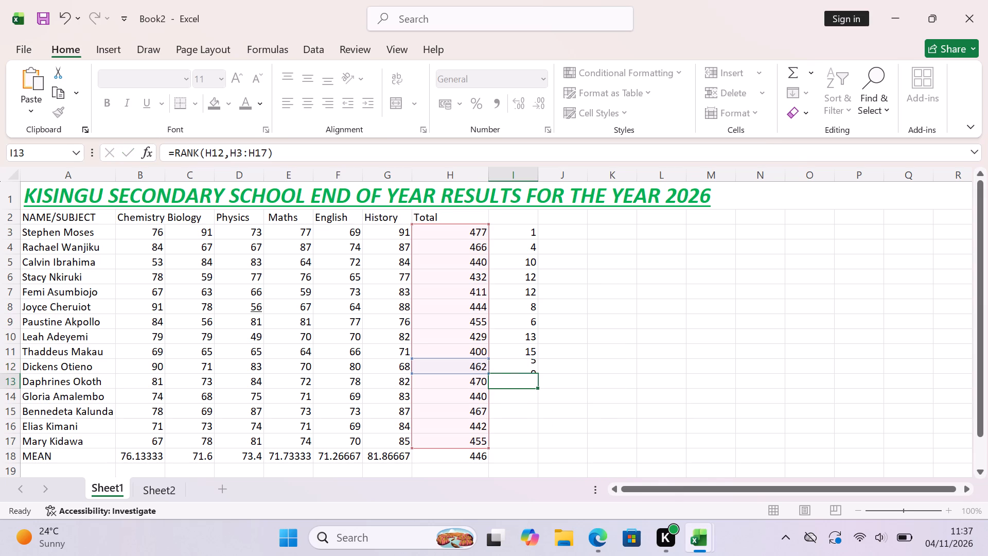
Enter the formula =RANK(H13,H3:H17) in cell I13 as the rank of the eleventh student's total.
key(equal)
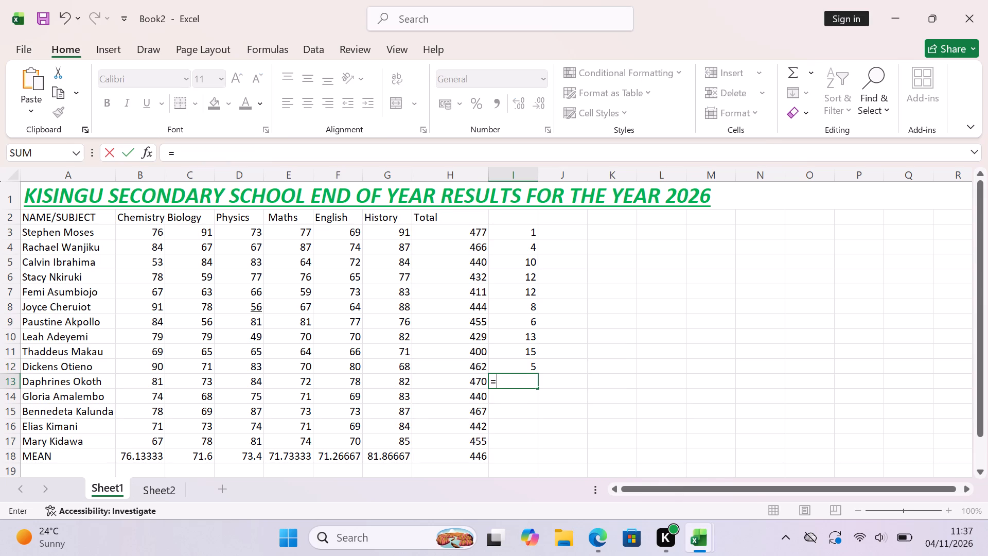
text(RANK)
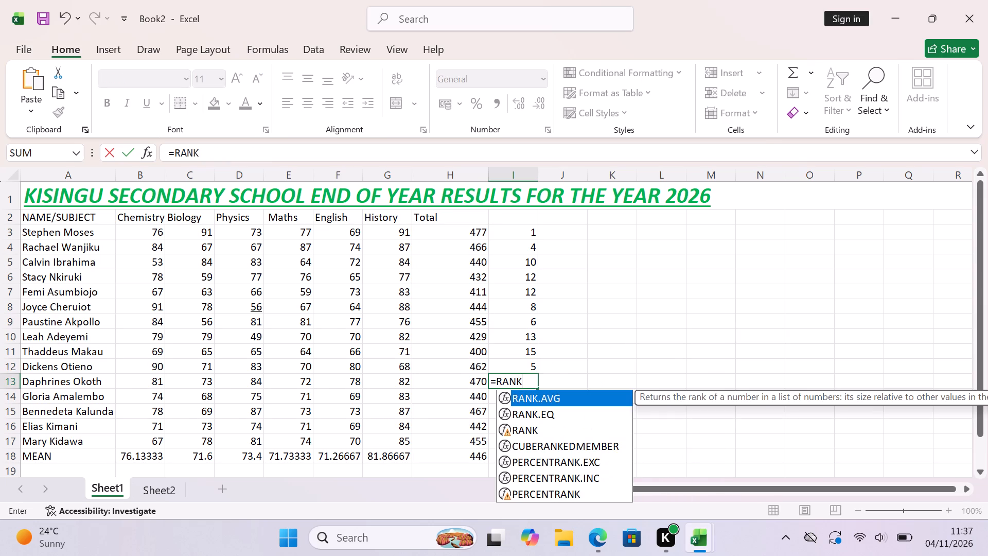
key(shift+parenleft)
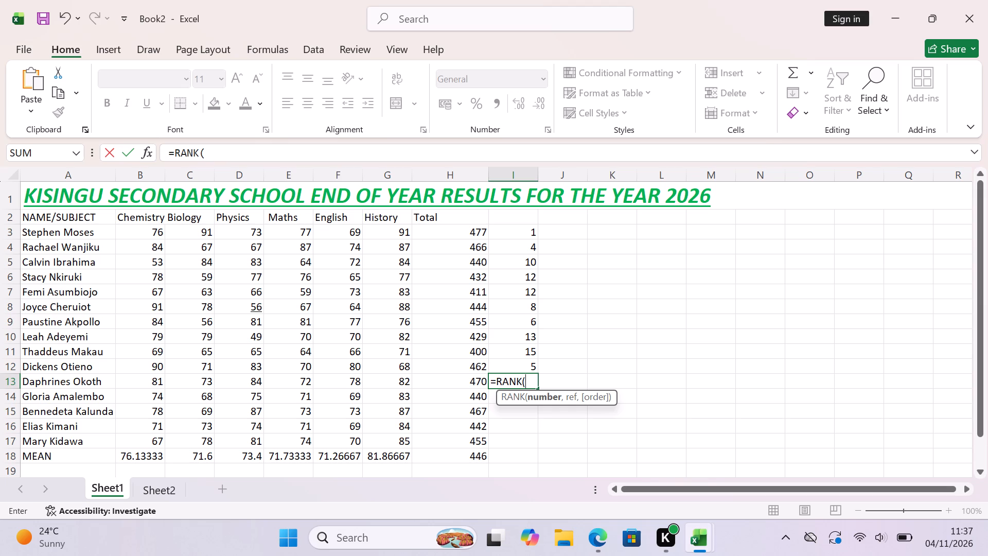
key(h)
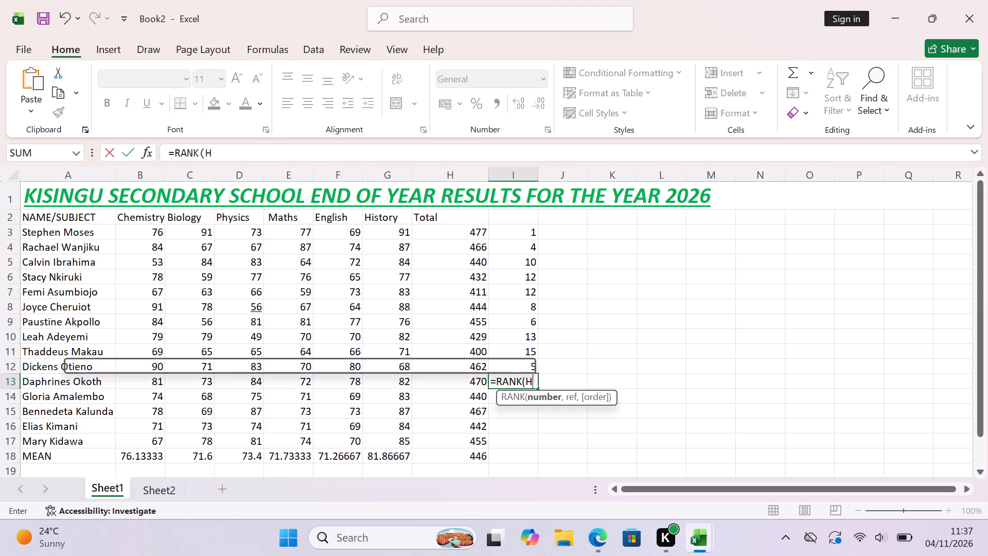
text(13)
key(comma)
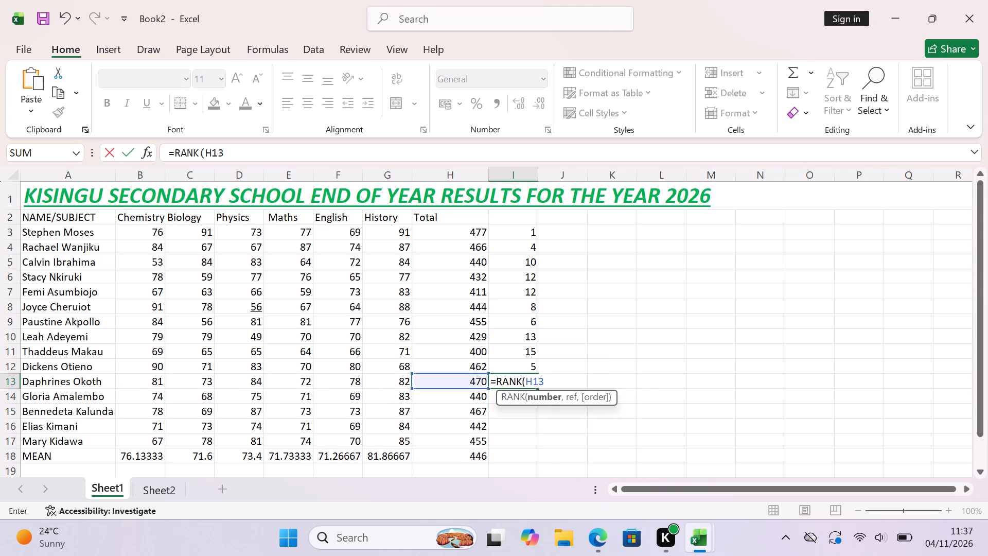
text(H3)
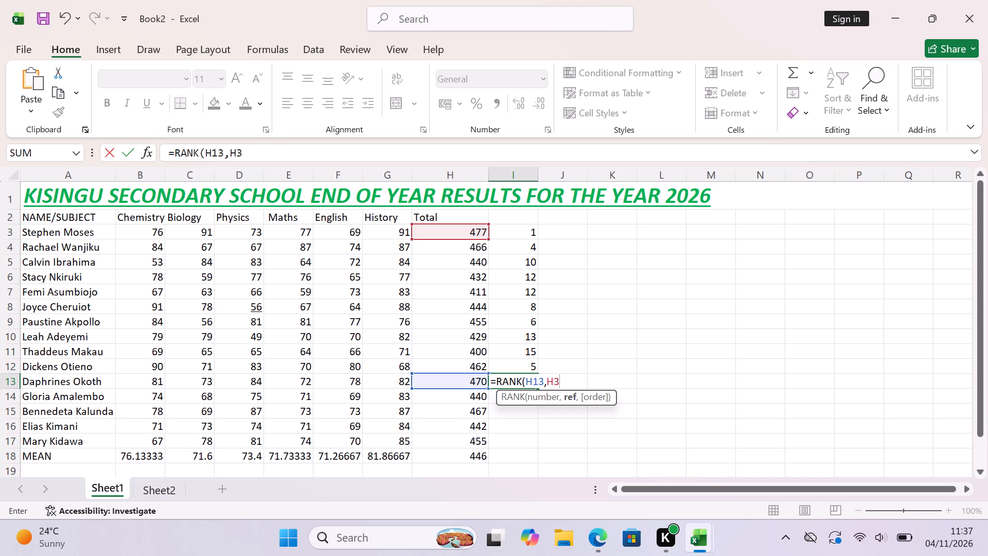
key(shift+colon)
text(H17)
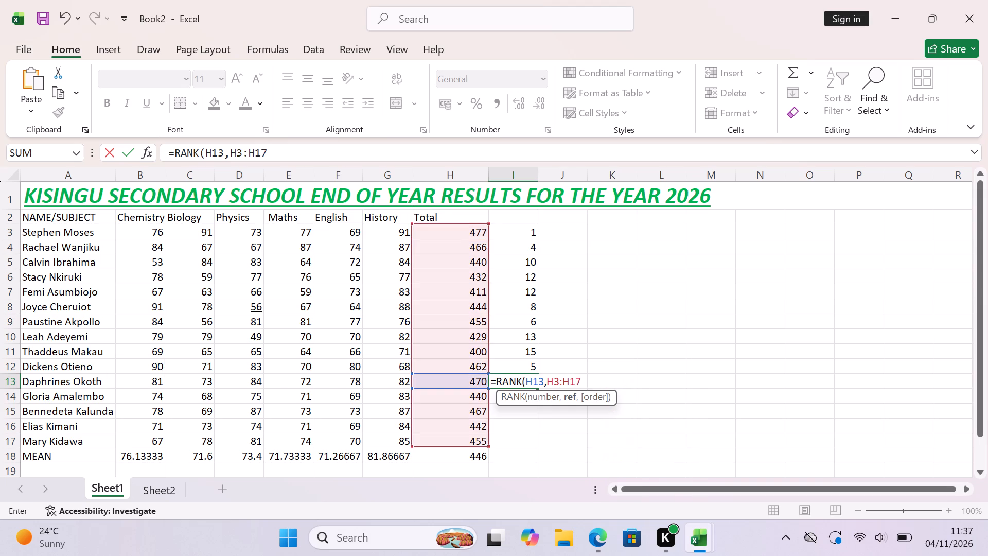
key(shift+parenright)
key(Return)
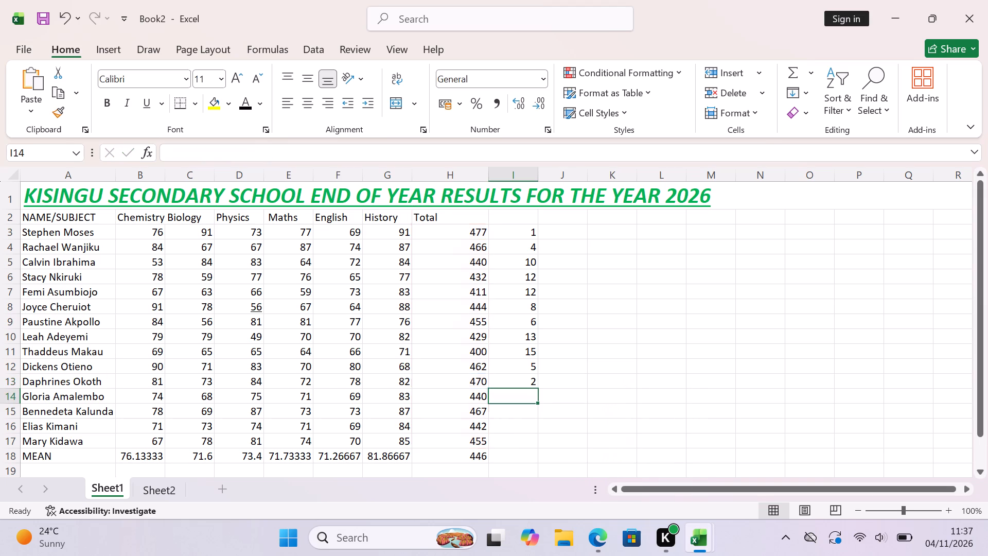
Try to enter the formula =RANK(H14,H3:H17) in cell I14 as the rank of the twelfth student's total.
text(=RANK)
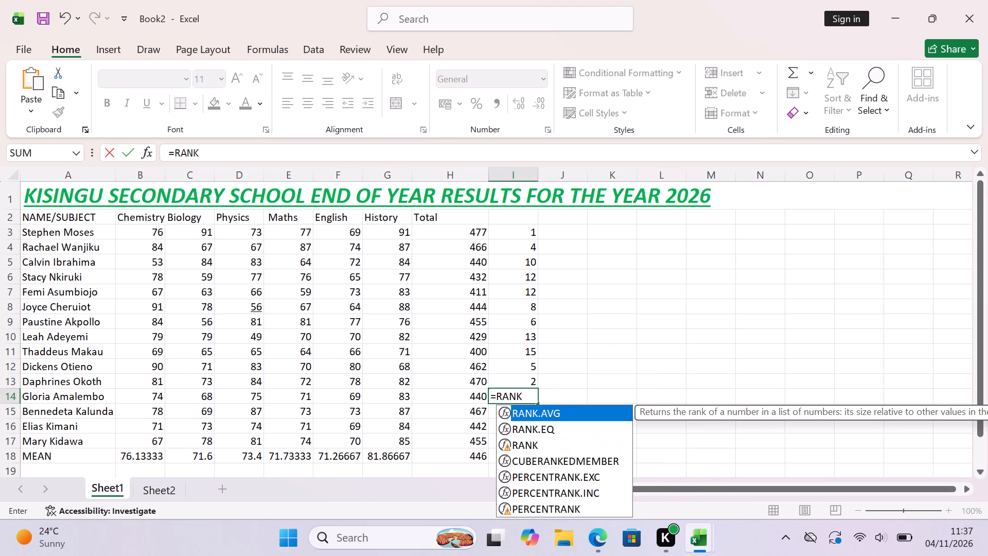
key(shift+parenleft)
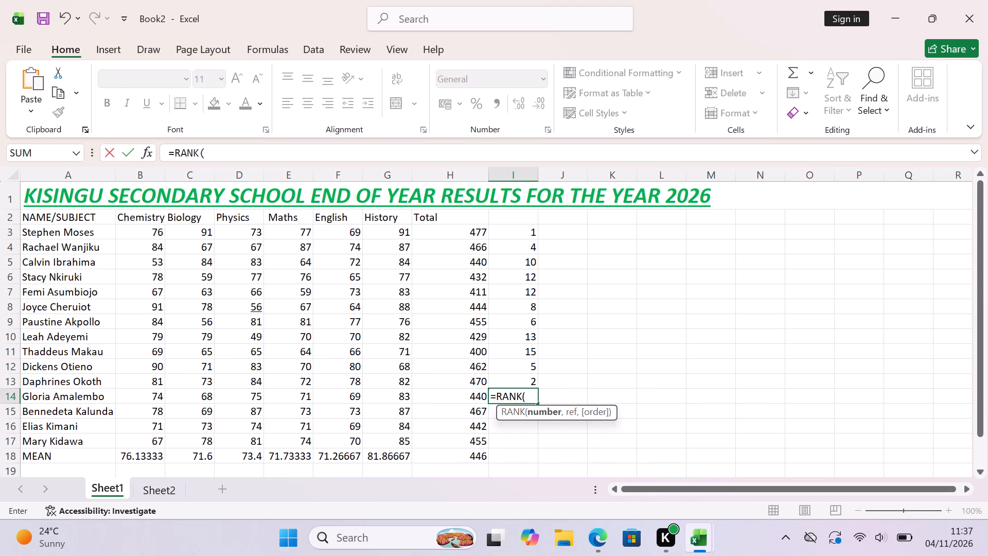
key(h)
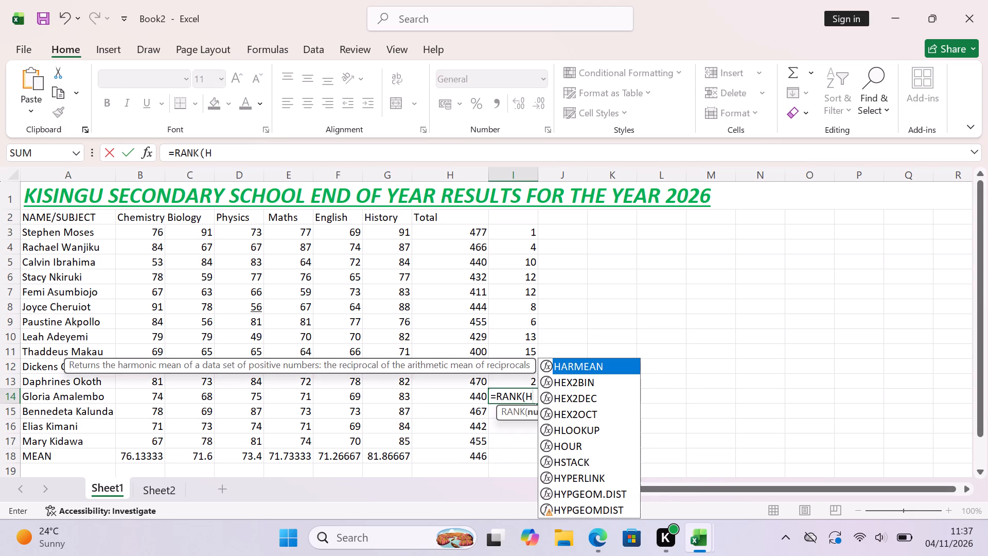
key(1)
key(4)
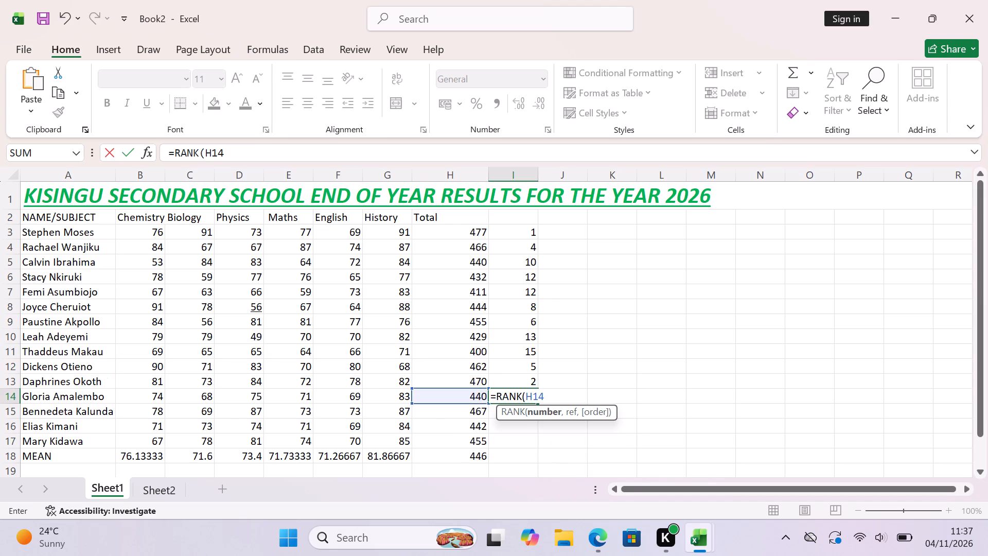
key(comma)
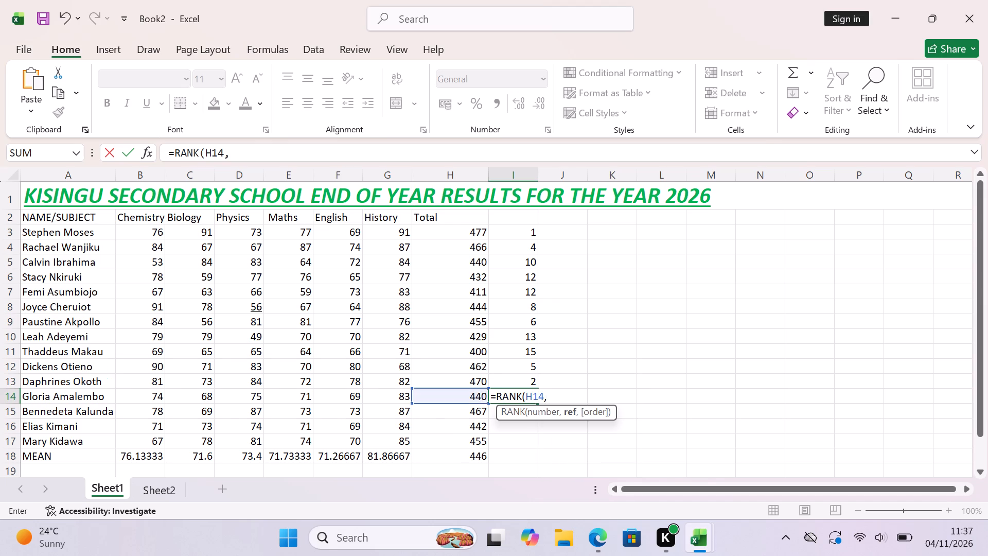
text(H3)
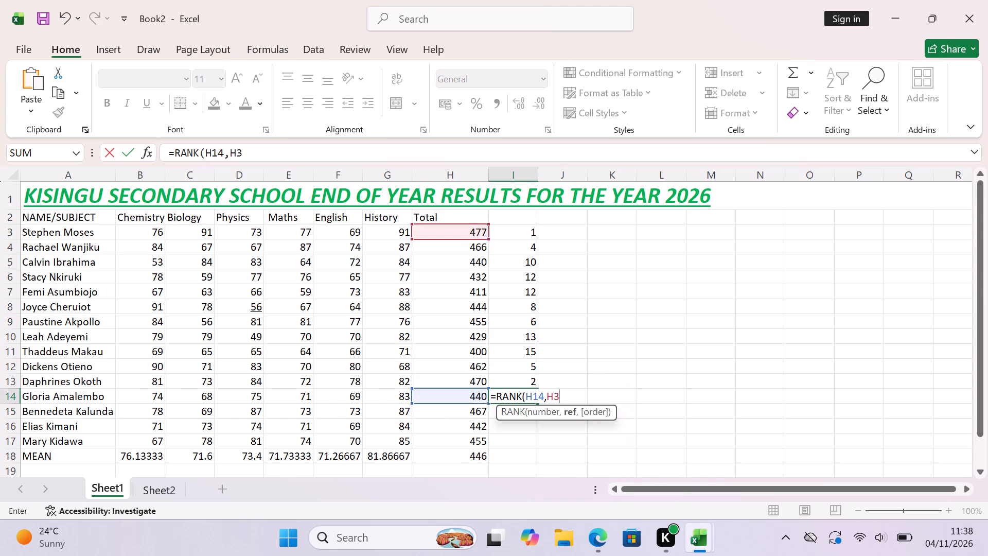
text(;H)
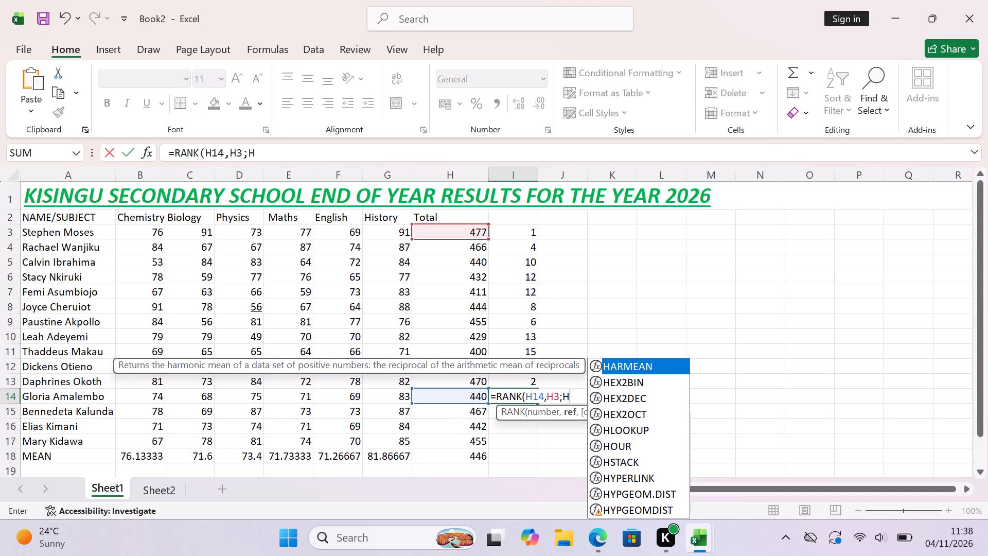
text(17)
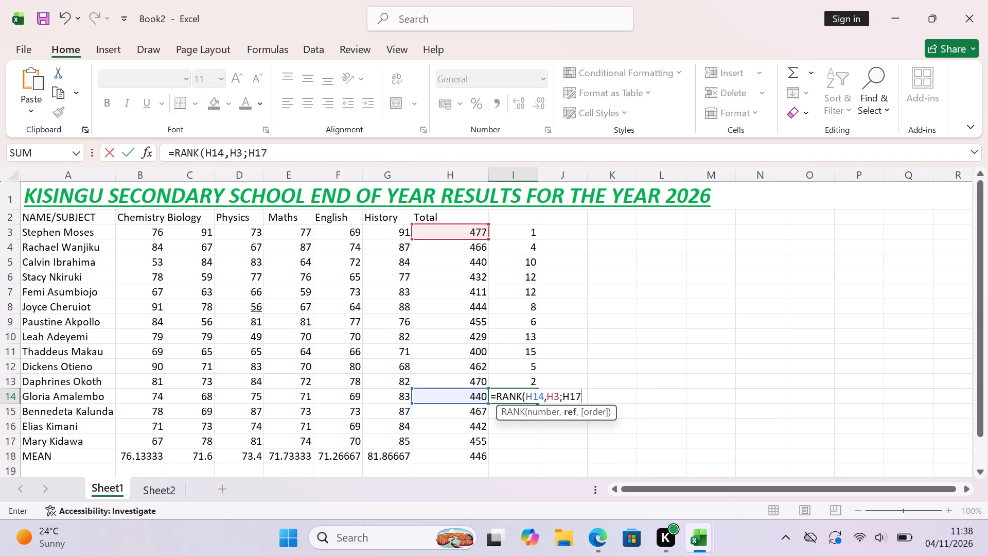
key(shift+parenright)
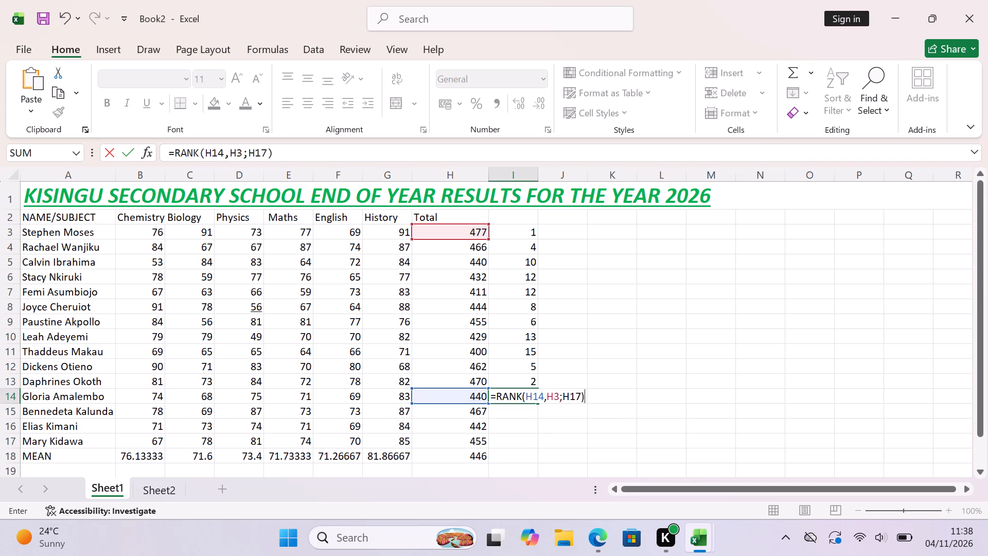
click(561, 395)
key(BackSpace)
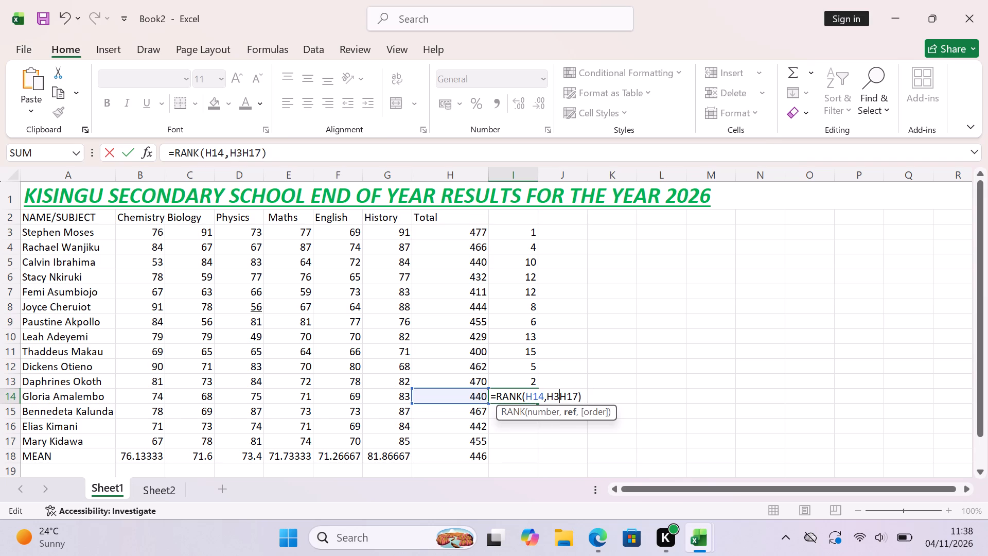
key(shift+colon)
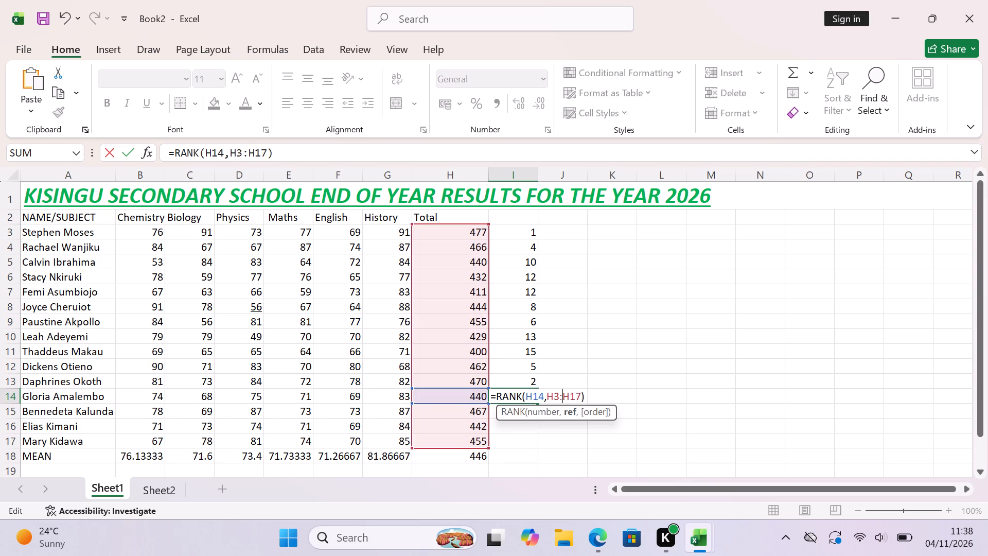
click(598, 392)
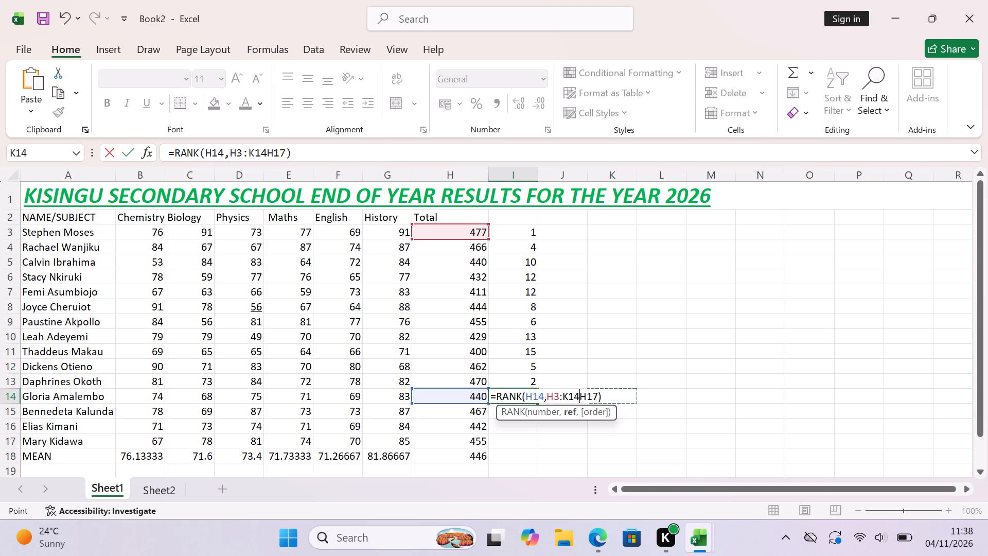
click(571, 393)
key(Return)
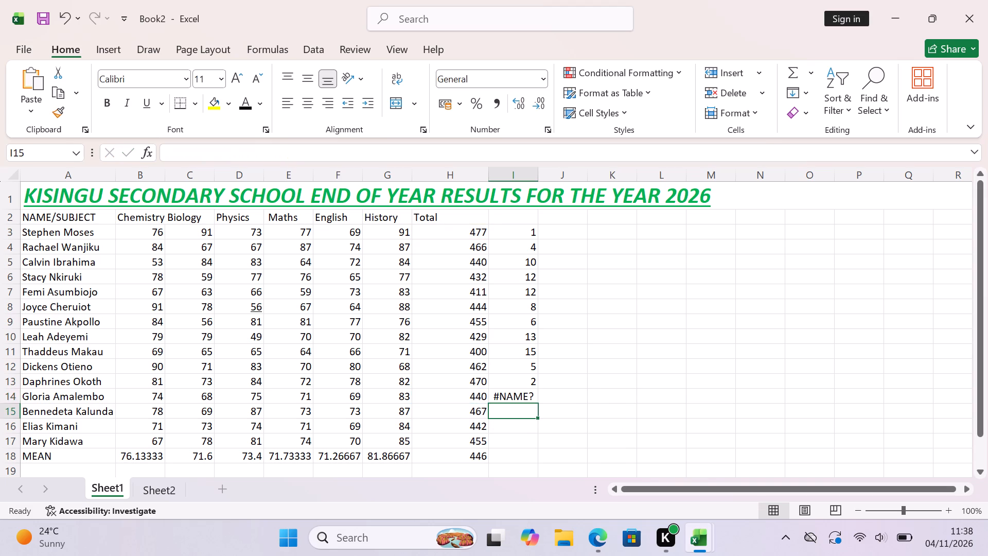
Remove the stray K14 reference from cell I14's formula, making it =RANK(H14,H3:H17).
double_click(519, 395)
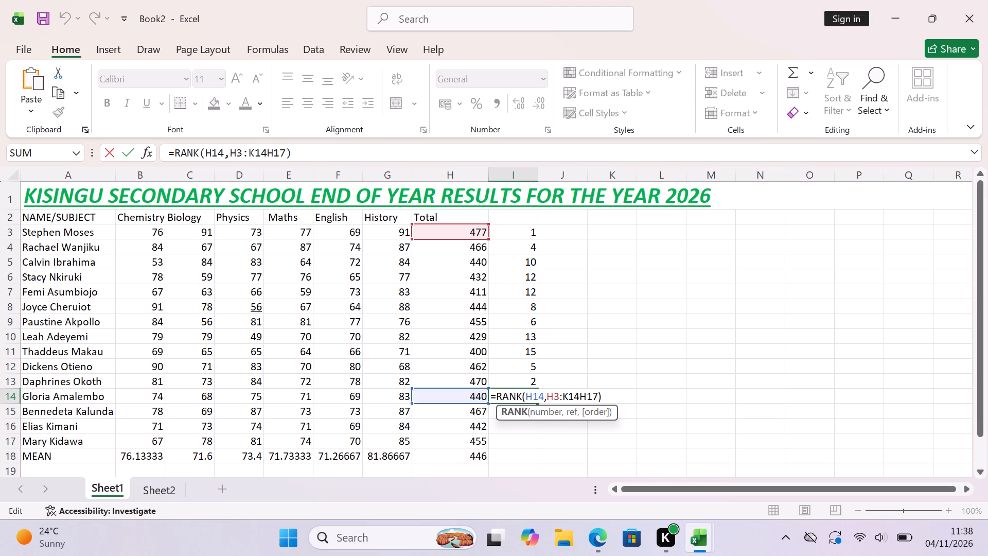
click(579, 395)
key(BackSpace)
key(BackSpace)
key(BackSpace)
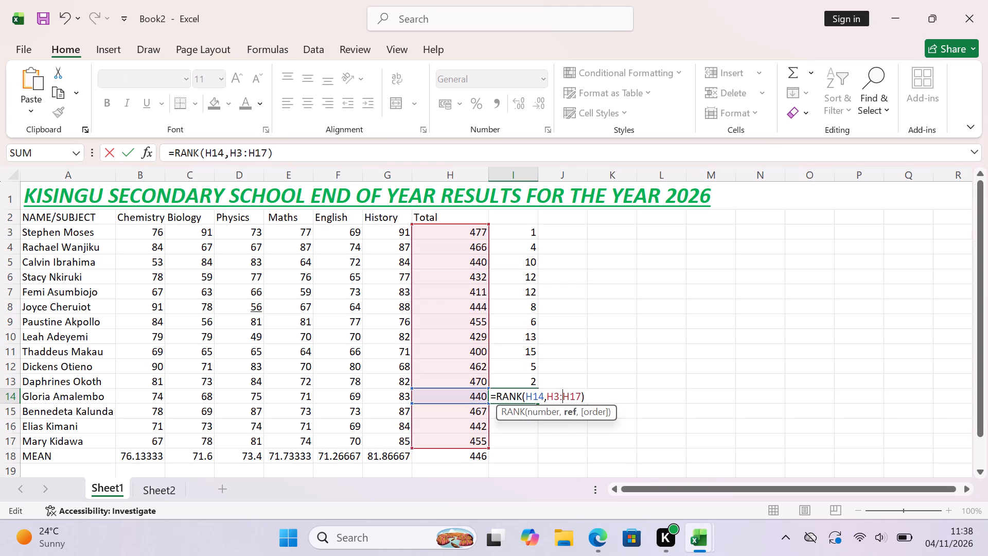
click(590, 392)
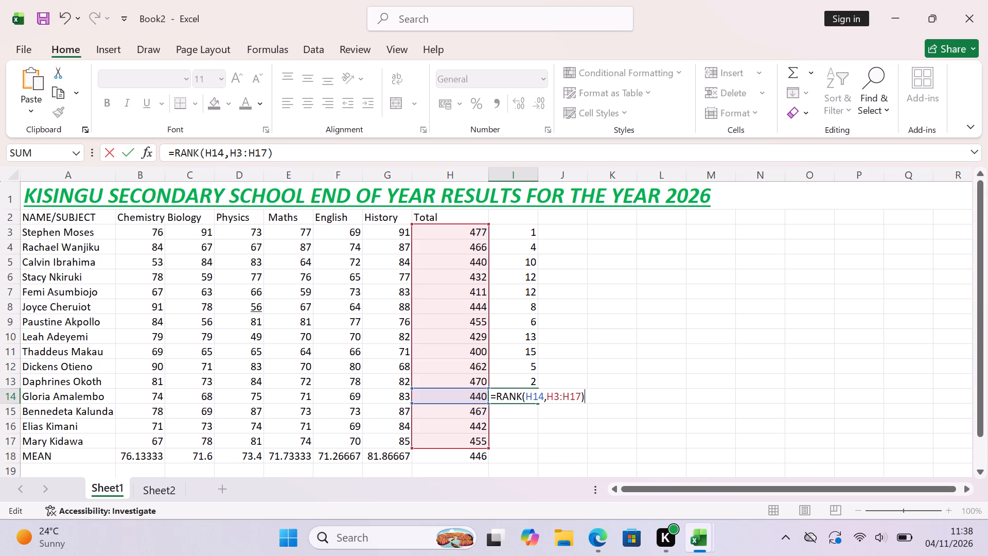
key(Return)
Enter the formula =RANK(H15,H3:H17) in cell I15 as the rank of the thirteenth student's total.
click(521, 411)
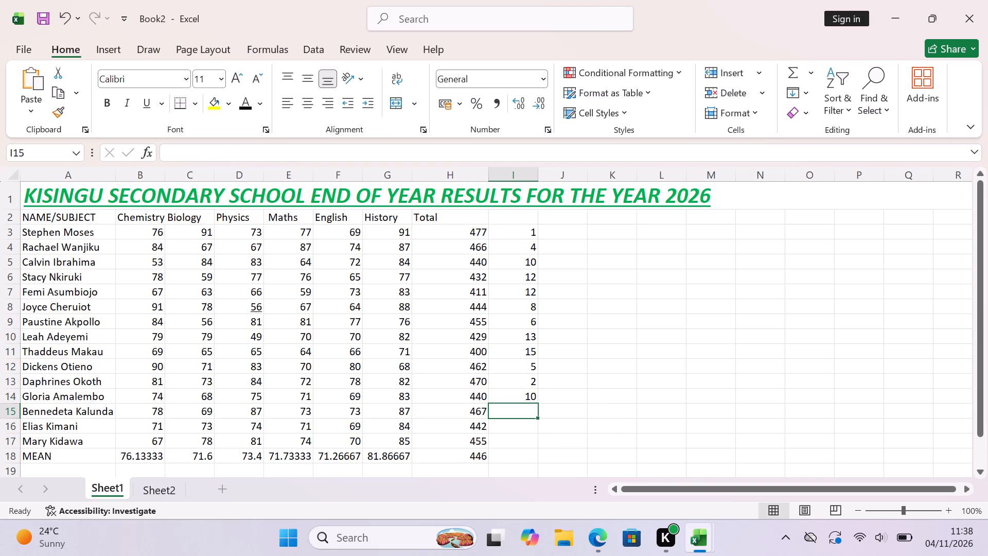
text(=RANK)
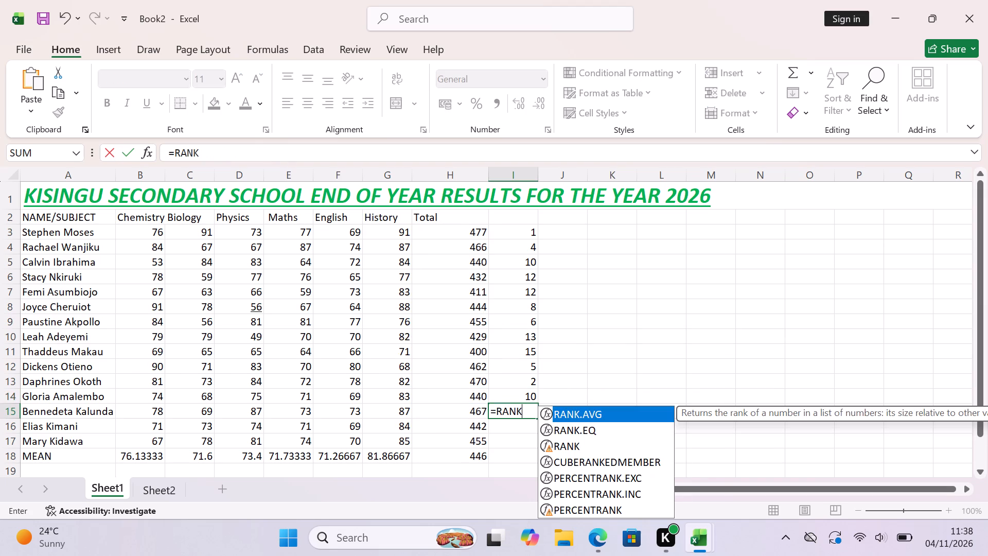
key(shift+parenleft)
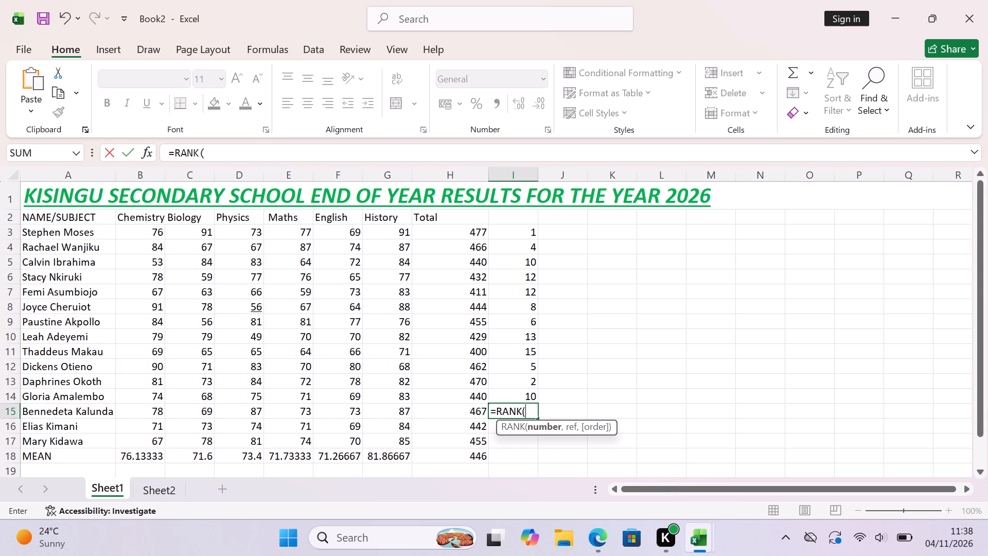
key(h)
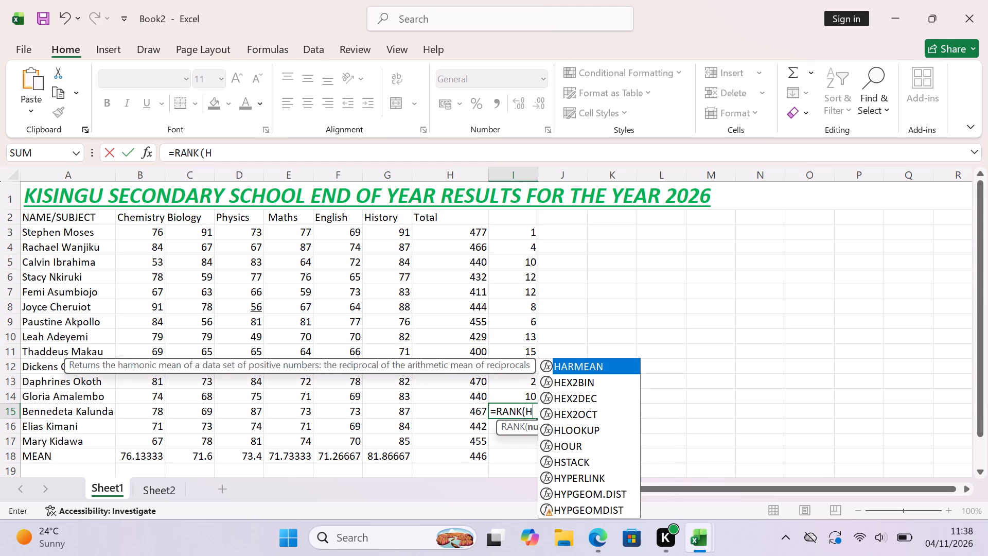
text(15)
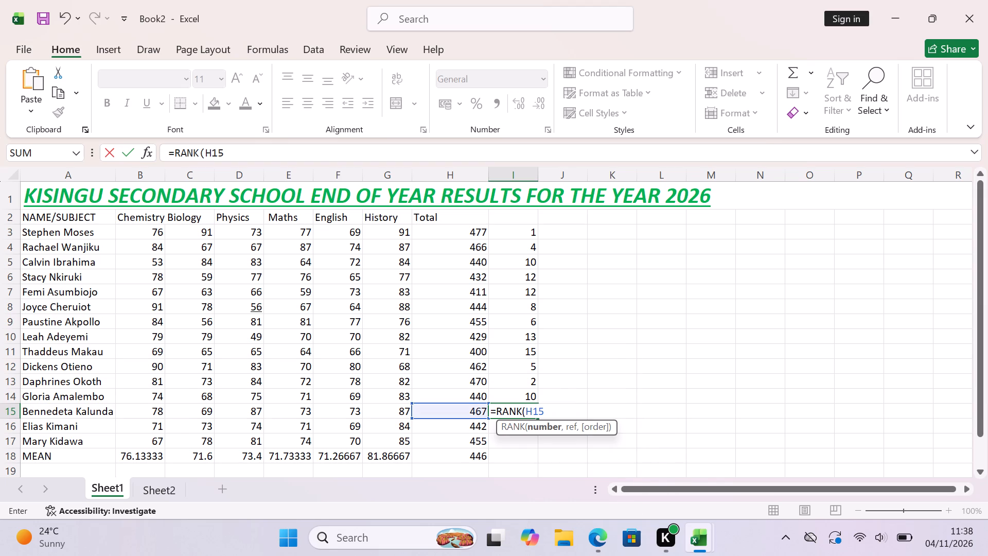
key(comma)
text(H3)
text(:H17)
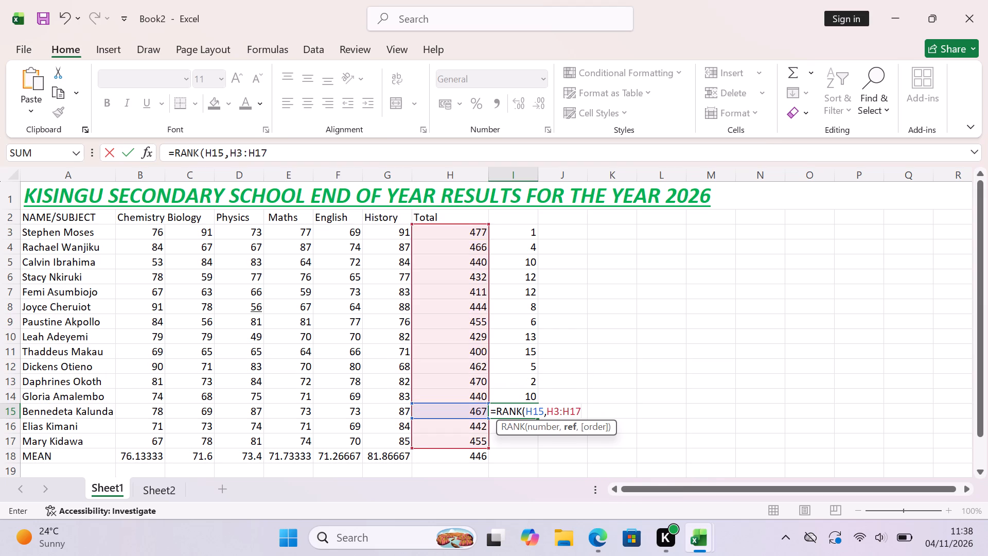
key(shift+parenright)
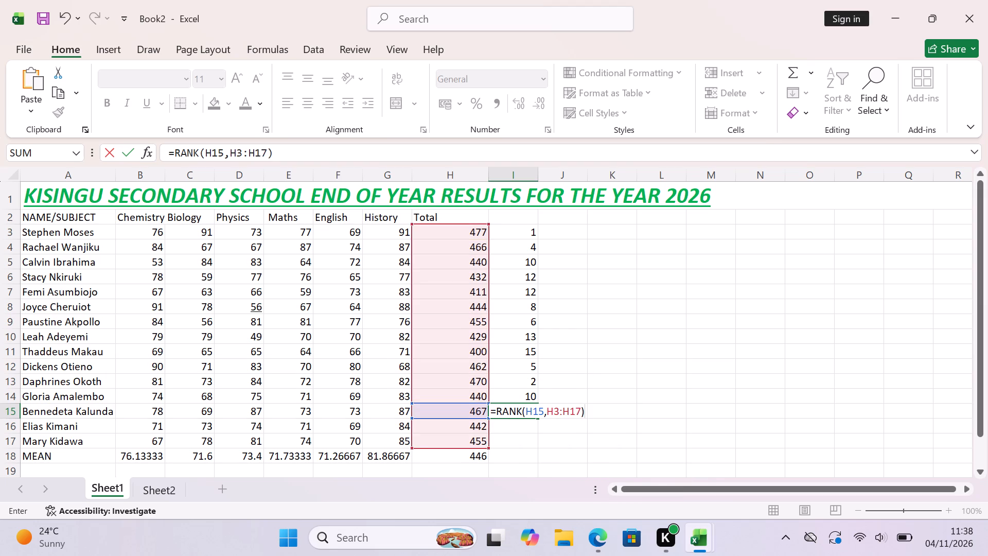
key(Return)
Enter the formula =RANK(H16,H3:H17) in cell I16 as the rank of the fourteenth student's total.
text(=RANK)
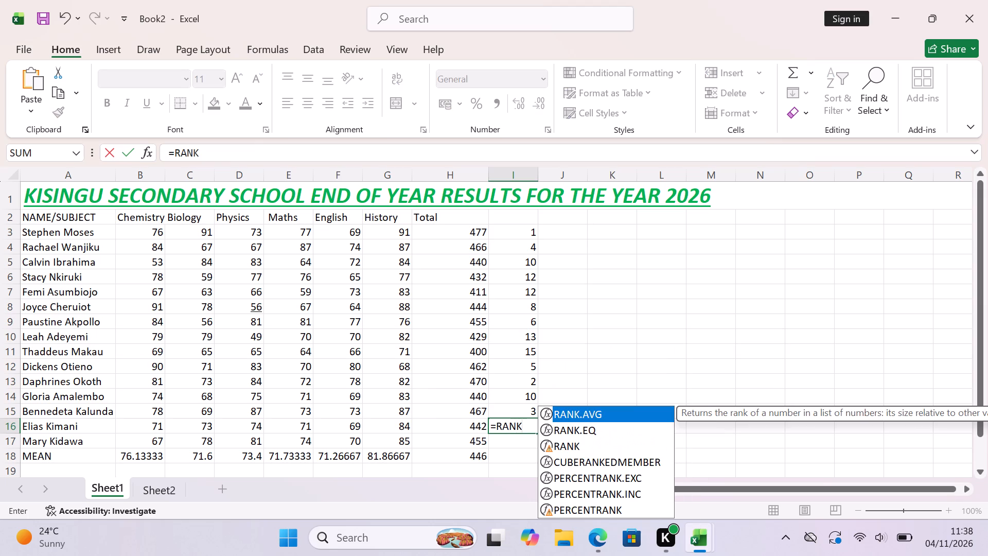
key(shift+parenleft)
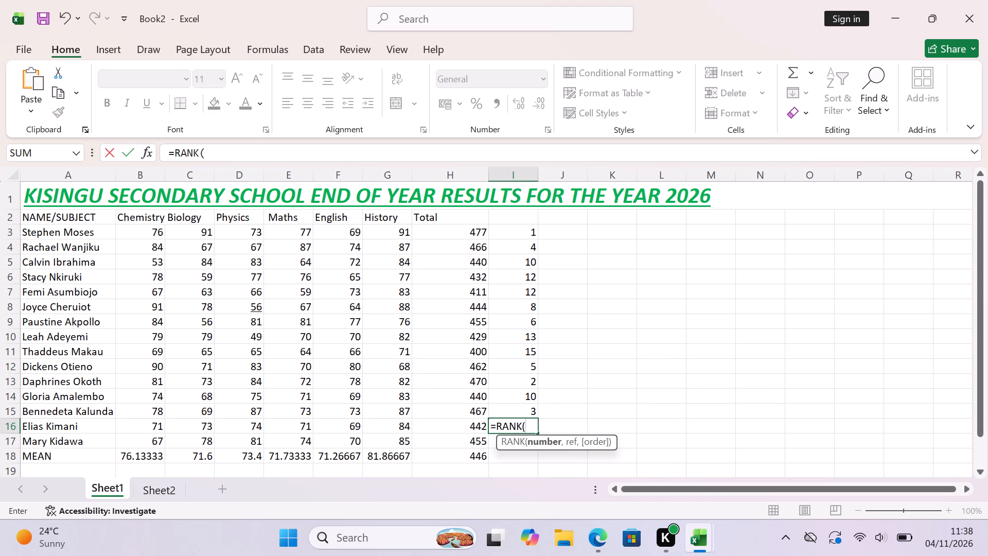
text(H16)
text(,H)
key(3)
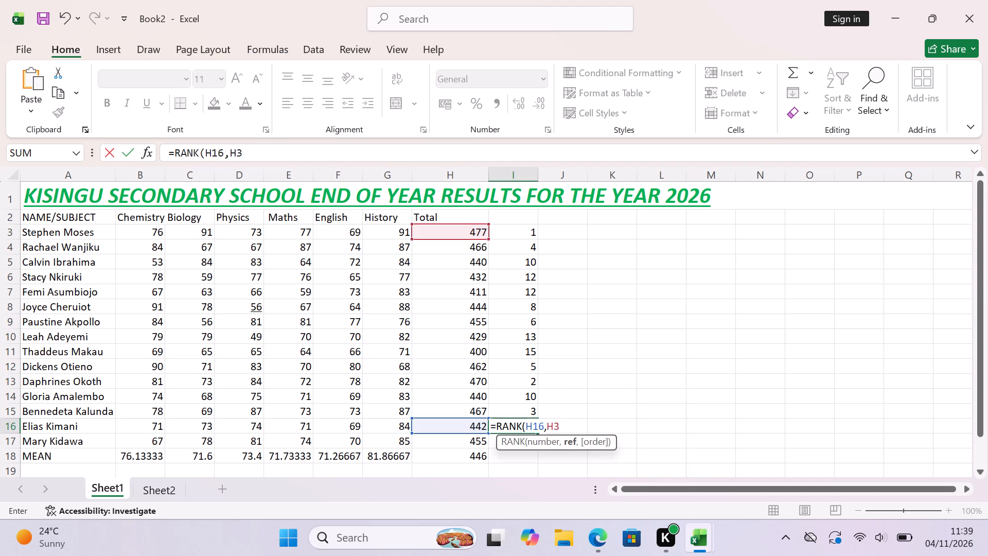
key(shift+colon)
key(h)
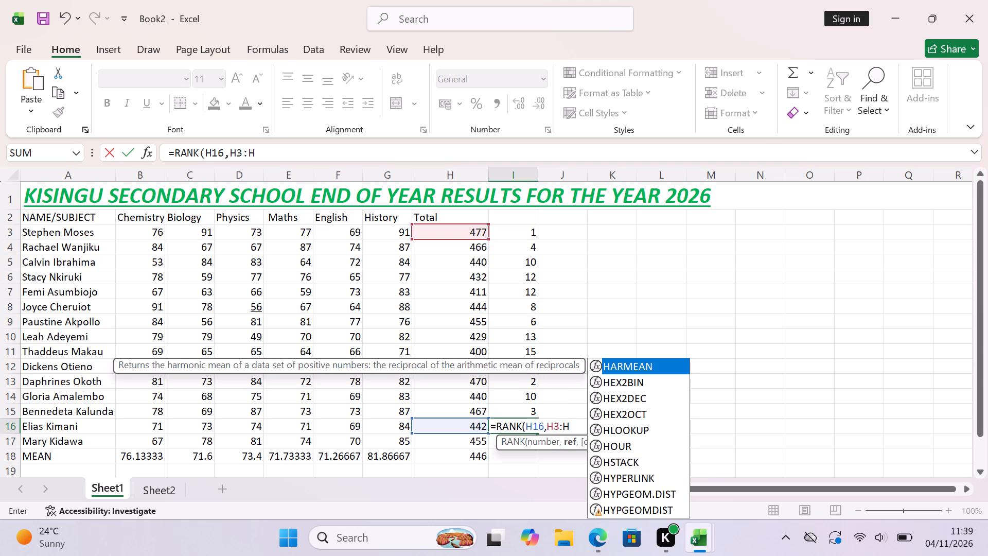
text(17)
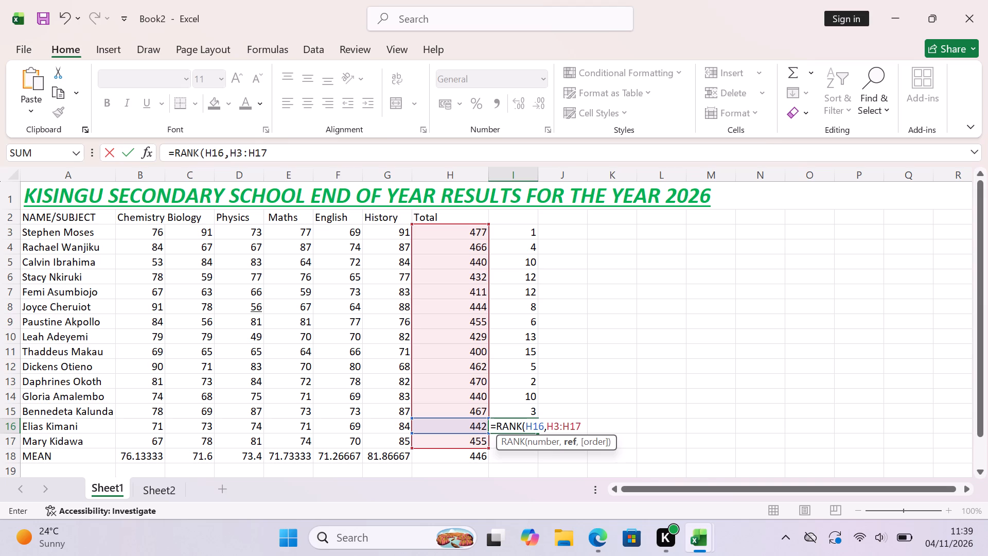
key(shift+parenright)
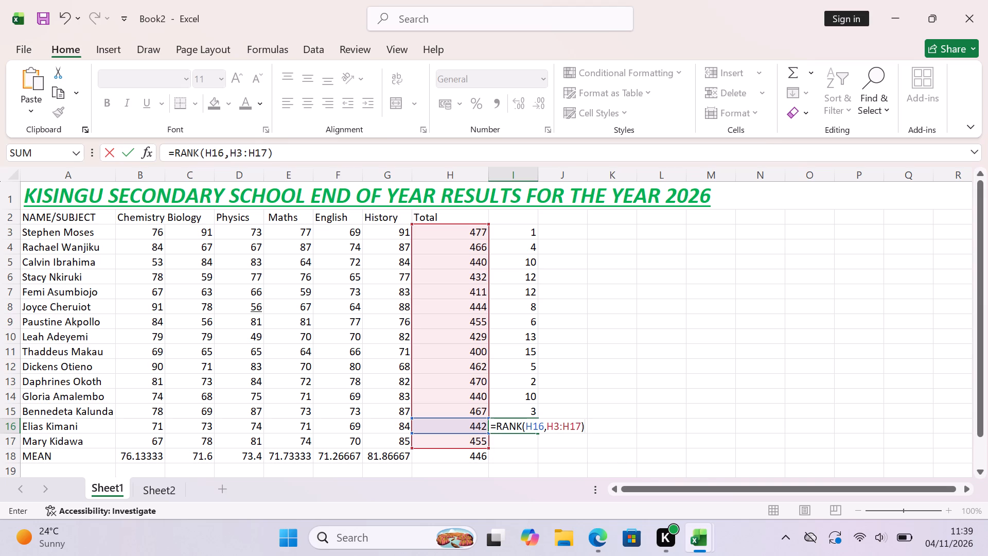
key(Return)
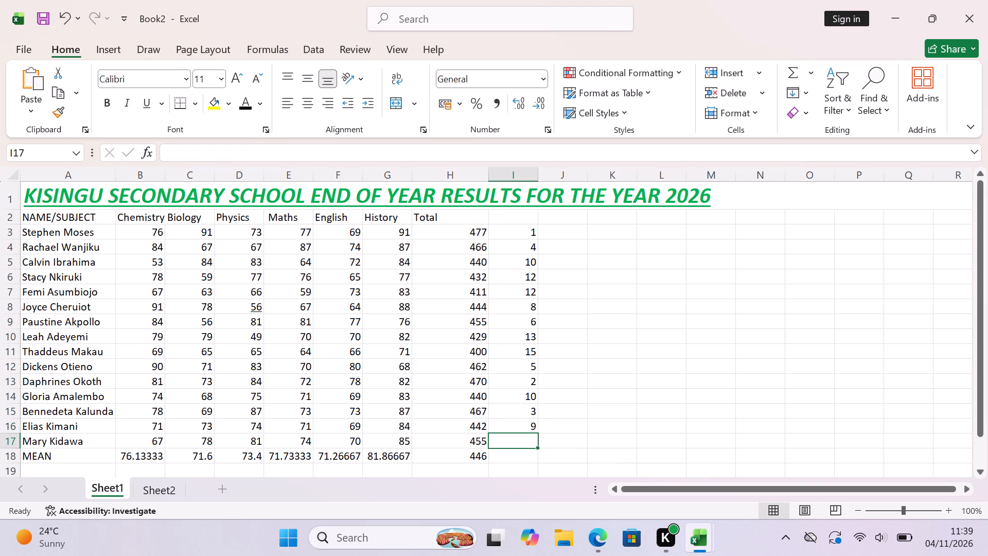
Enter the formula =RANK(H17,H3:H17) in cell I17 as the rank of the fifteenth student's total.
key(equal)
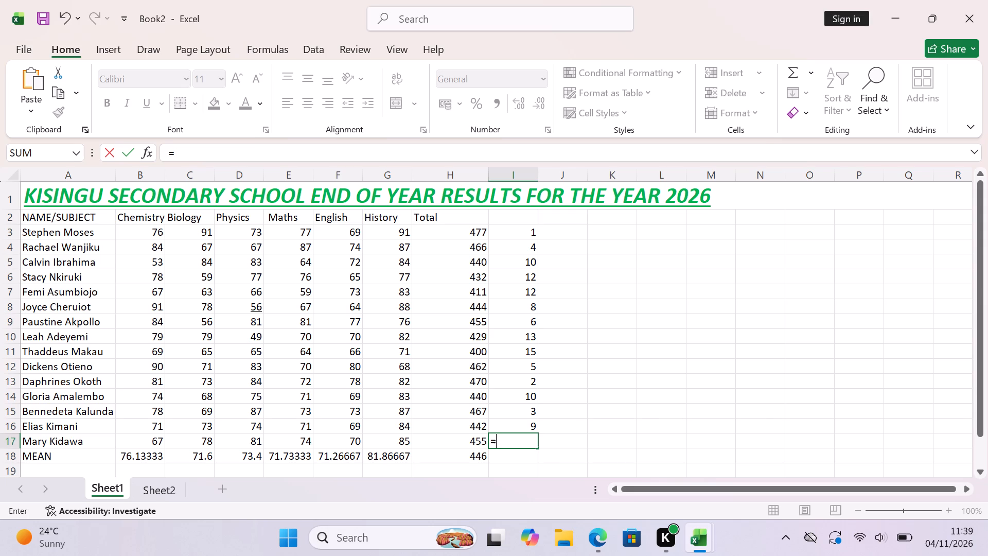
text(RAN)
key(k)
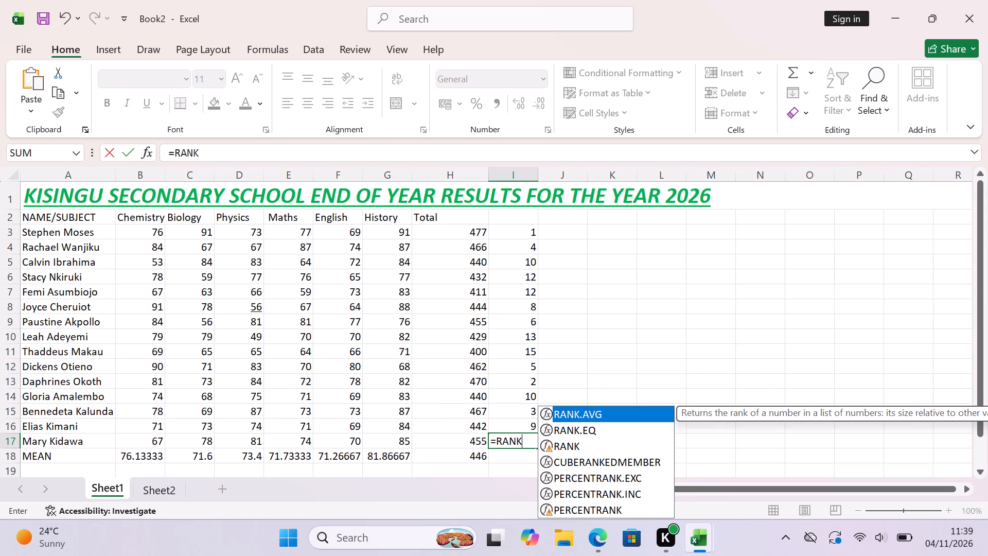
key(shift+parenleft)
key(h)
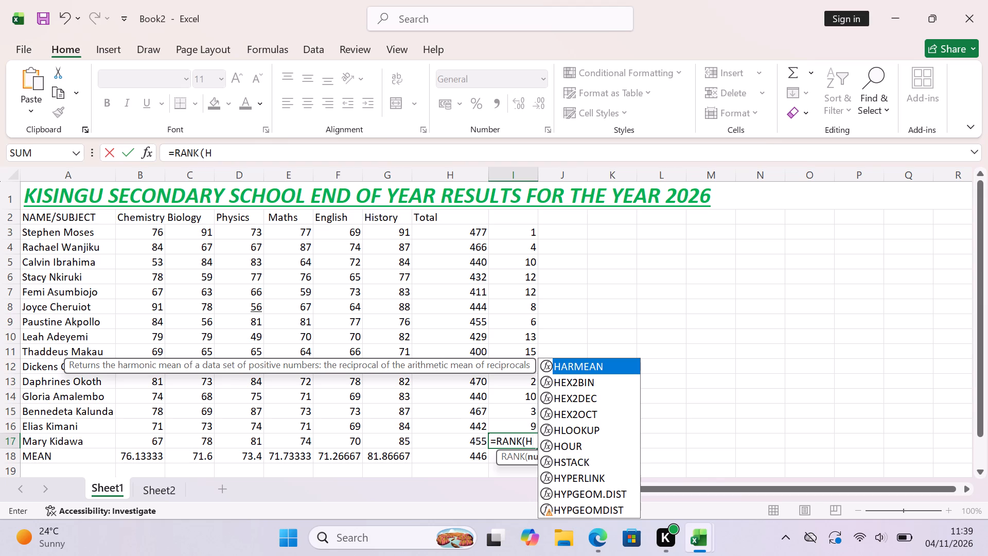
text(17)
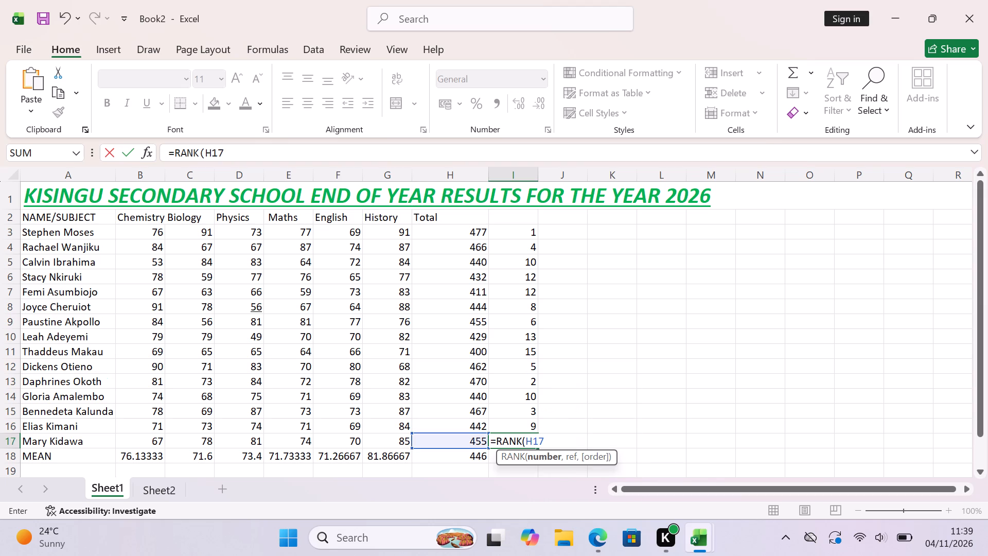
text(,H)
key(3)
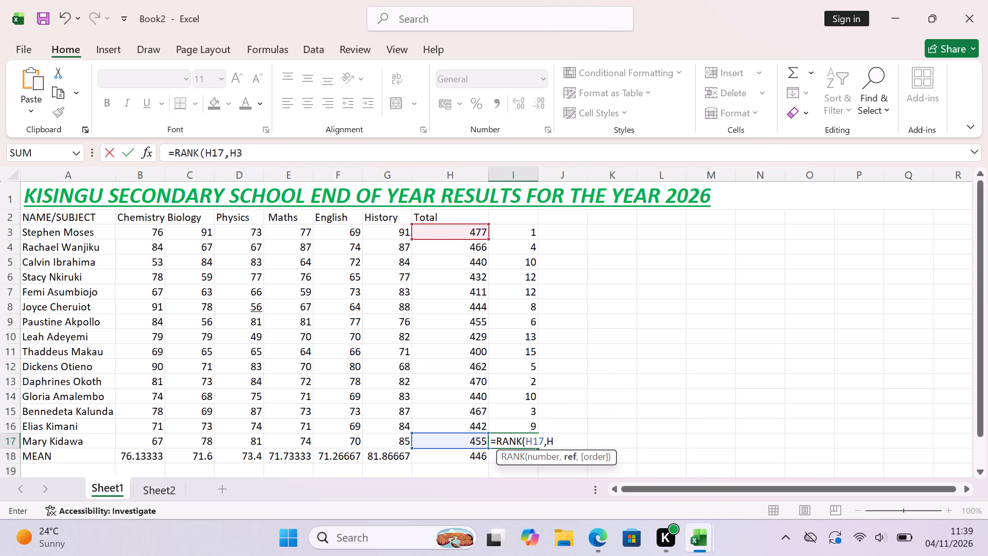
text(:H)
text(17)
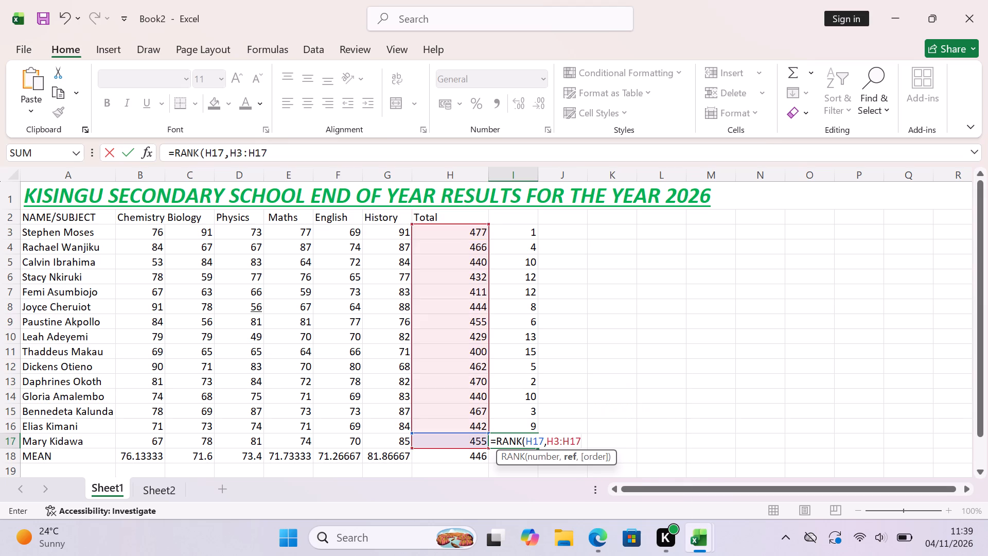
key(0)
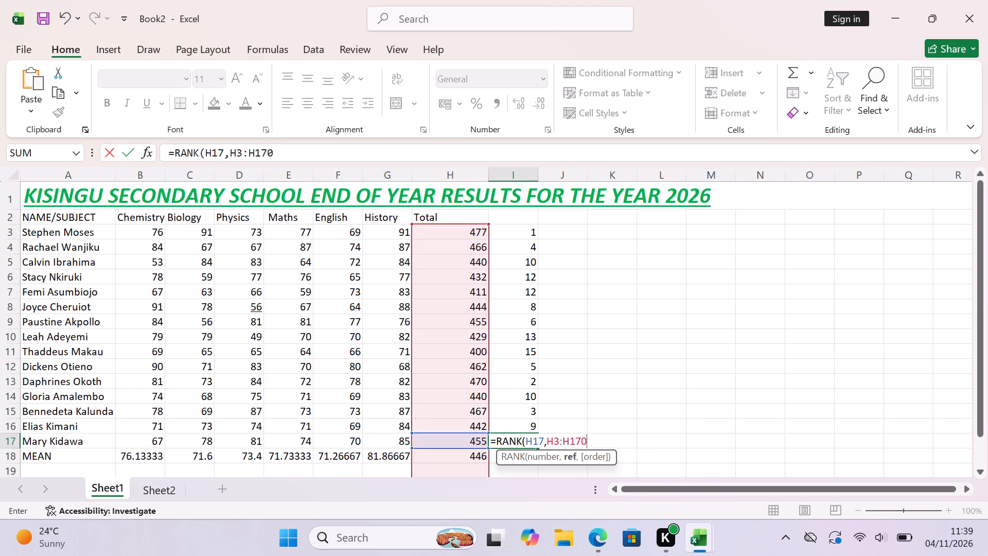
key(BackSpace)
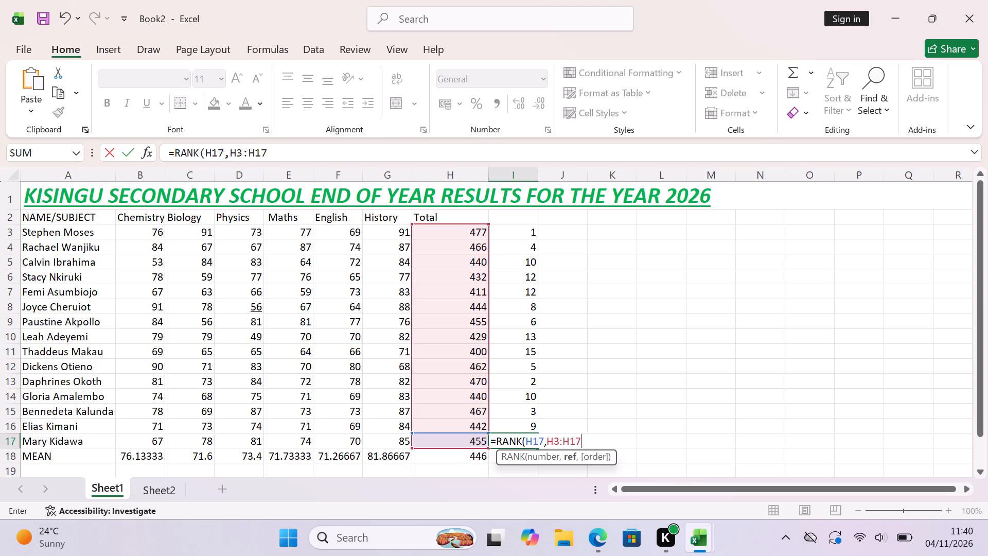
key(shift+parenright)
key(Return)
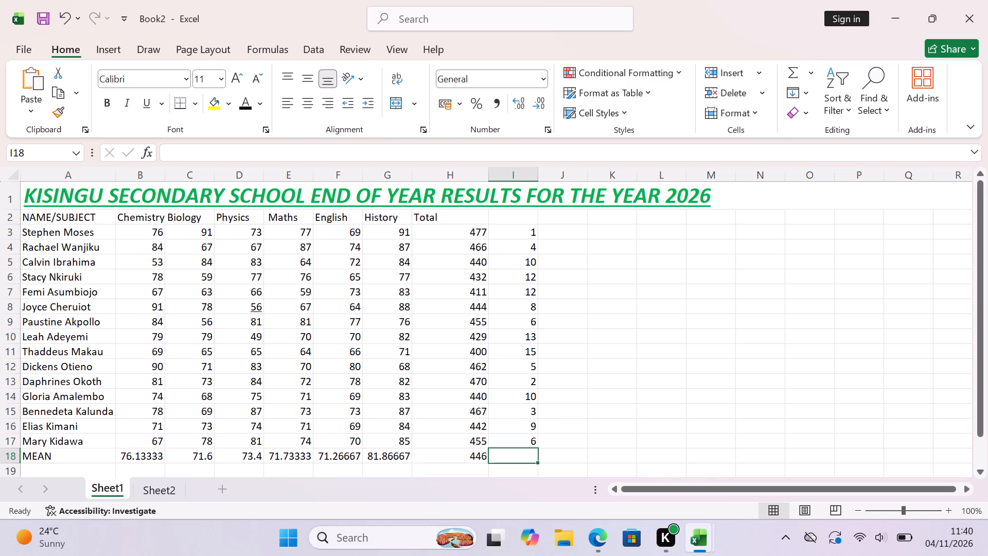
Check the RANK formulas in cells I10, I9, I8 and I7 for the correct row references.
click(508, 335)
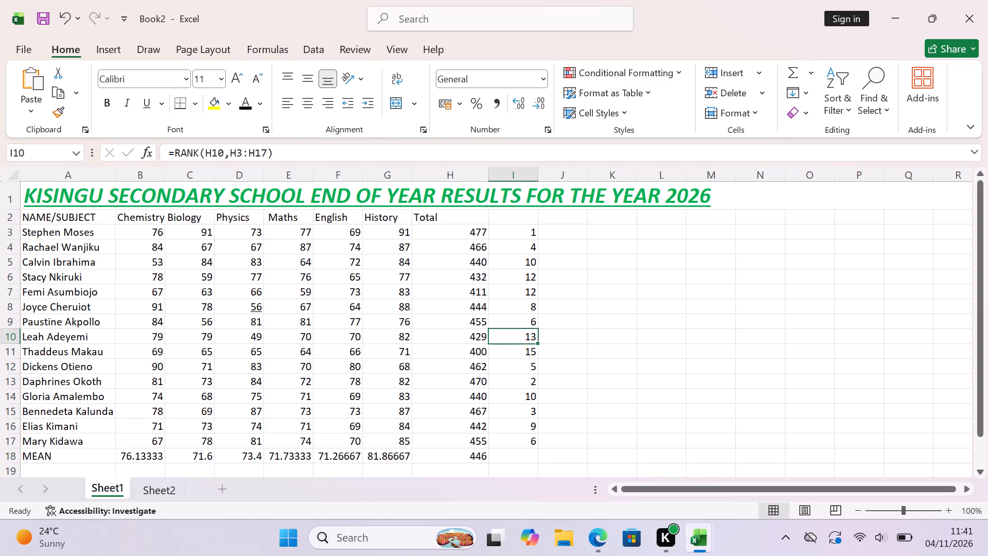
click(586, 337)
click(518, 337)
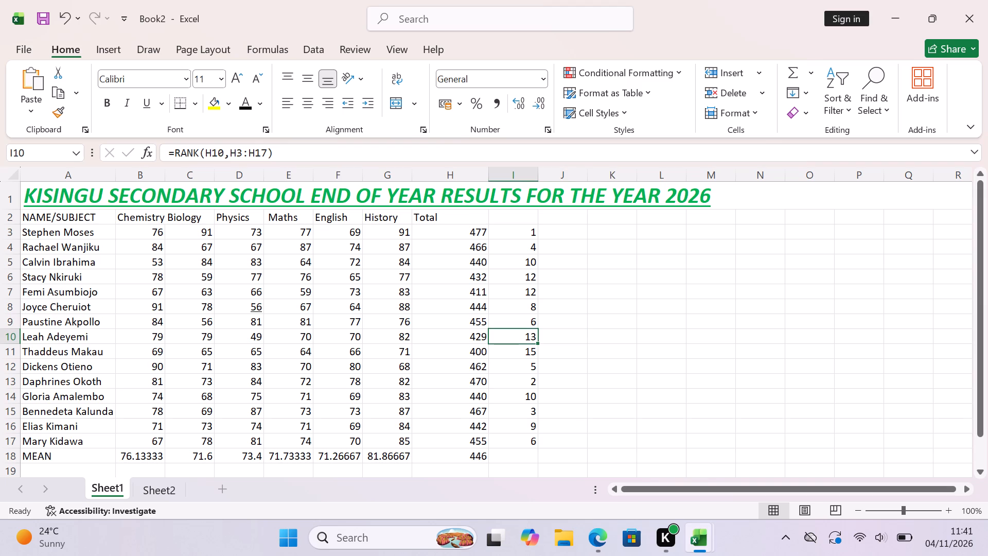
double_click(518, 337)
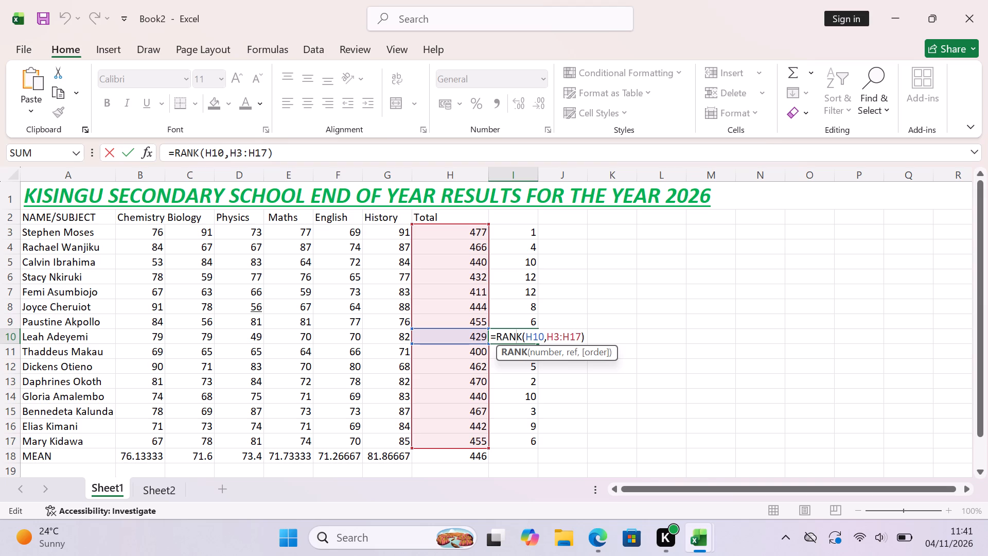
double_click(514, 319)
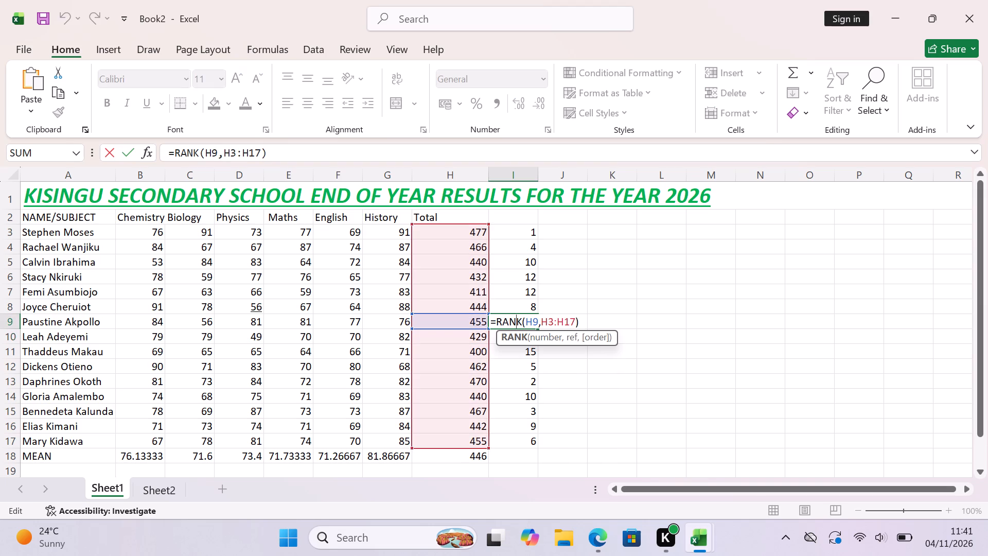
double_click(512, 303)
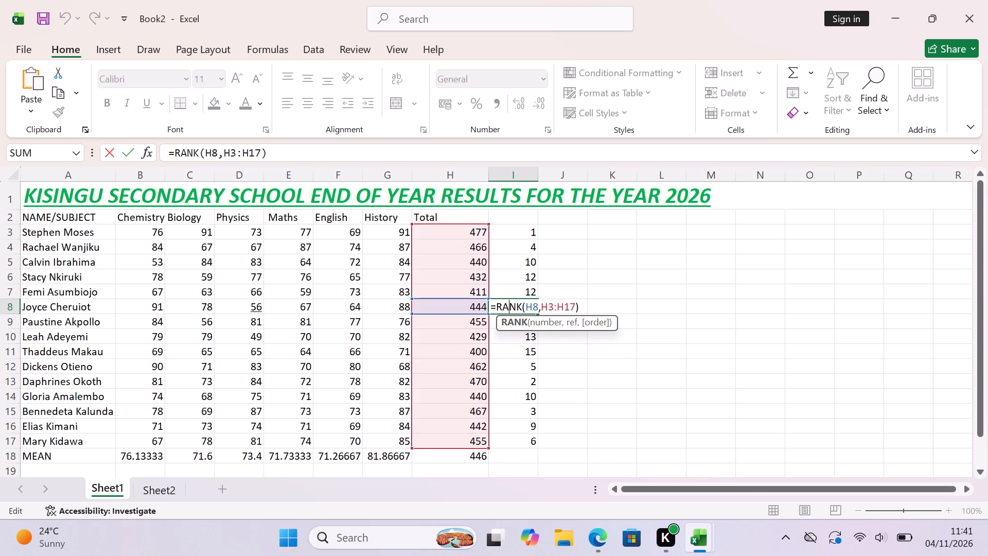
double_click(511, 288)
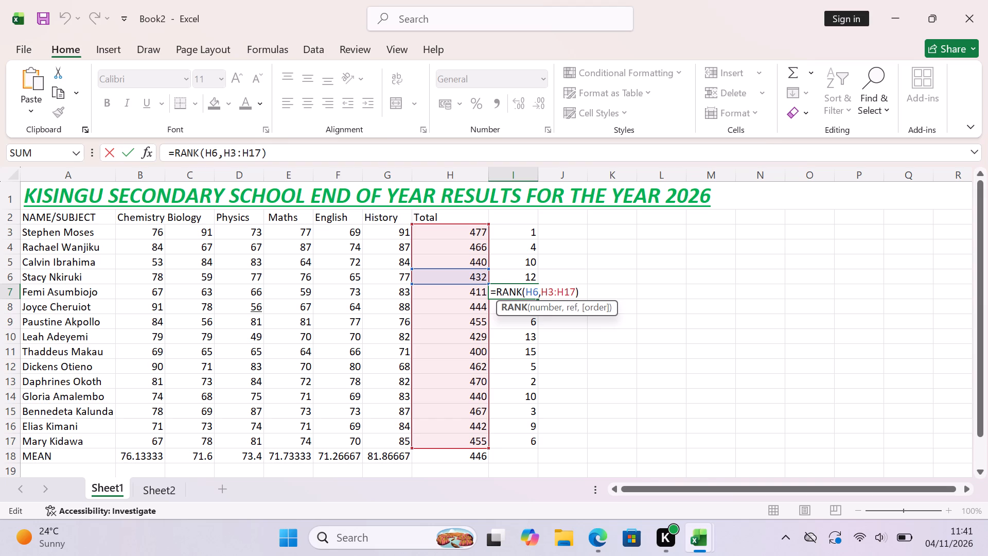
click(669, 363)
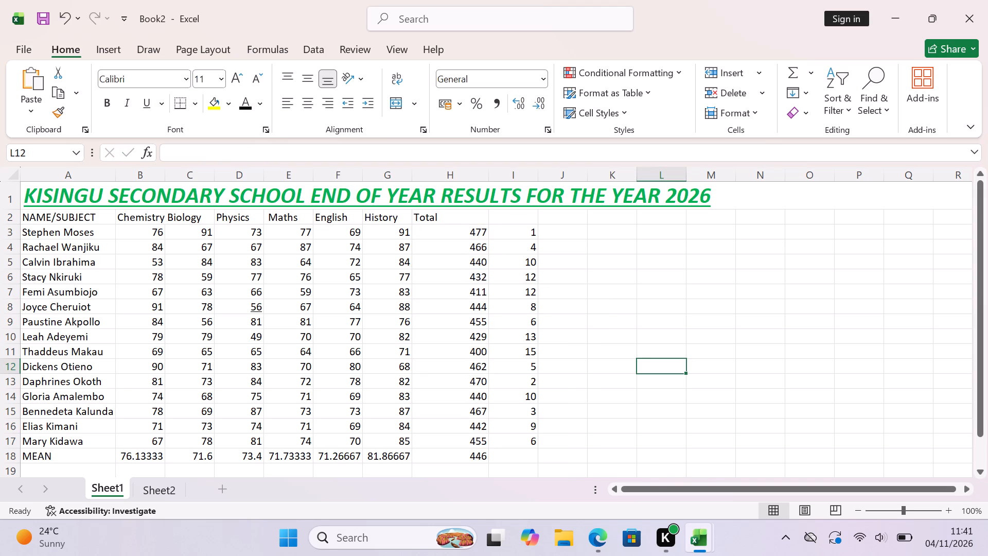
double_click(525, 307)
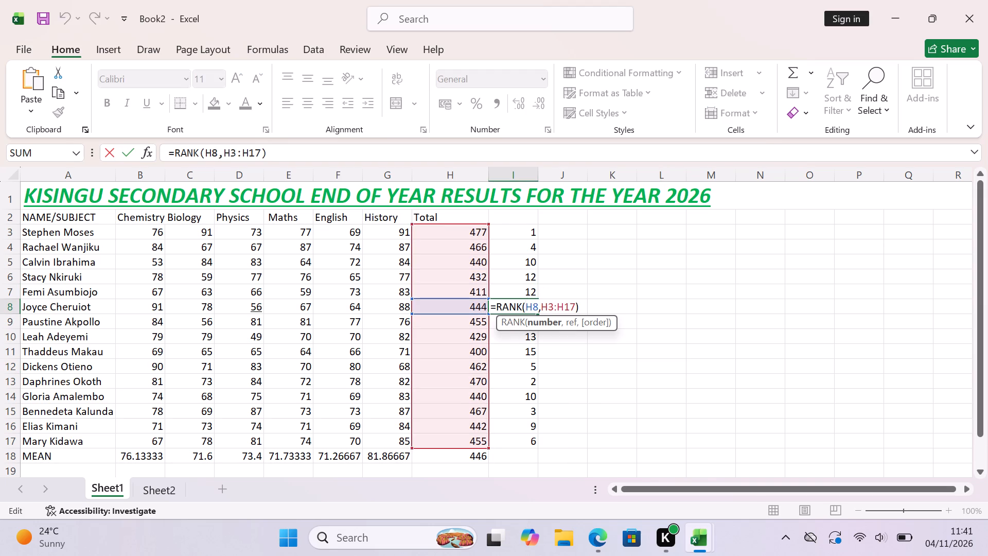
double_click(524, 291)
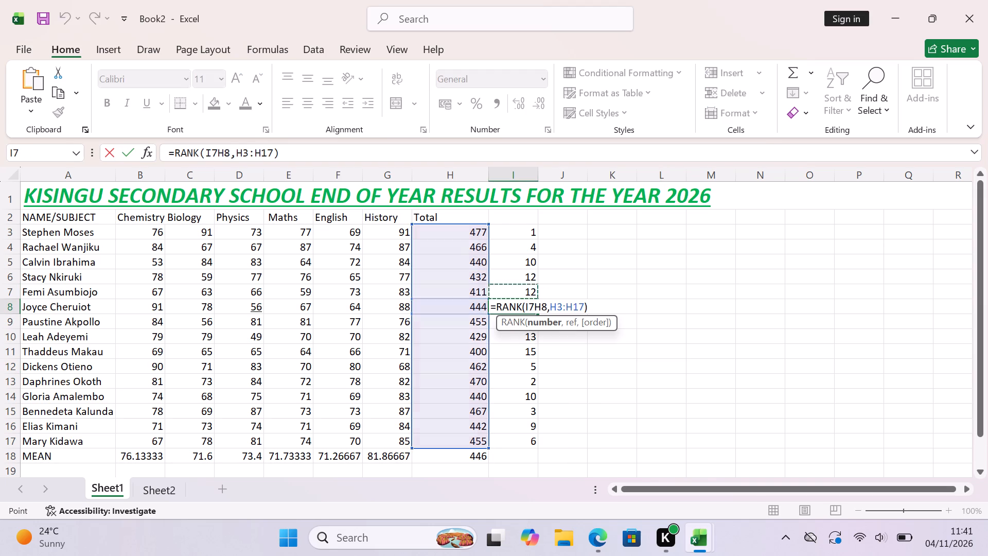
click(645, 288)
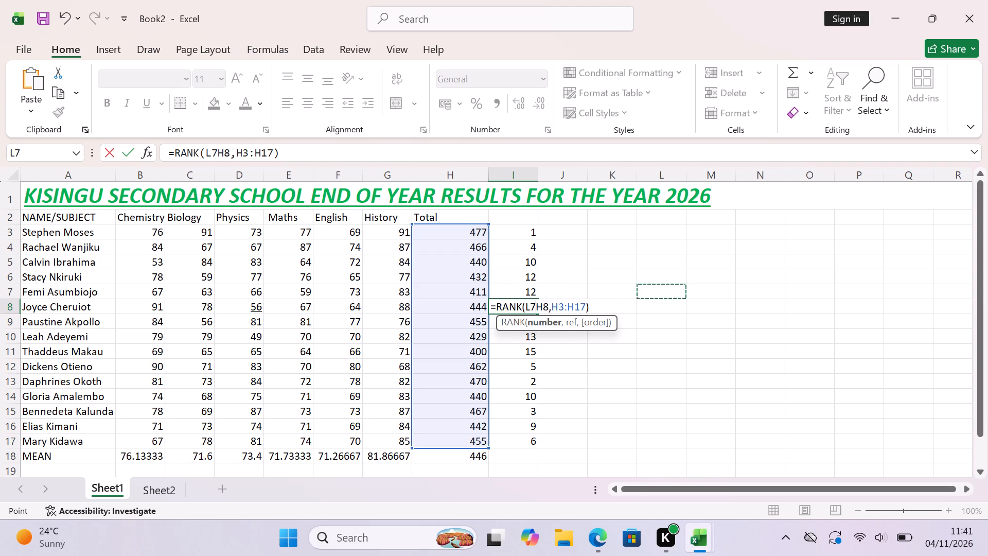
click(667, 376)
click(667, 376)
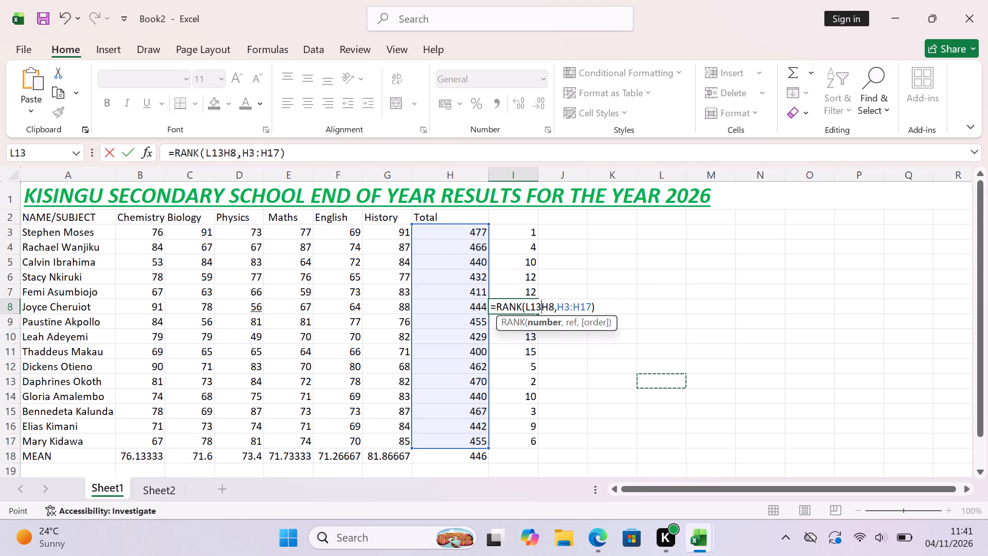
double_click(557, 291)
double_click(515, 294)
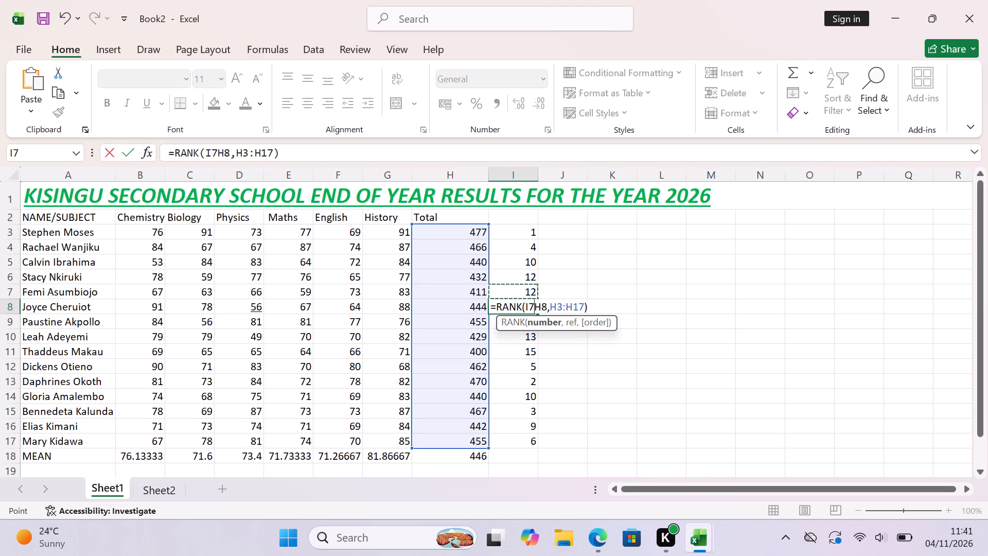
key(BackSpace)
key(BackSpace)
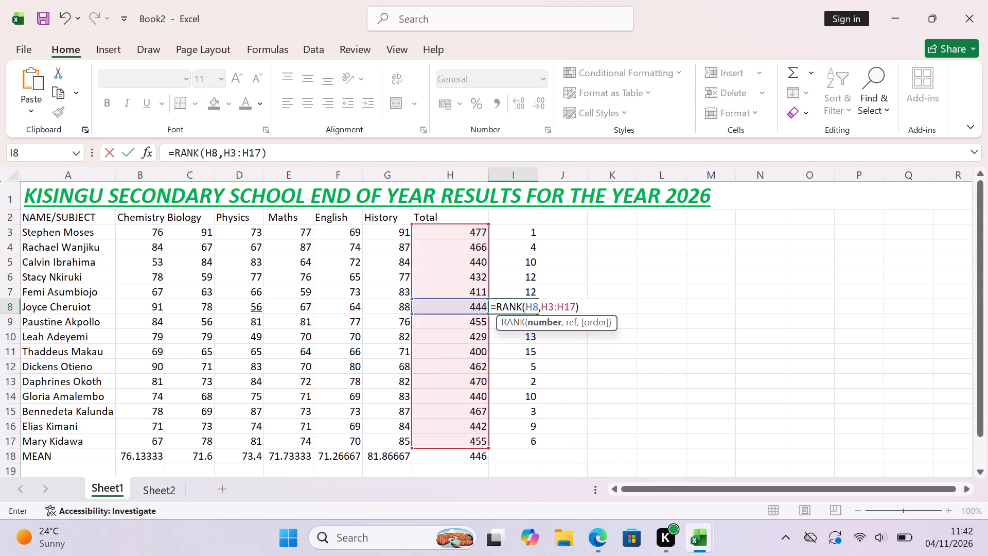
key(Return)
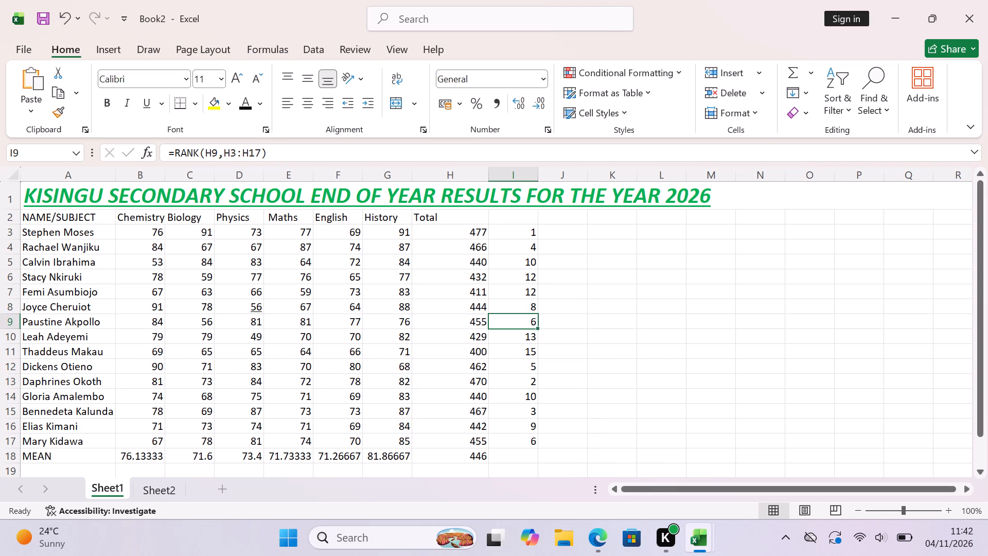
Correct the formula in cell I7 to =RANK(H7,H3:H17) so it ranks the fifth student's own total.
click(521, 292)
double_click(521, 292)
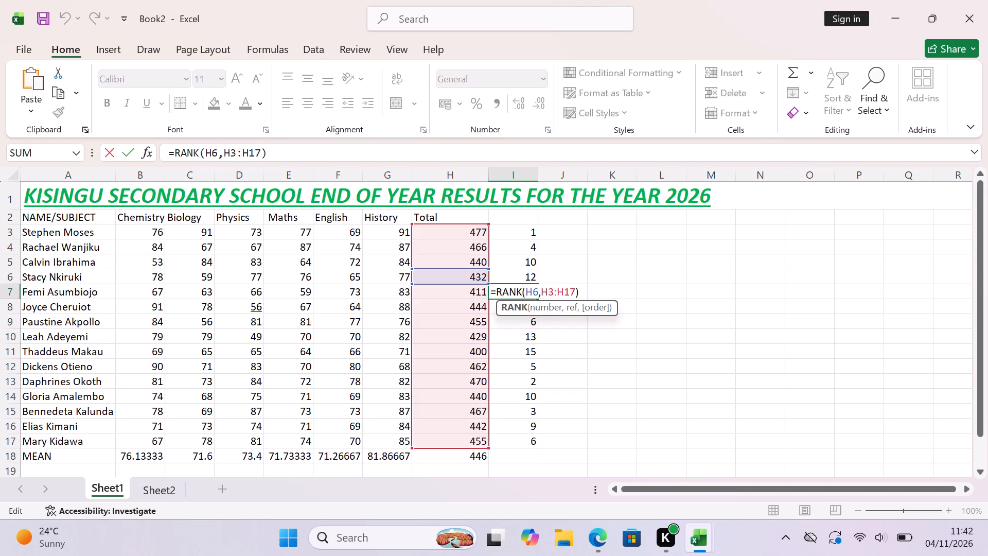
click(538, 290)
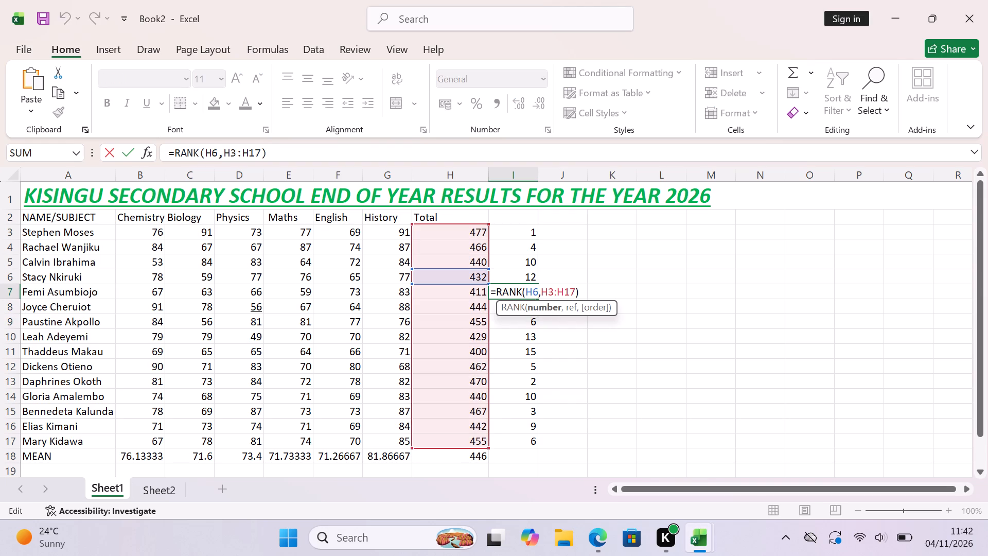
key(BackSpace)
key(7)
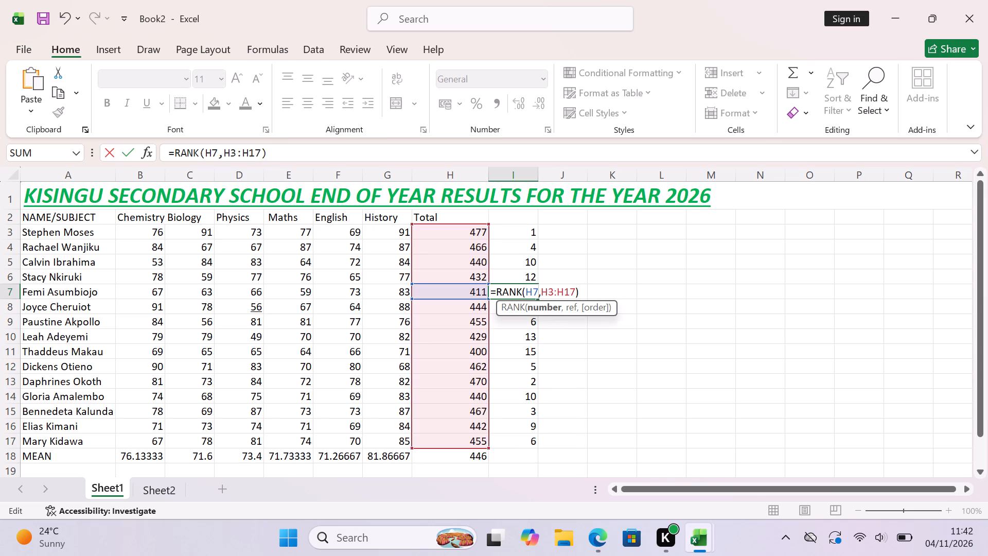
key(Return)
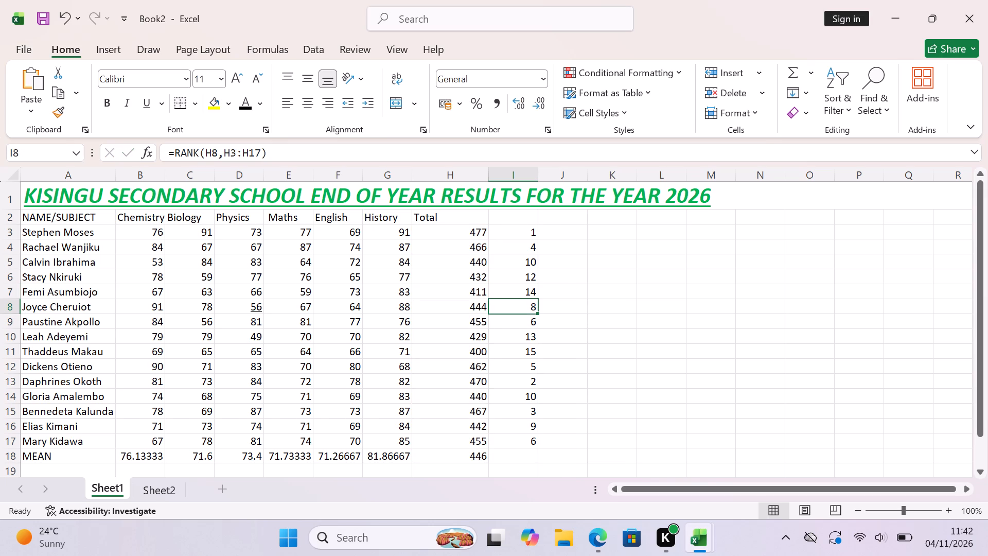
Check the rank formulas in cells I6 up to I3 and I10 to I13 for the correct row references and range.
double_click(520, 278)
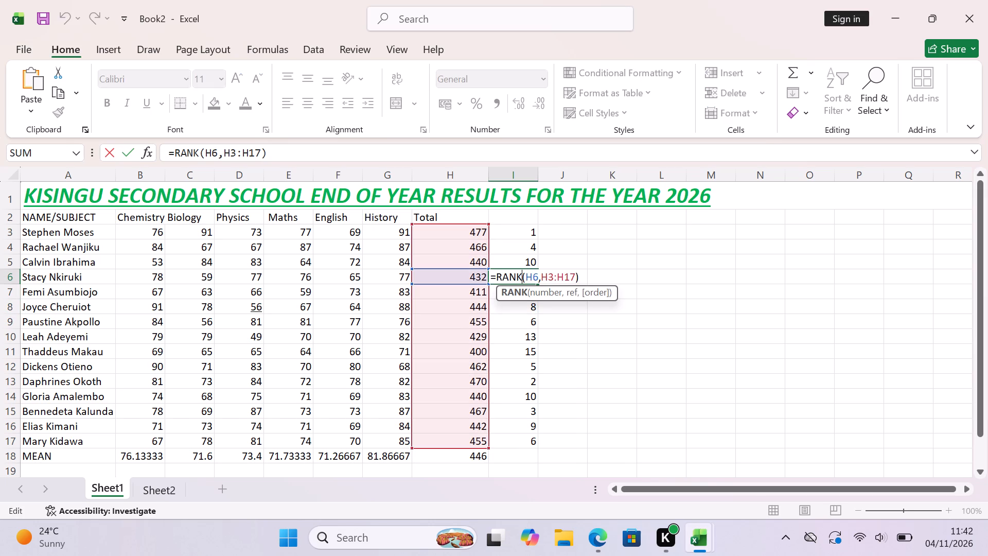
double_click(511, 258)
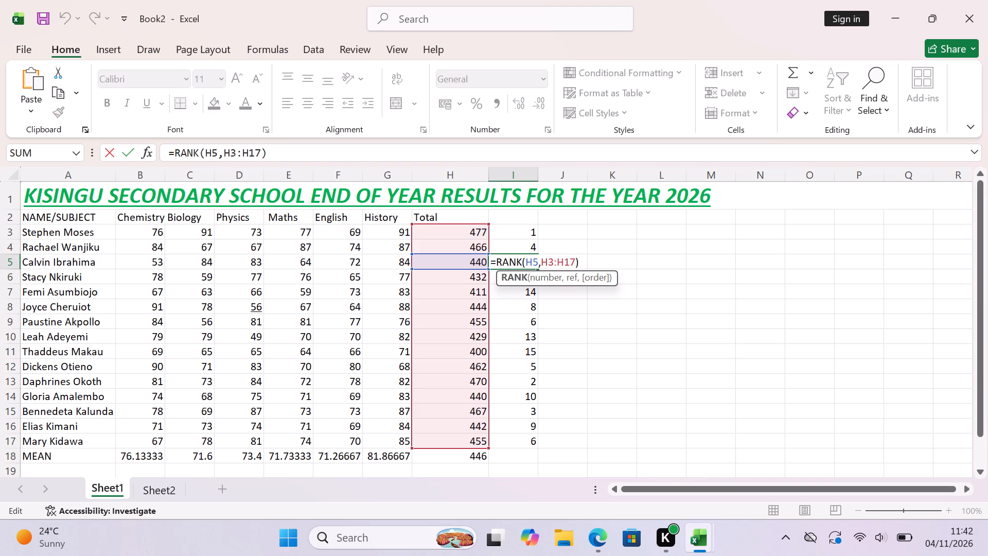
double_click(503, 244)
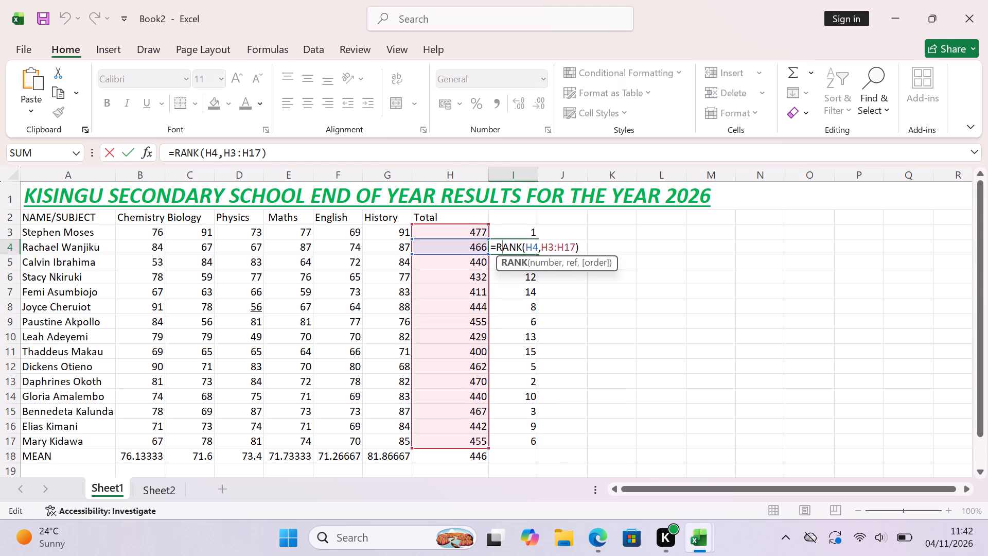
click(506, 227)
click(506, 227)
double_click(506, 227)
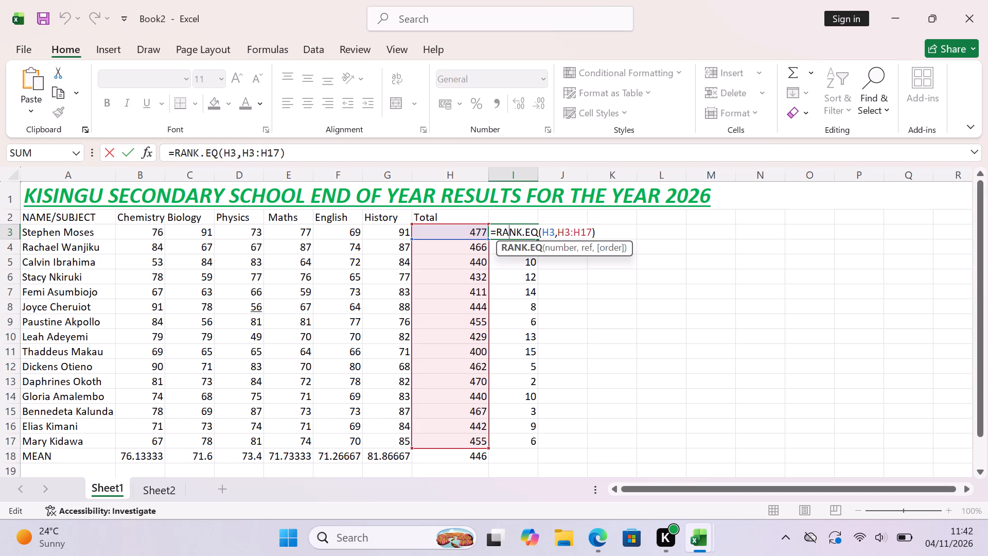
double_click(514, 338)
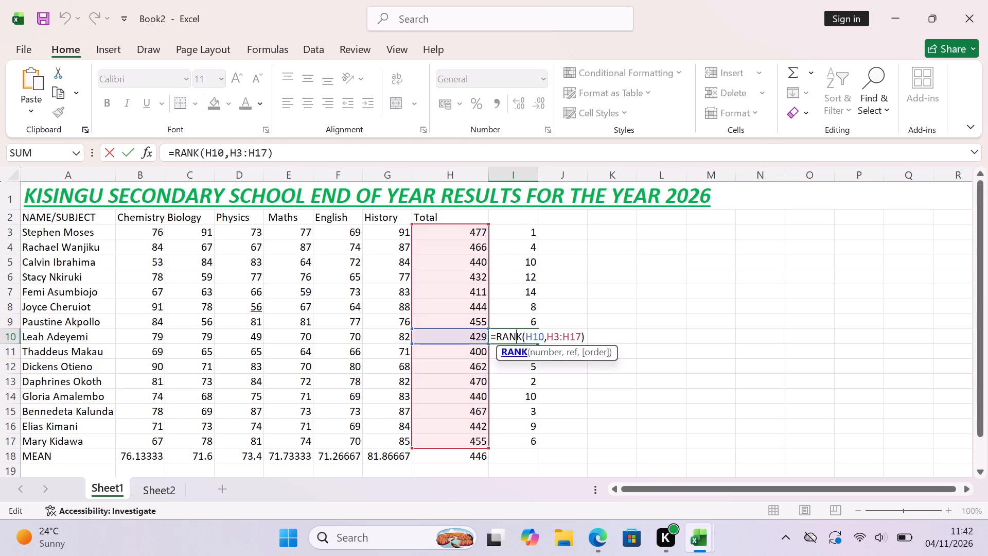
double_click(510, 369)
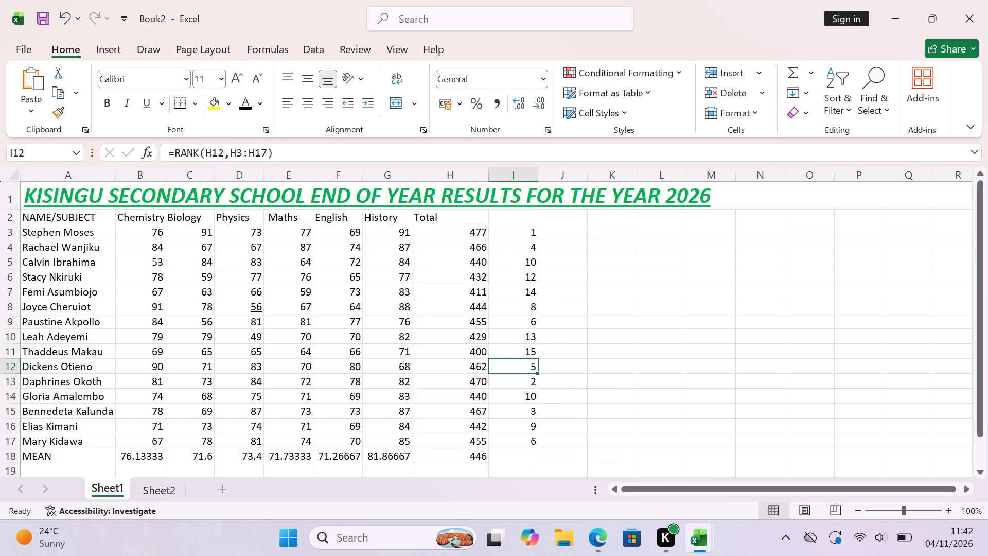
double_click(503, 353)
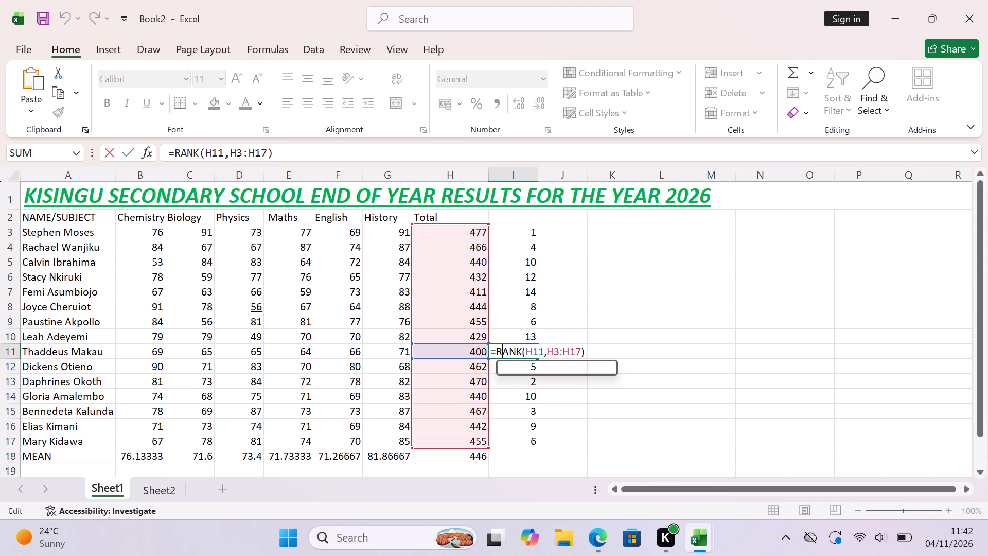
double_click(511, 373)
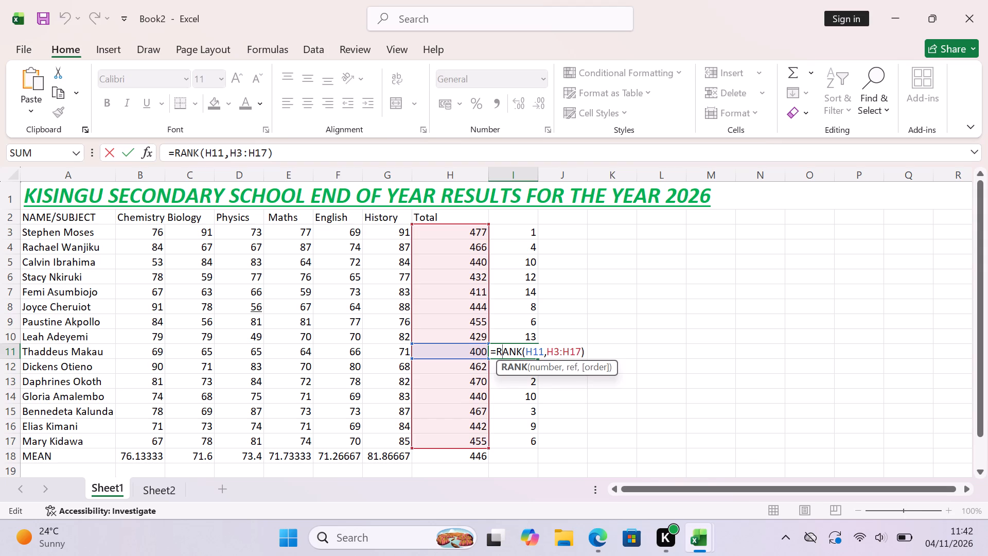
double_click(512, 378)
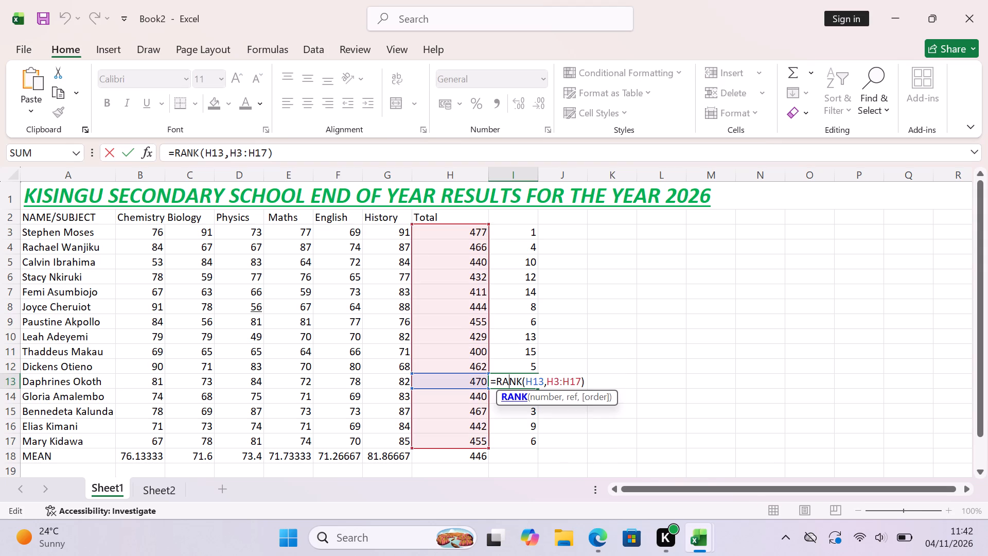
double_click(493, 369)
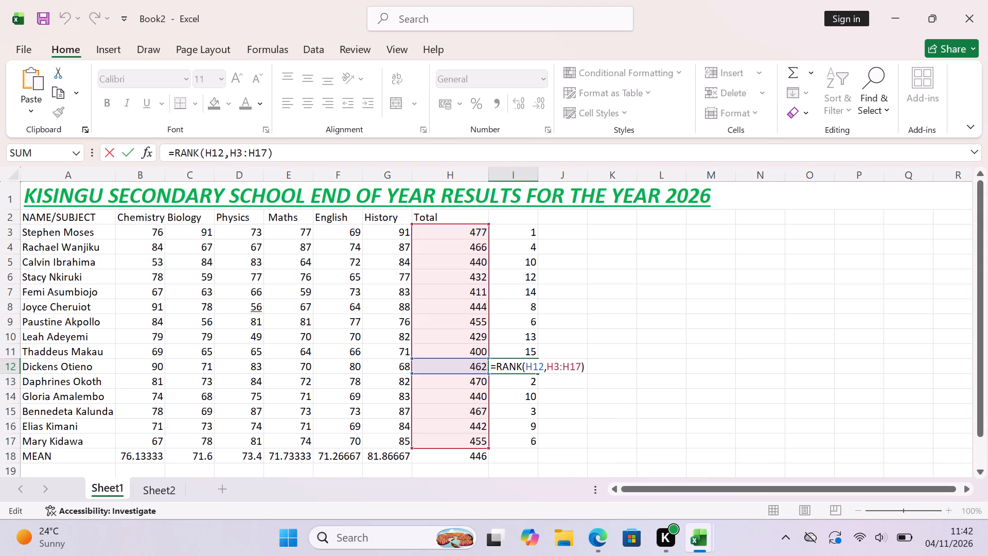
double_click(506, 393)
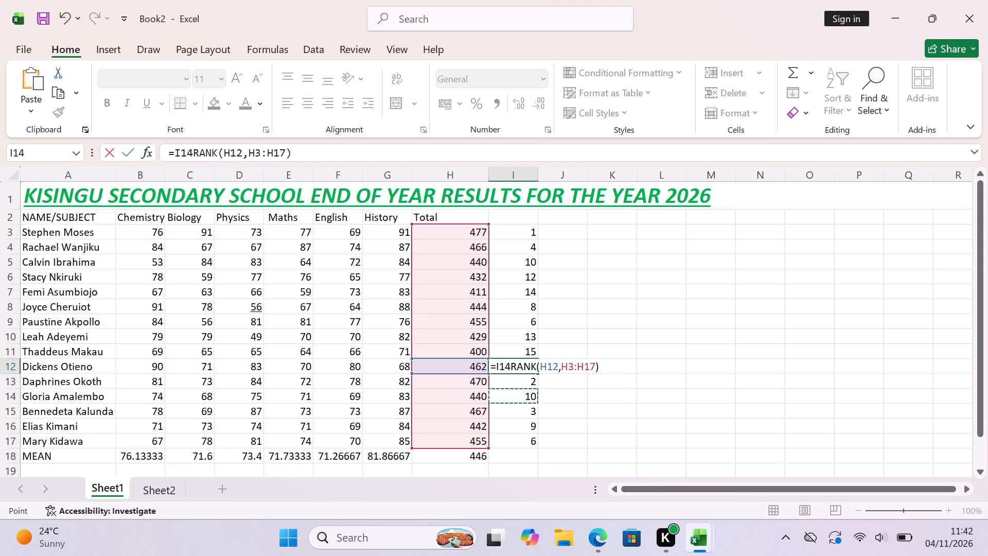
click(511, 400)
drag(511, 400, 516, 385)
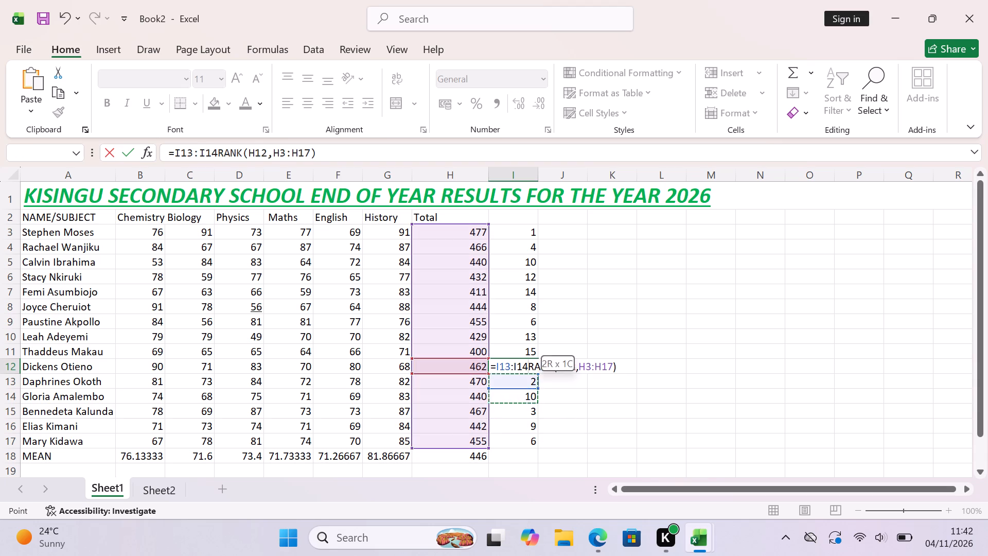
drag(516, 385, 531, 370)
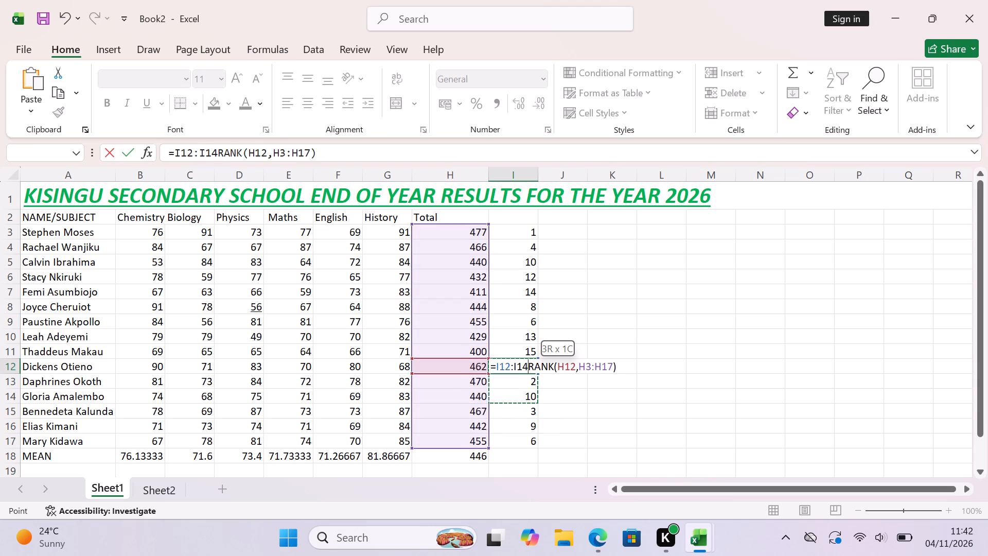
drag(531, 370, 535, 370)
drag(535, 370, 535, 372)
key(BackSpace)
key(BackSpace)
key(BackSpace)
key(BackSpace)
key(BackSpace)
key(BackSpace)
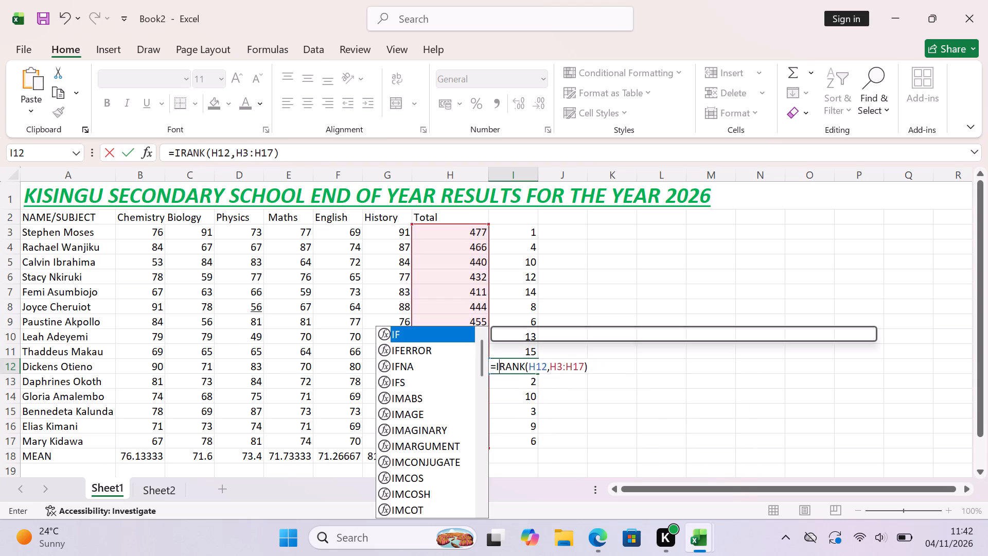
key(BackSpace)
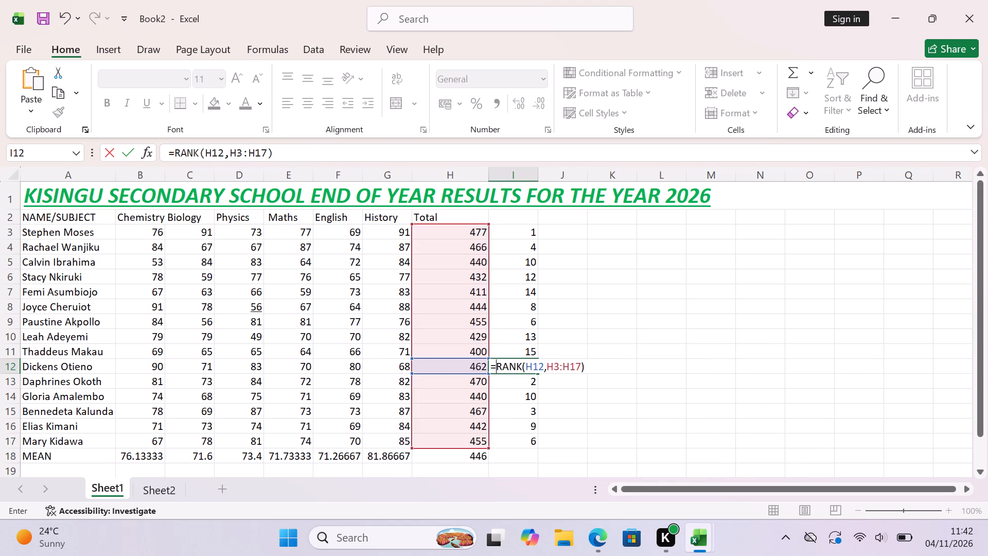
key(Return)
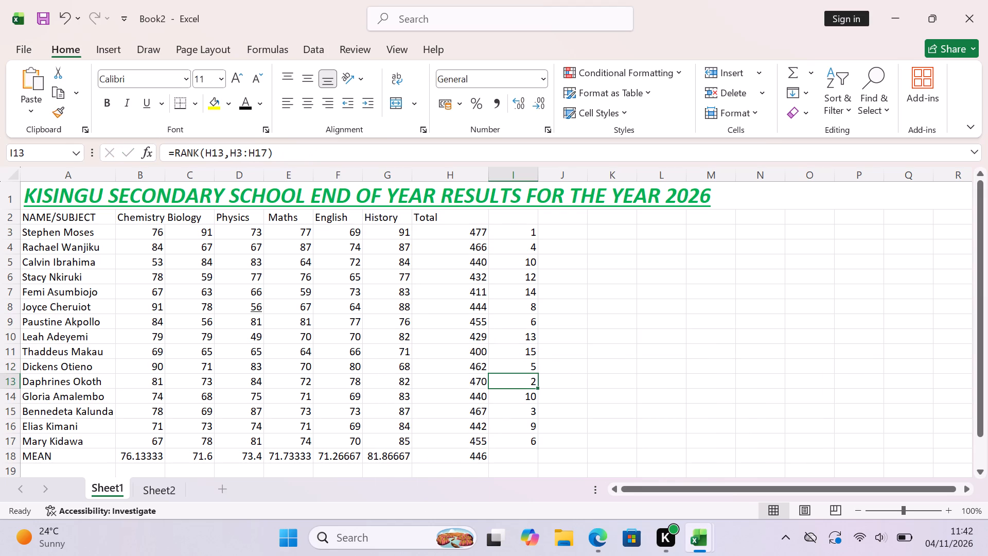
Check the RANK formulas in cells I14 to I17 for the correct row references, leaving them as they are.
double_click(509, 395)
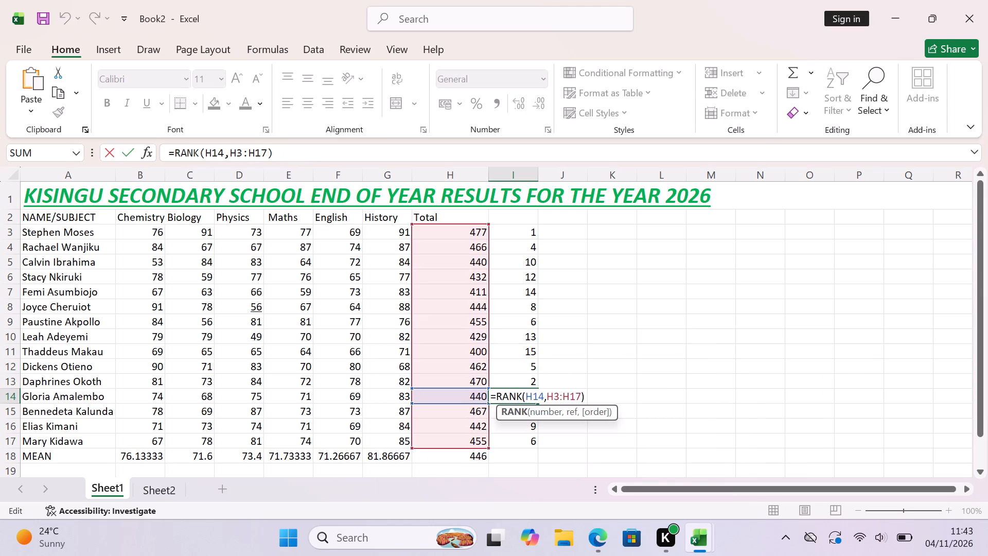
double_click(511, 438)
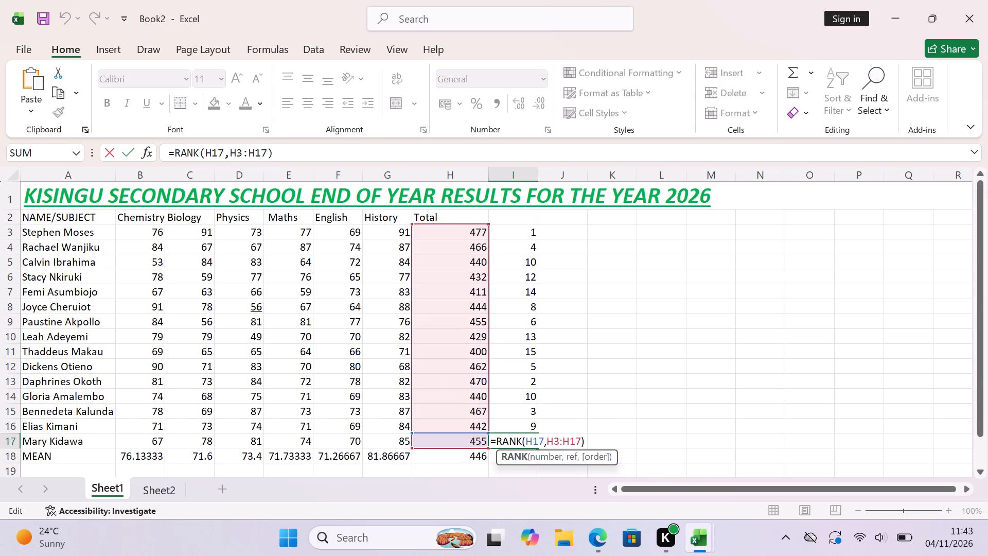
double_click(512, 424)
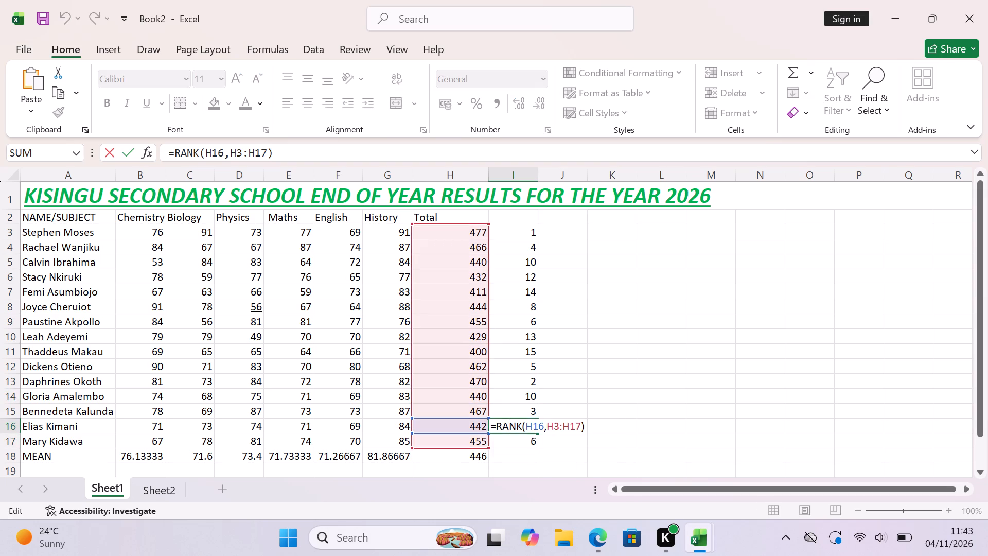
double_click(510, 409)
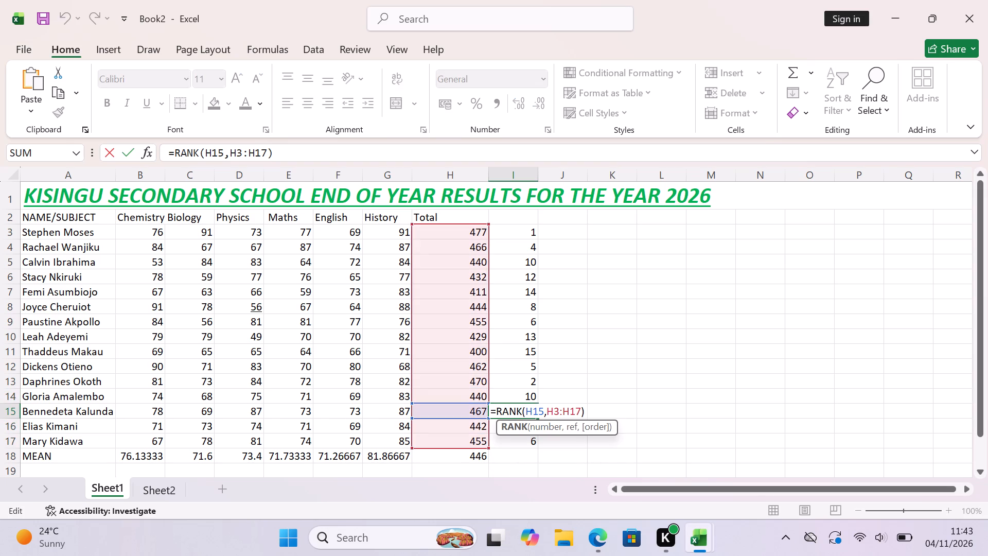
double_click(511, 394)
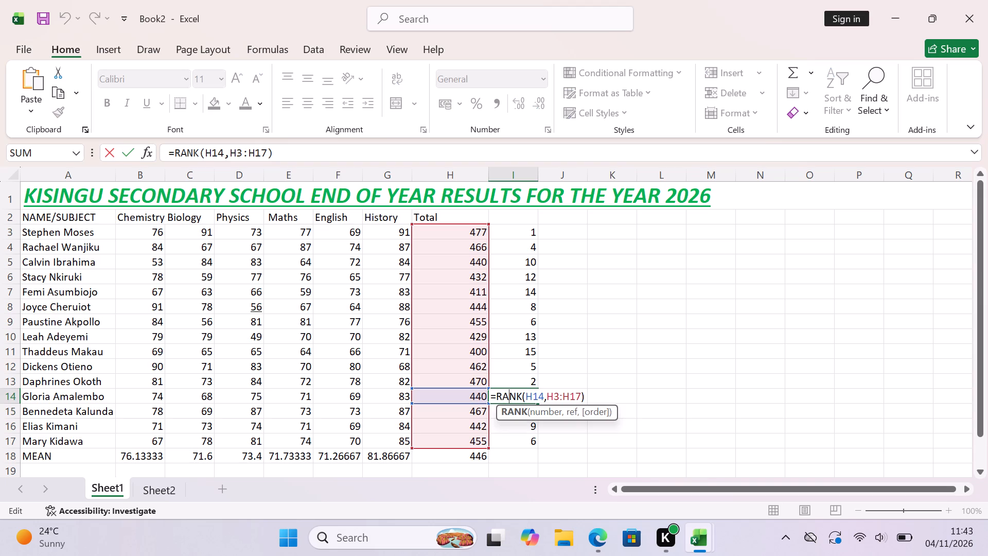
click(638, 356)
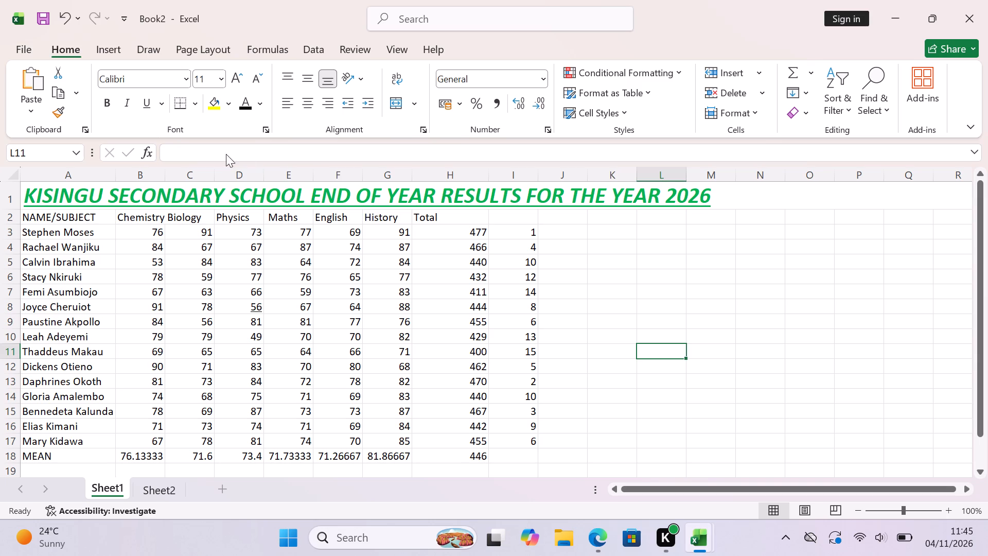
Save the workbook to the Desktop as KISINGU SECONDARY SCHOOL END OF YEAR RESULTS FOR THE YEAR ENDED 2026.
click(26, 45)
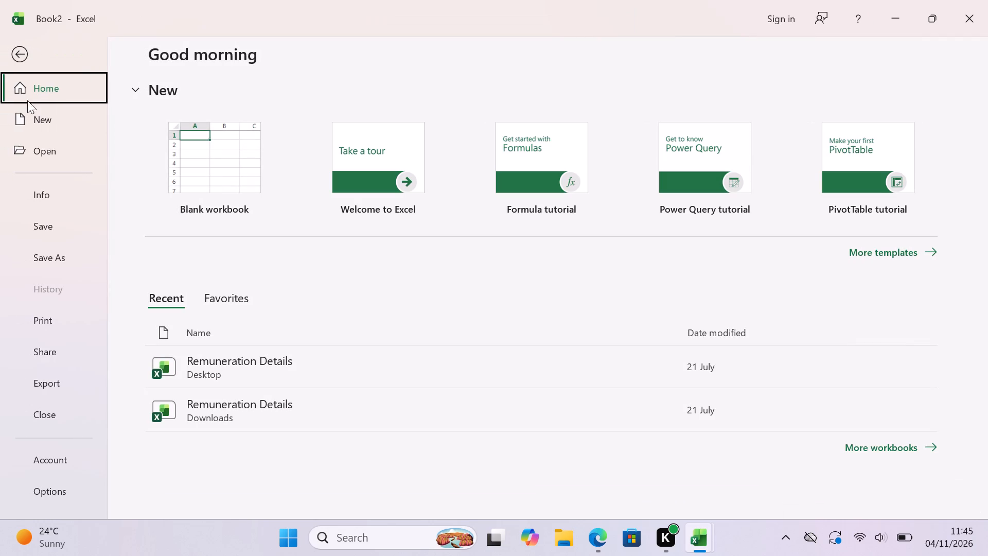
click(55, 256)
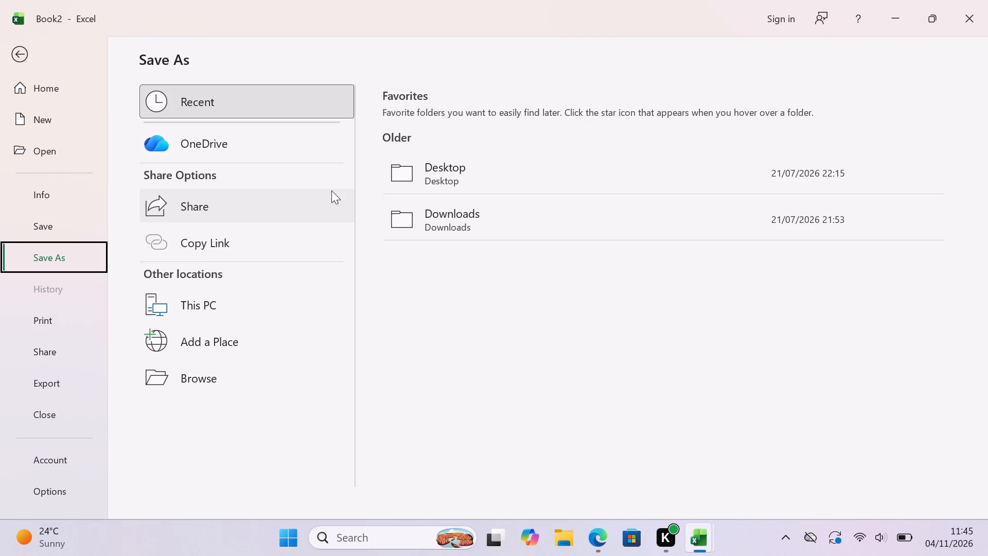
click(408, 164)
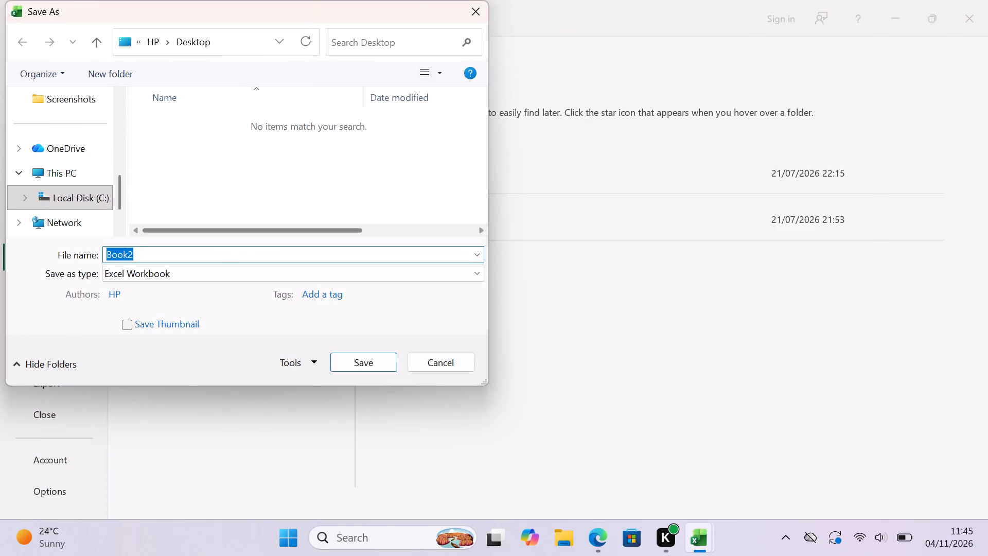
click(148, 255)
key(BackSpace)
key(BackSpace)
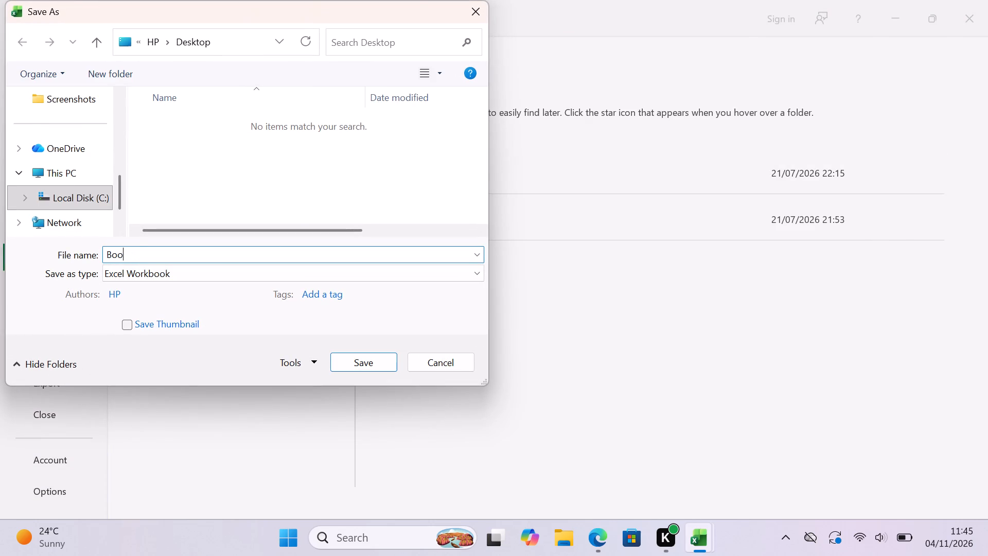
key(BackSpace)
key(BackSpace)
key(BackSpace)
key(k)
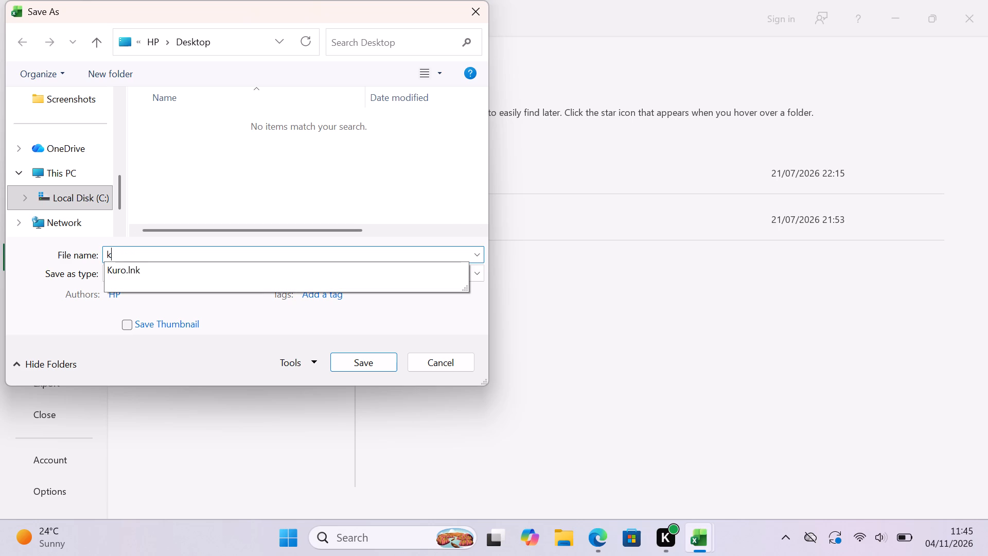
key(BackSpace)
key(k)
text(ISIN)
text(GU SWE)
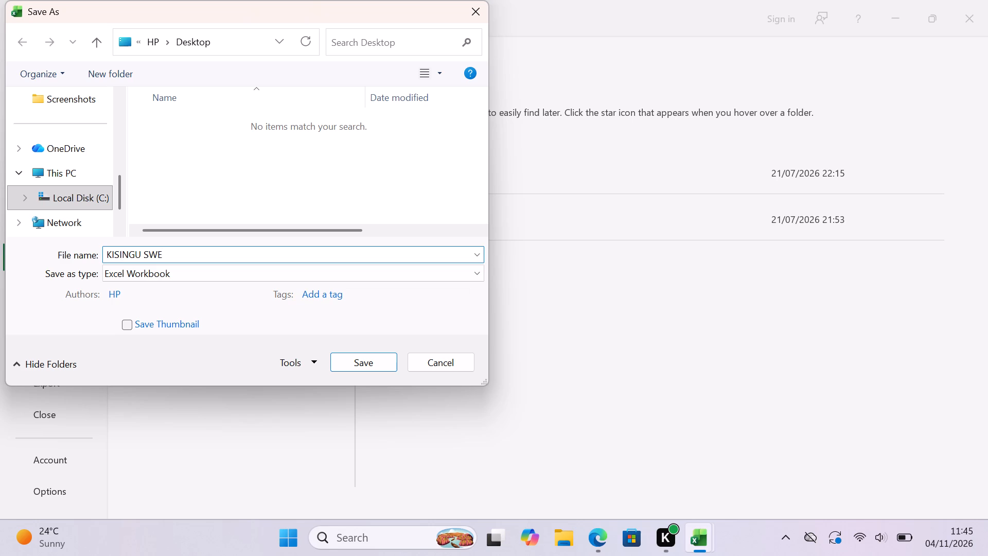
key(BackSpace)
key(BackSpace)
text(ECONDARY SCHOOL E)
key(n)
text(D OFR)
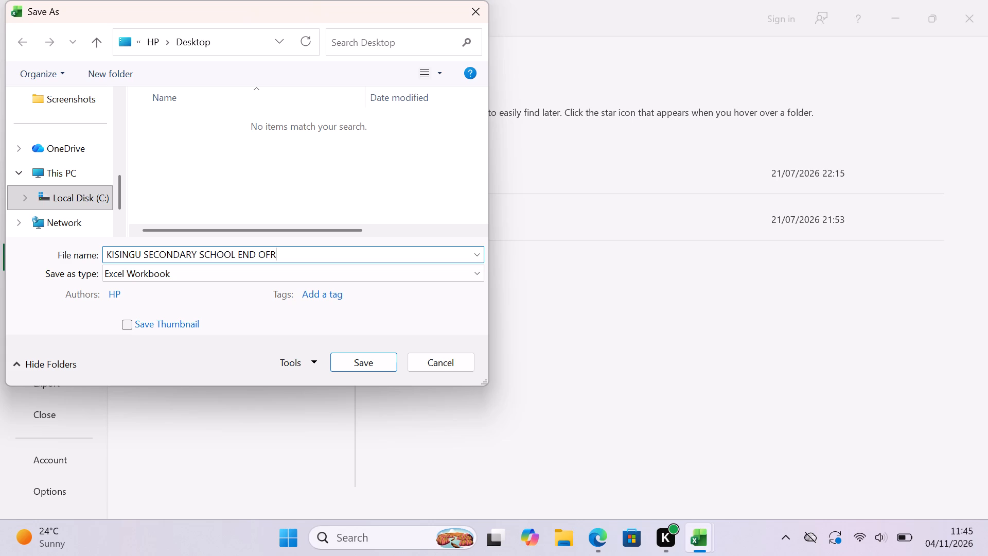
key(BackSpace)
key(space)
text(YEAR RESULTS FOR THE)
key(space)
text(YEAR)
key(space)
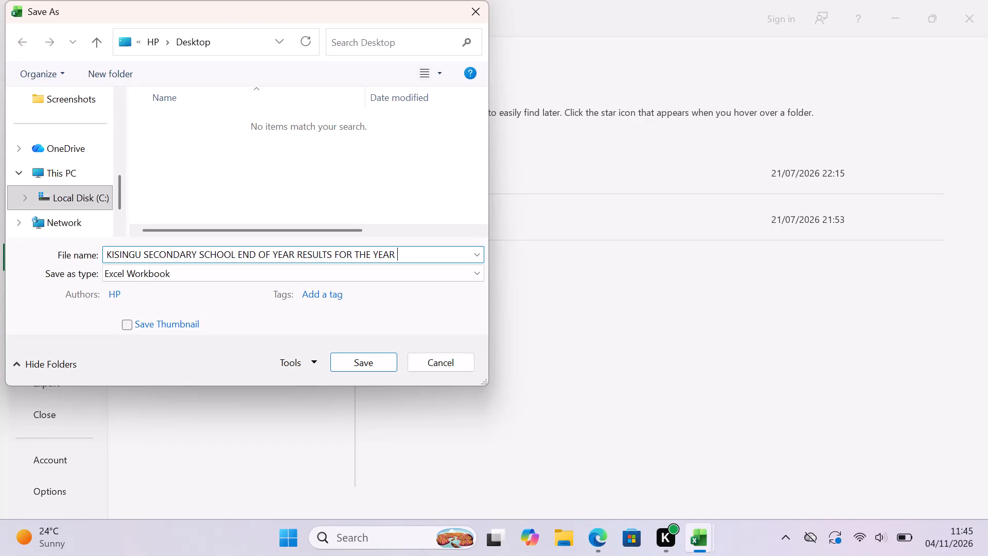
text(ENDED)
key(space)
text(2026)
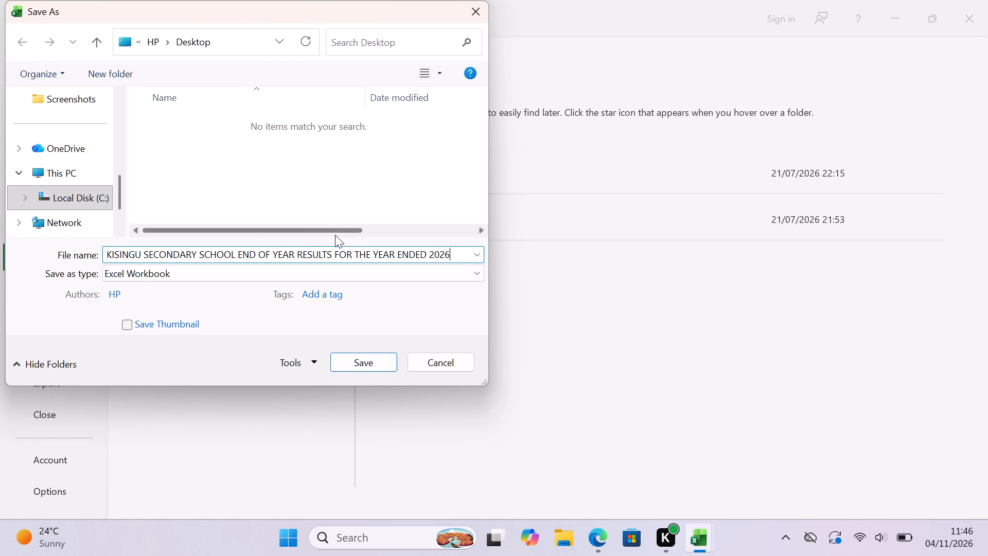
click(376, 360)
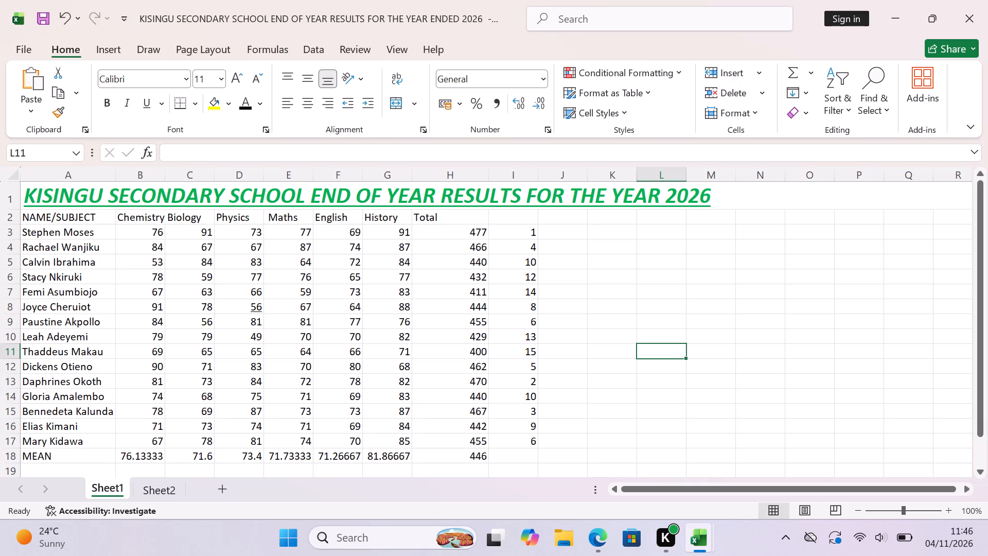
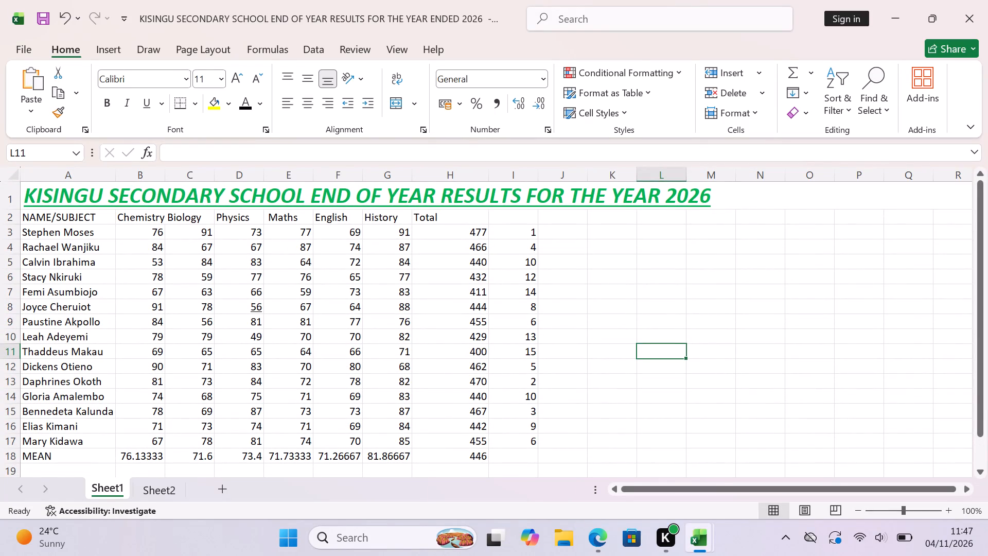
Add a new blank worksheet directly after Sheet1, which holds the school results table.
scroll(330, 361, up, 1)
scroll(330, 361, down, 1)
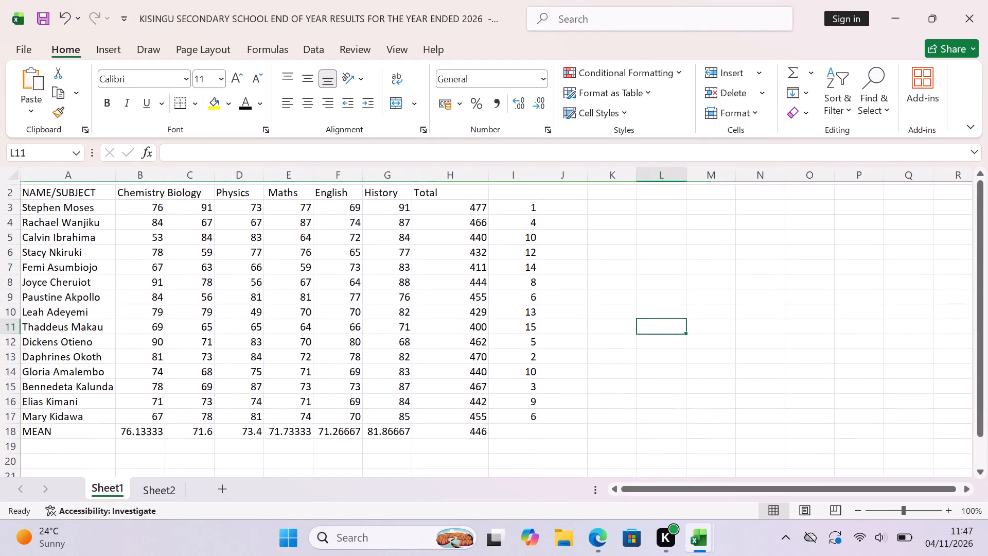
scroll(330, 361, down, 1)
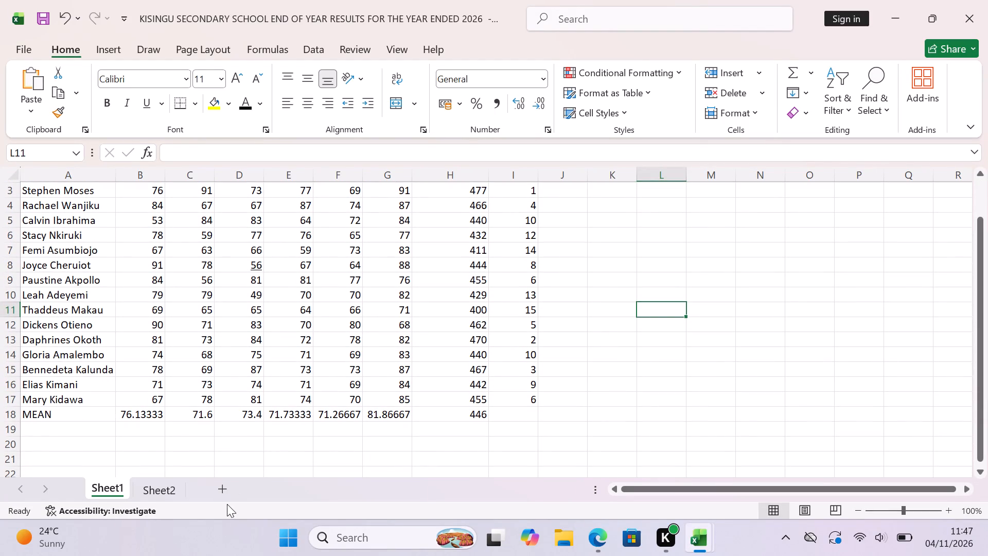
click(224, 493)
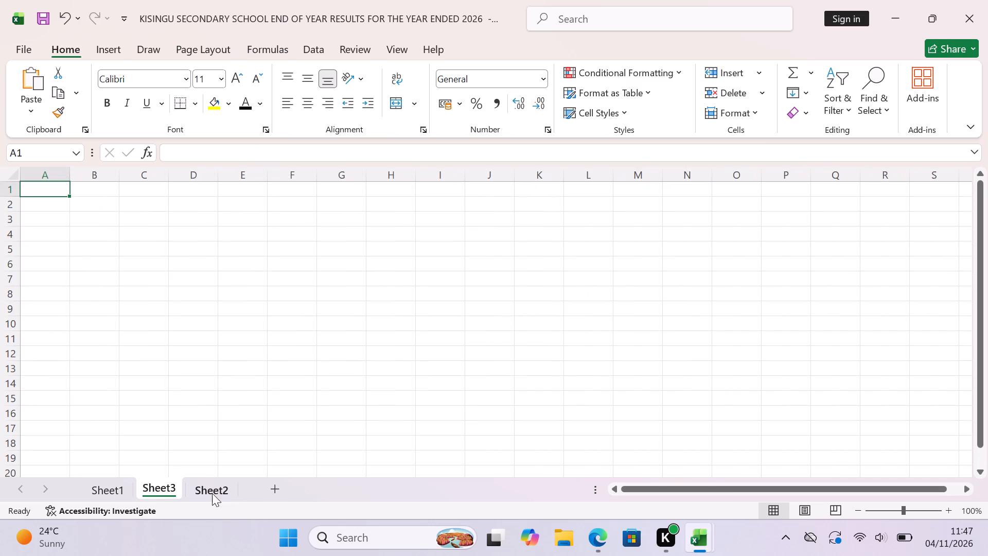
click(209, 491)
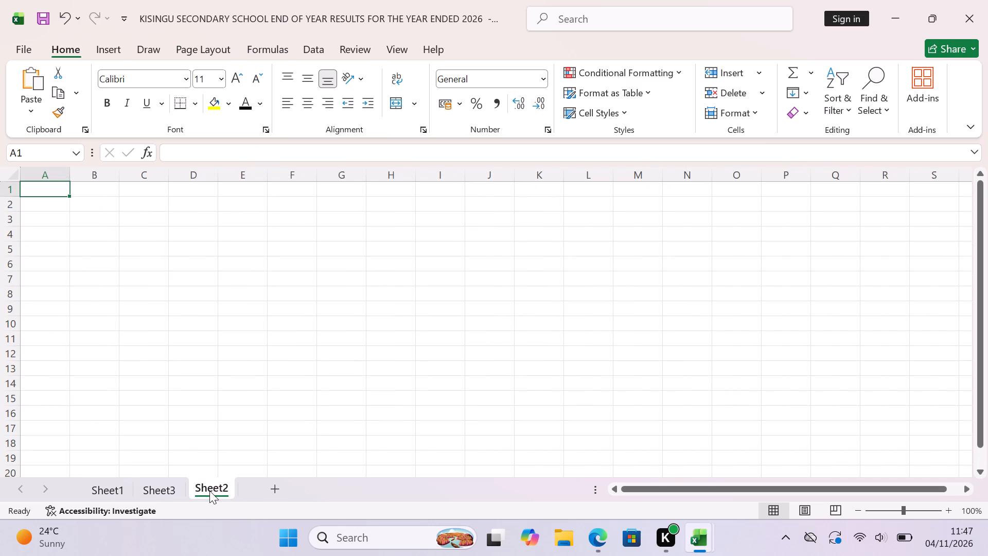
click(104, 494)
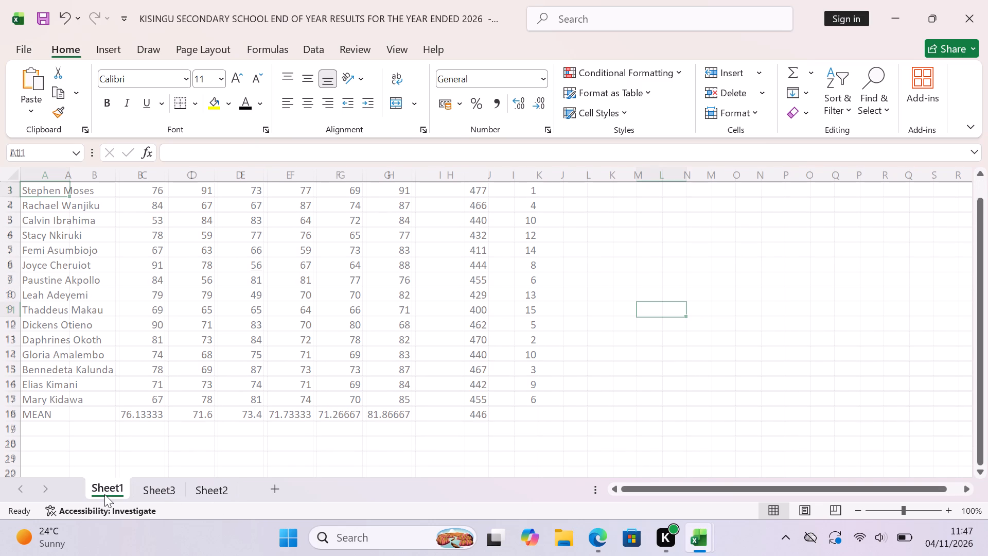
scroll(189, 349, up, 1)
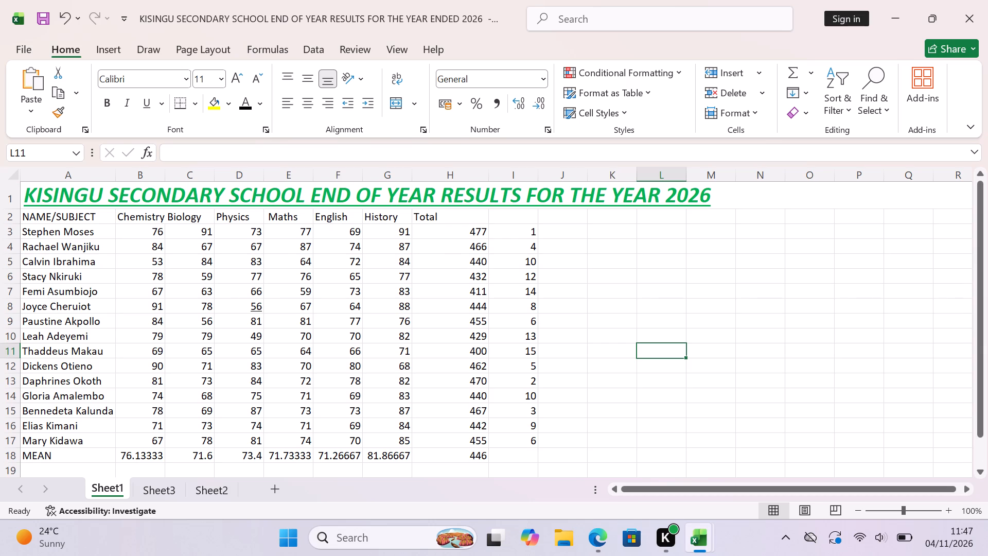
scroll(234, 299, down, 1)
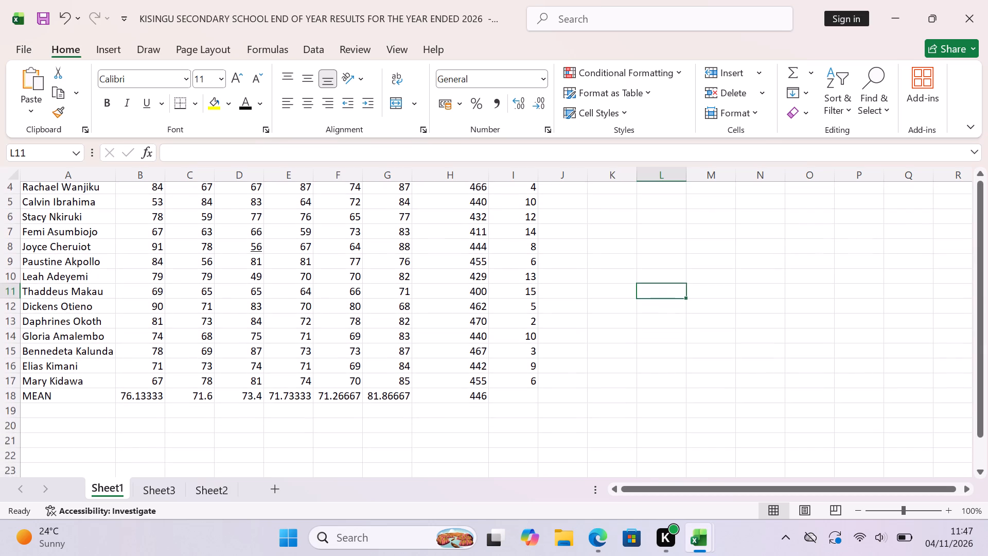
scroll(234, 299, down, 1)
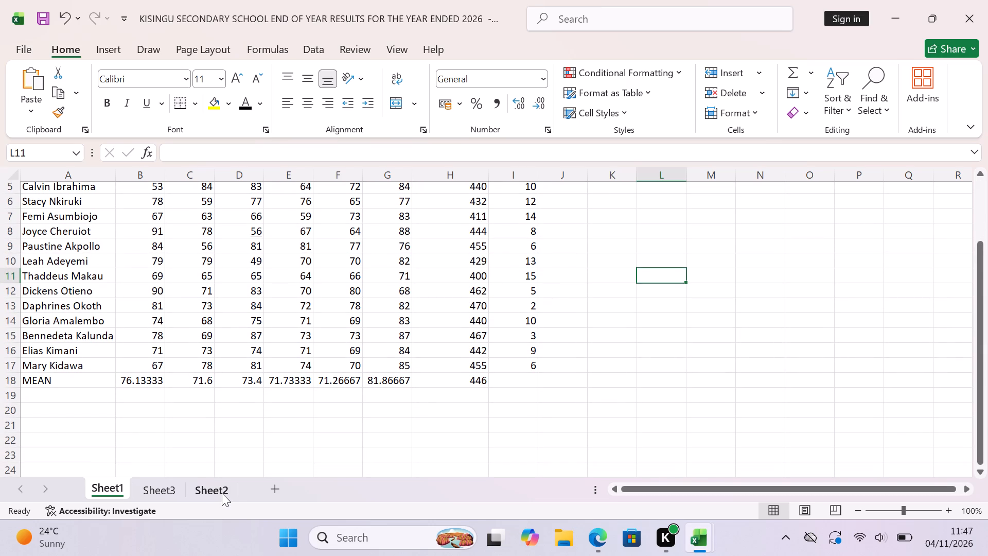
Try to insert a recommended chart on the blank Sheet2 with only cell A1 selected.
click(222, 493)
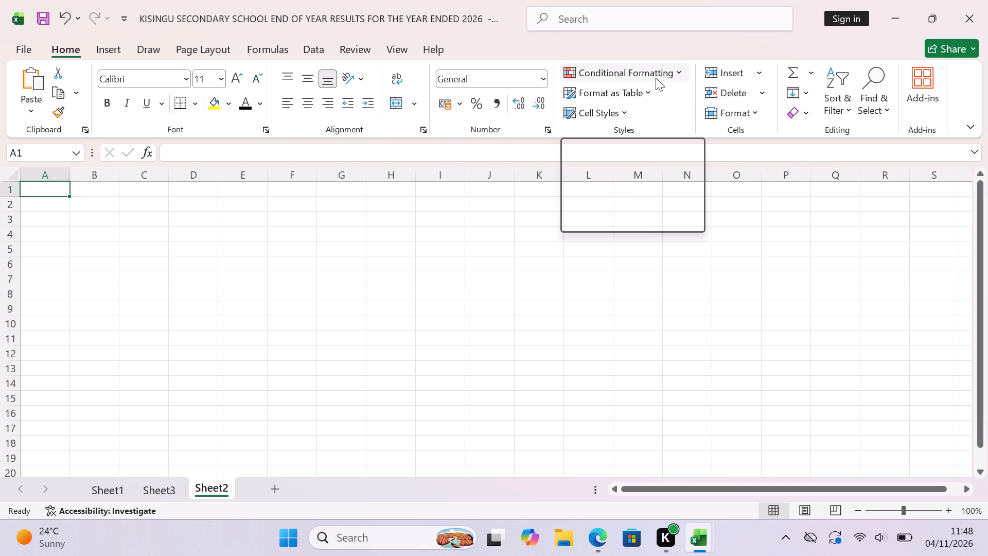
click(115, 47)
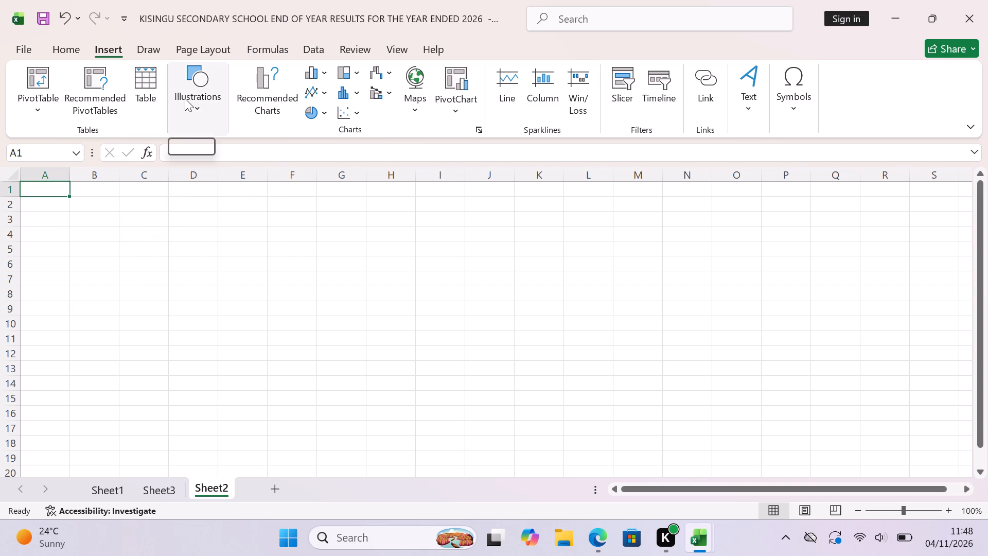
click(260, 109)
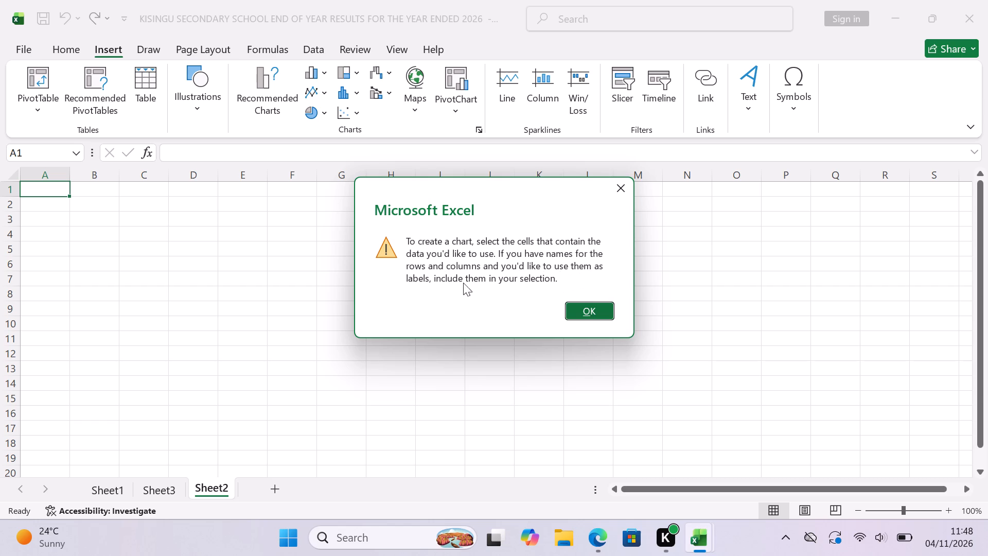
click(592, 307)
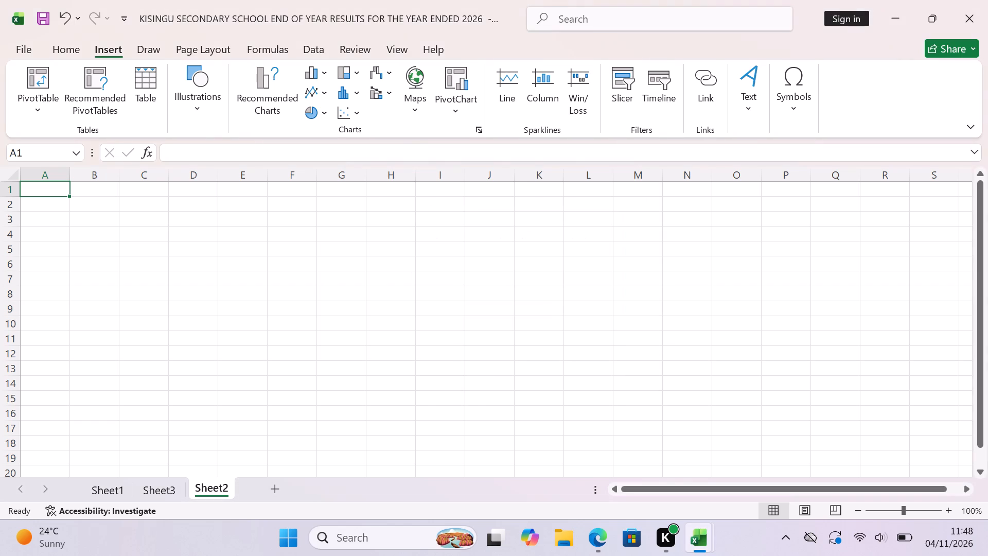
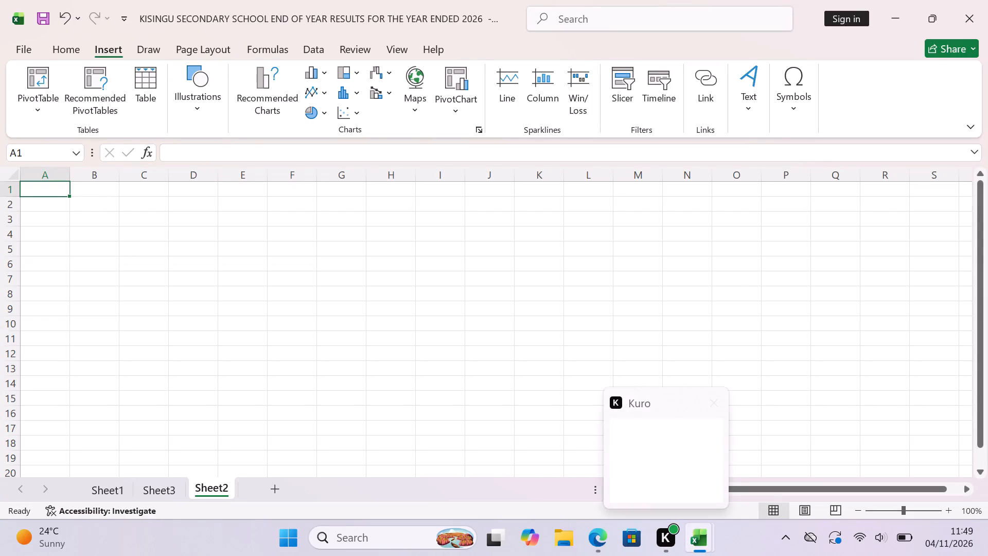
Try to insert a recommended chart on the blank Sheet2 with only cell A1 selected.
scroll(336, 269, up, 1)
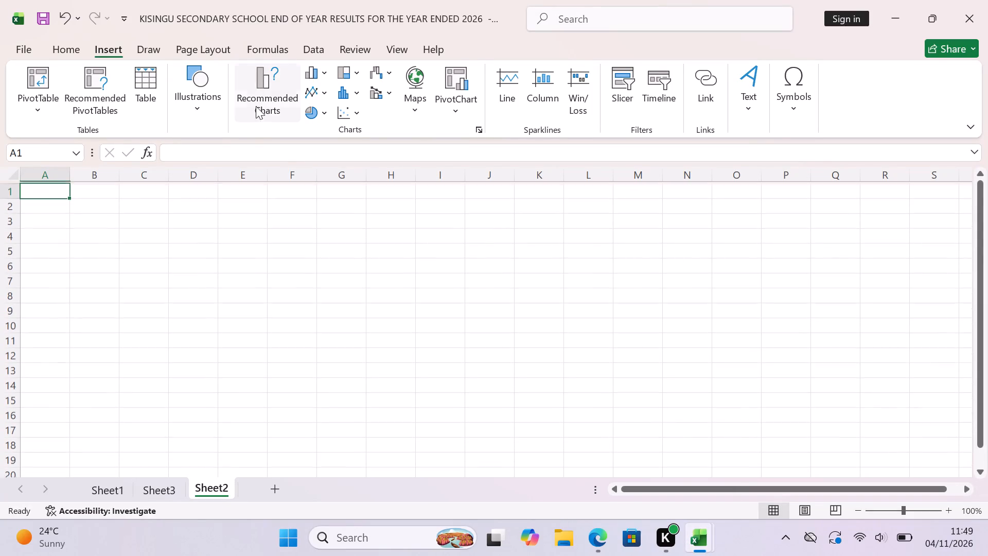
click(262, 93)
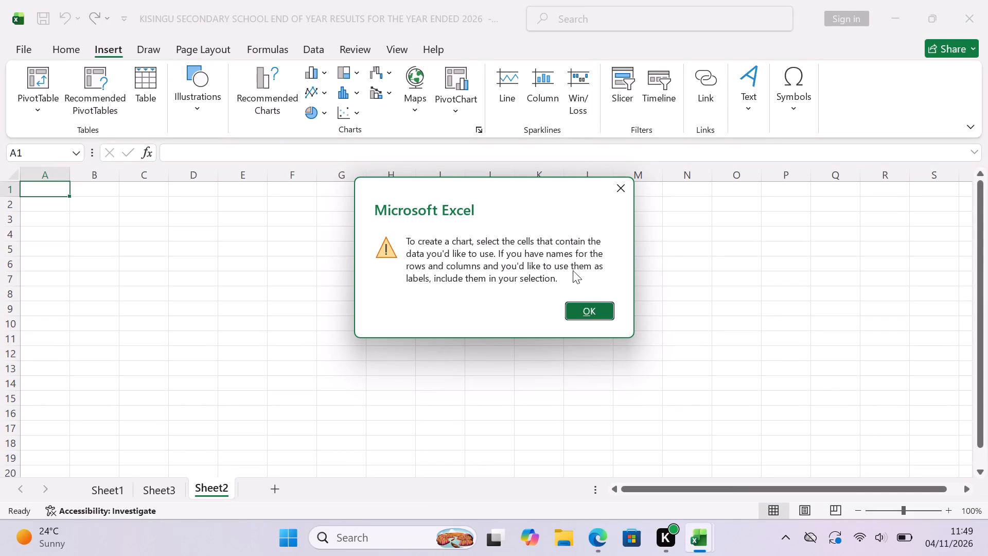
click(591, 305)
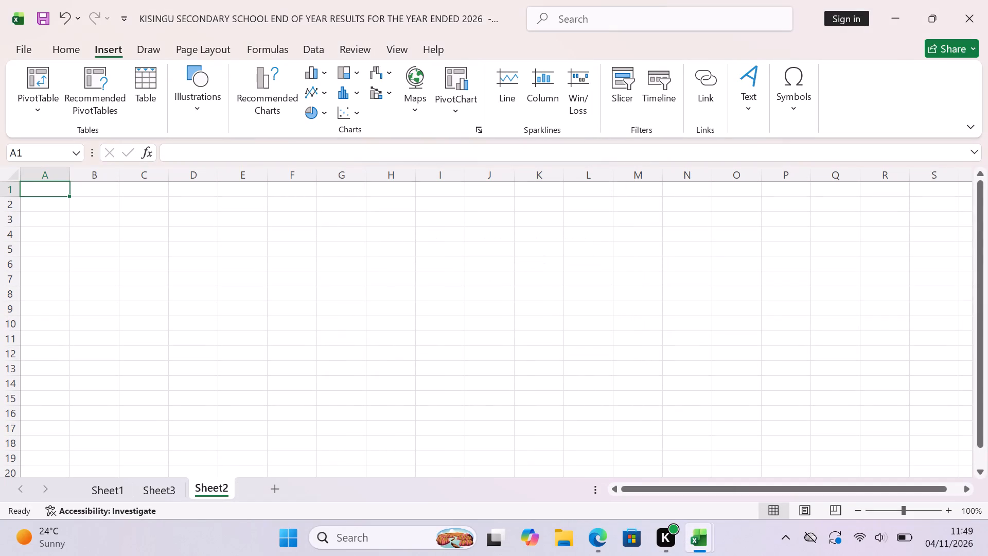
Select the results table on Sheet1 from the NAME/SUBJECT header in A2 through cell J19.
click(113, 489)
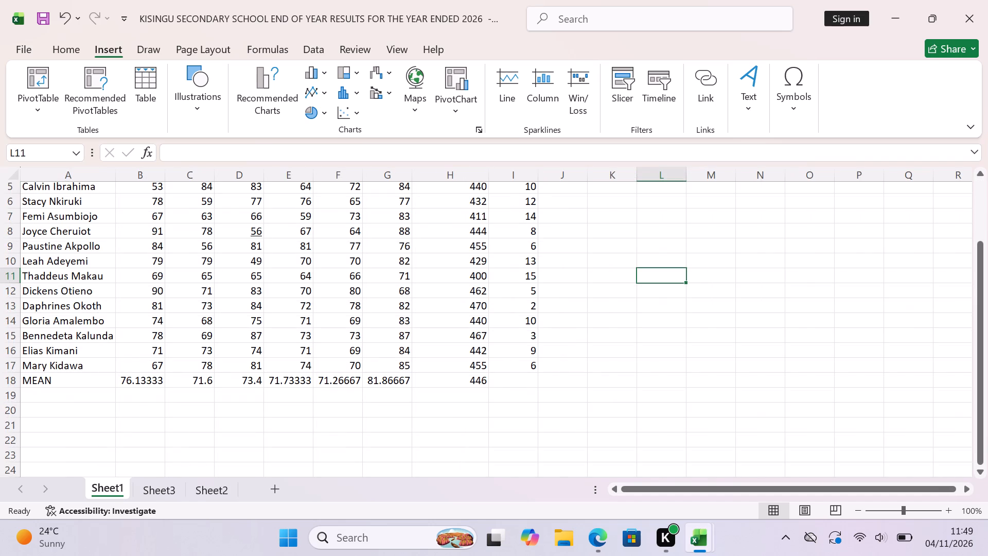
scroll(66, 261, up, 2)
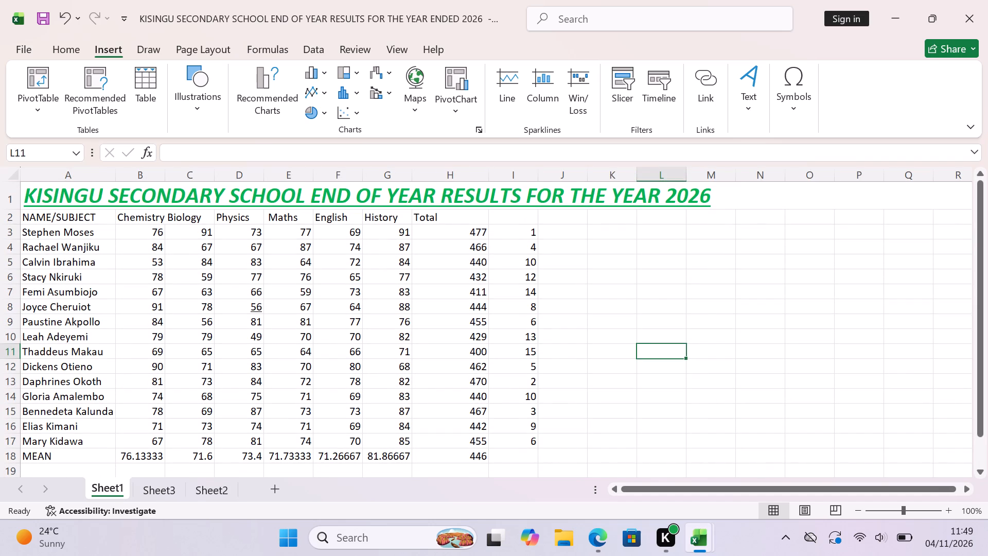
drag(27, 214, 460, 402)
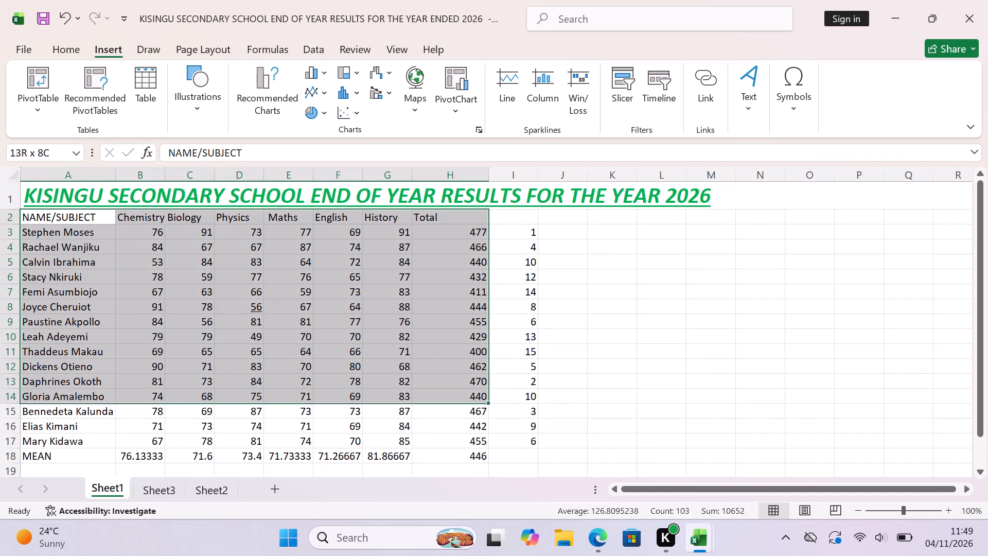
drag(460, 402, 587, 344)
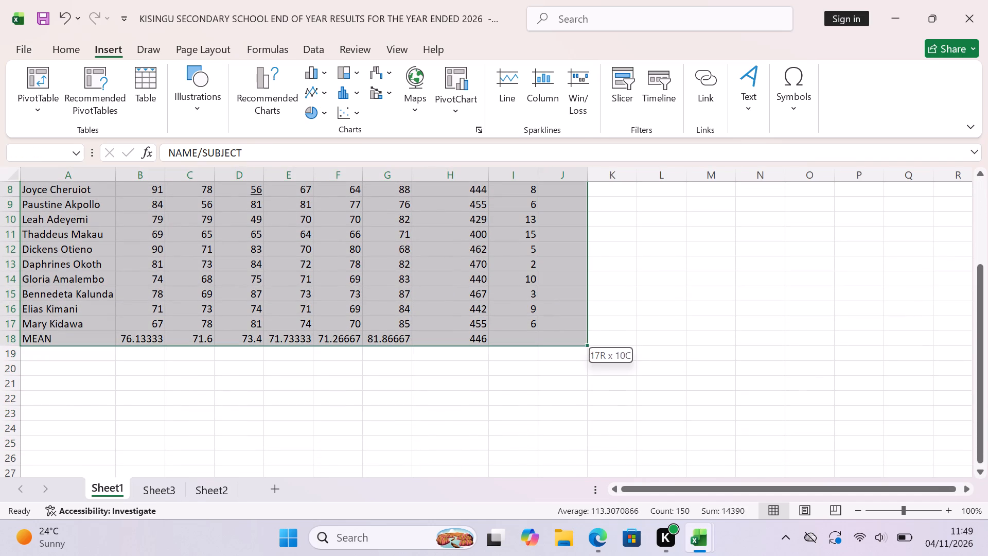
drag(587, 344, 581, 355)
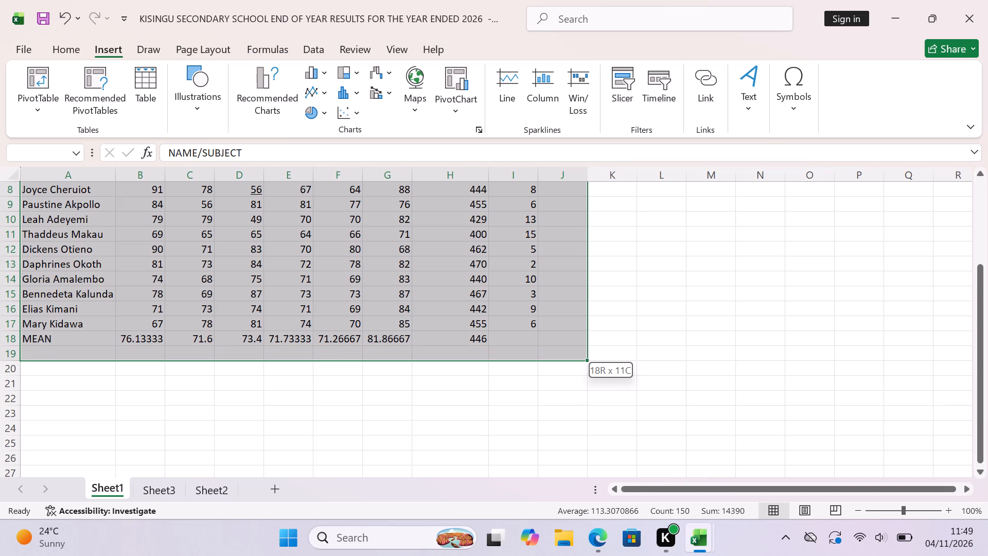
drag(581, 355, 586, 355)
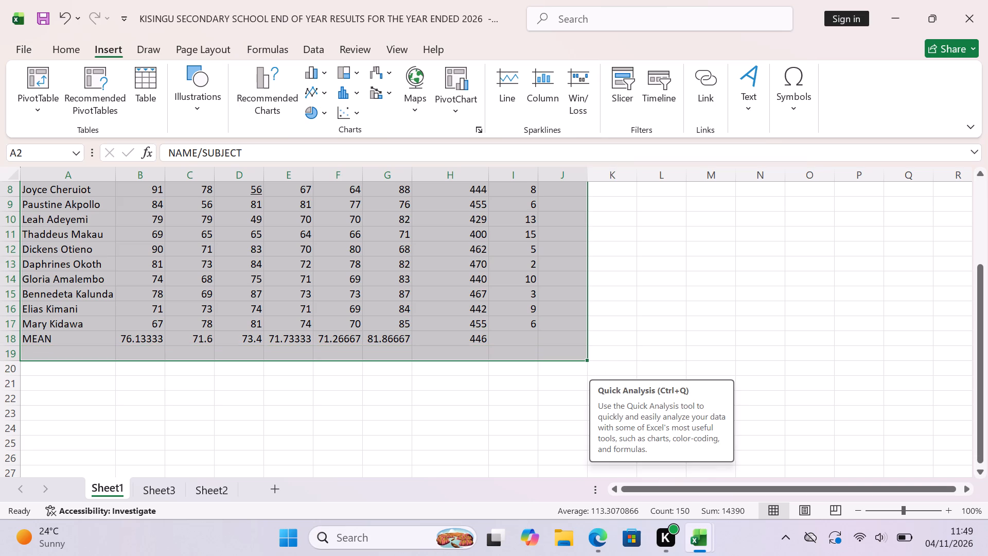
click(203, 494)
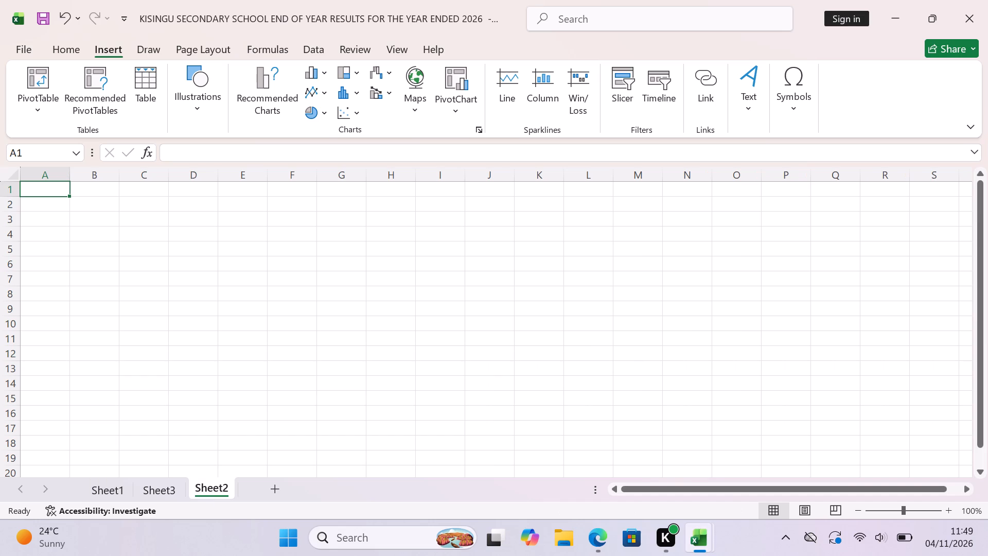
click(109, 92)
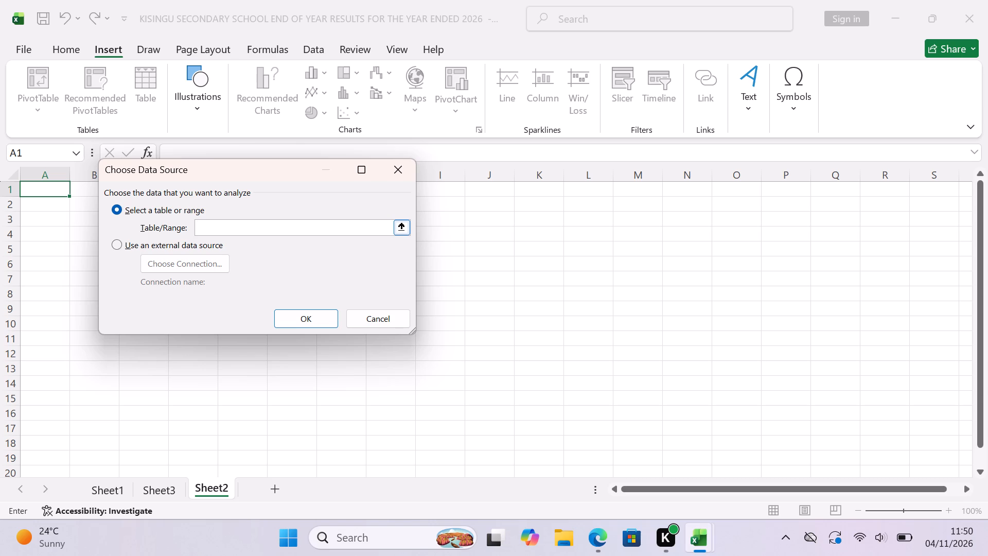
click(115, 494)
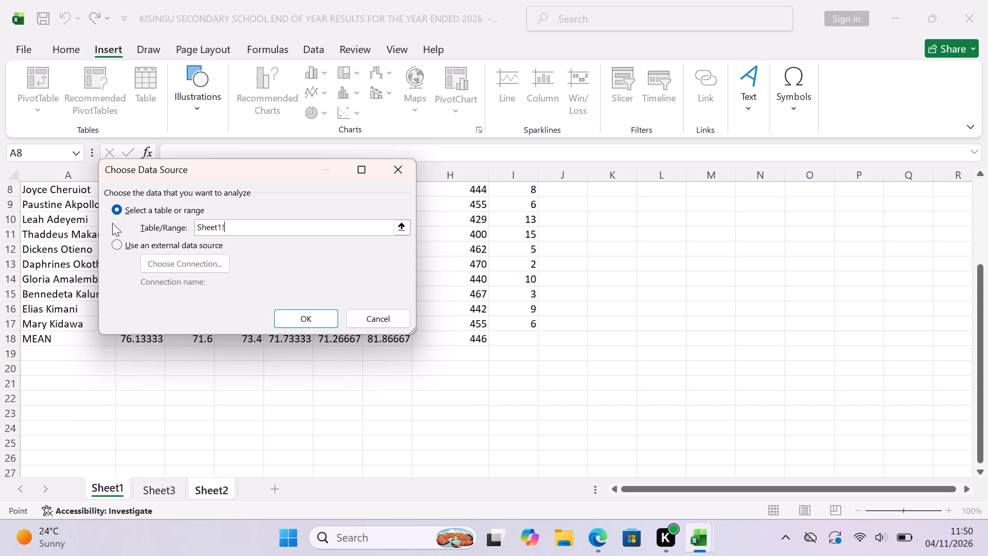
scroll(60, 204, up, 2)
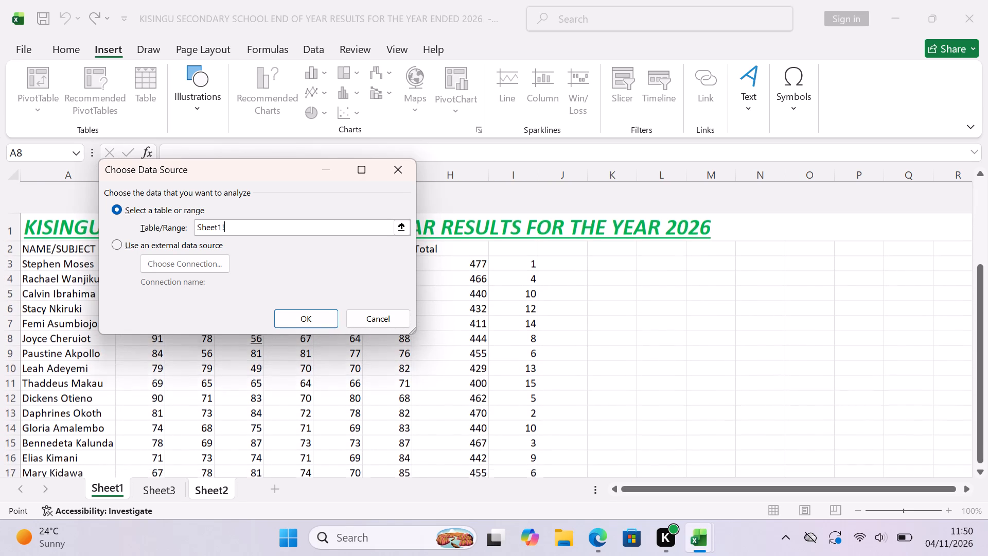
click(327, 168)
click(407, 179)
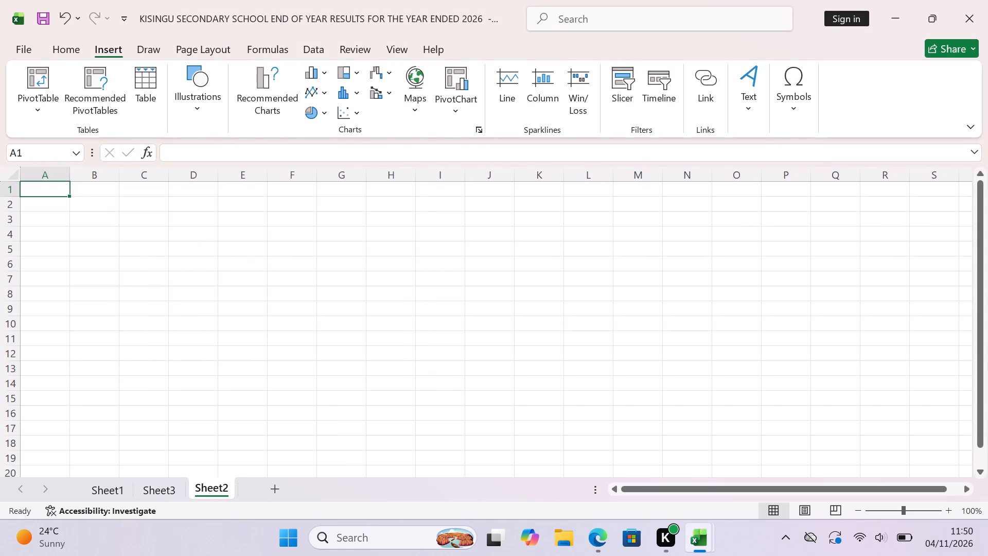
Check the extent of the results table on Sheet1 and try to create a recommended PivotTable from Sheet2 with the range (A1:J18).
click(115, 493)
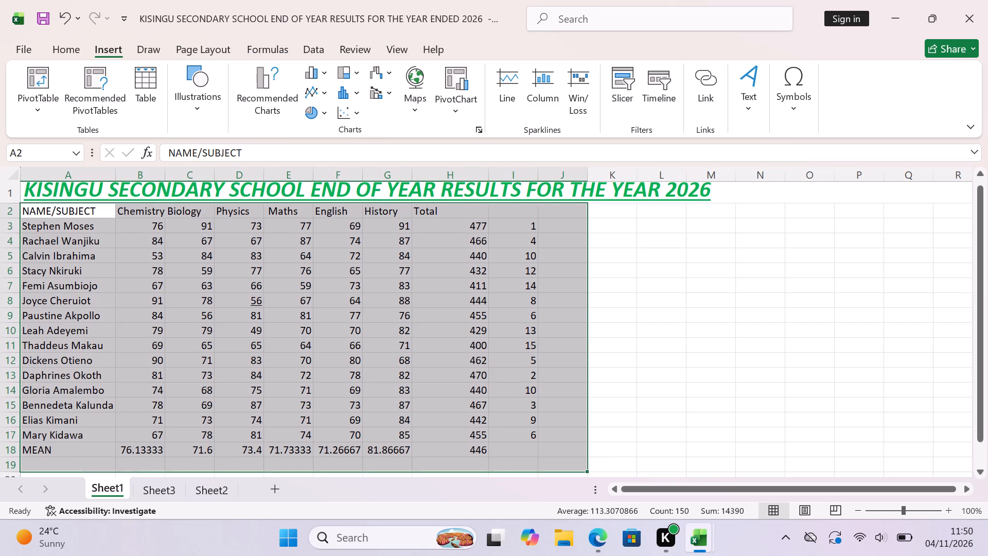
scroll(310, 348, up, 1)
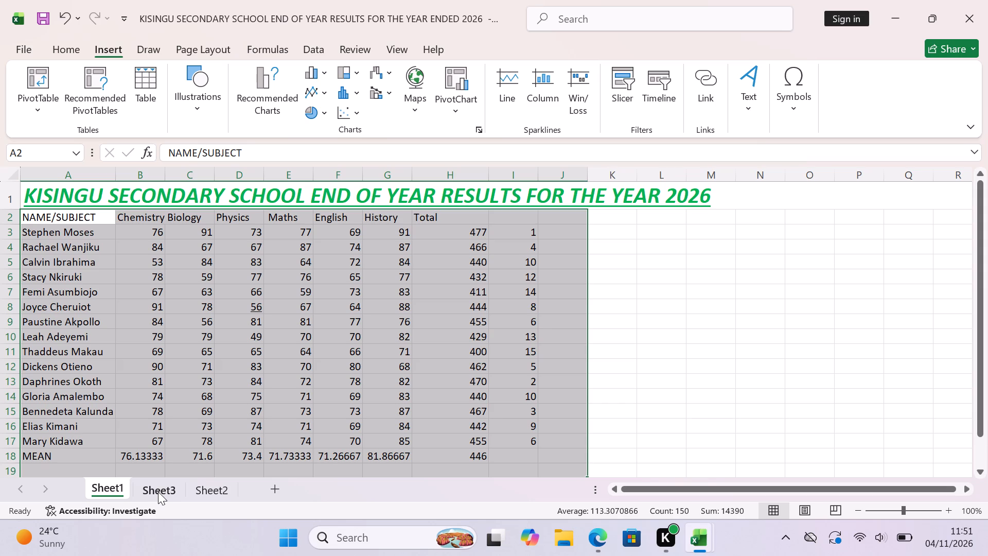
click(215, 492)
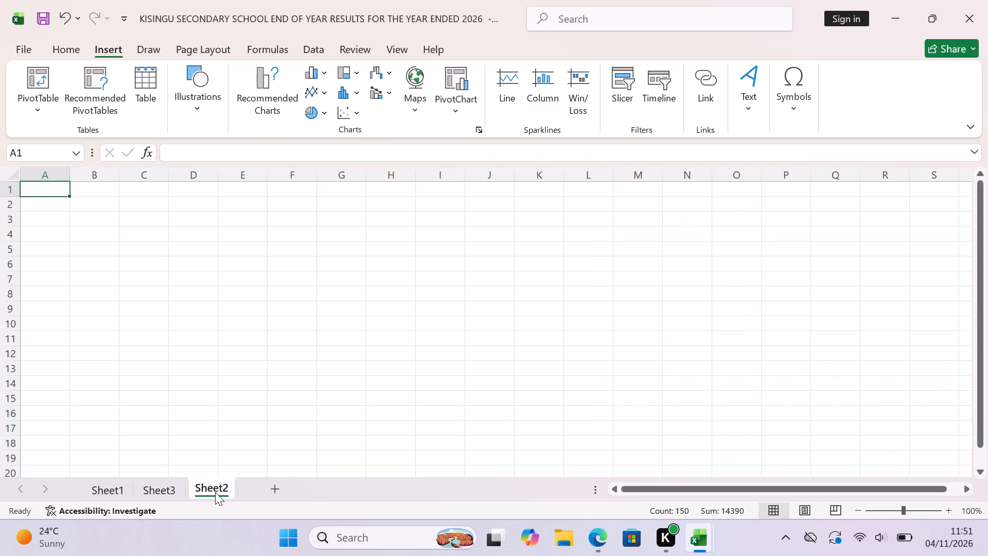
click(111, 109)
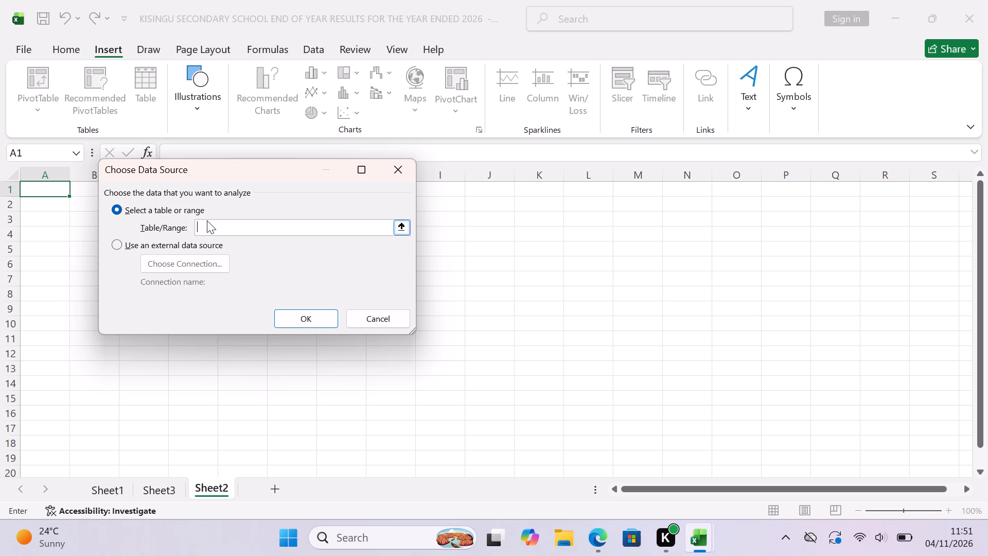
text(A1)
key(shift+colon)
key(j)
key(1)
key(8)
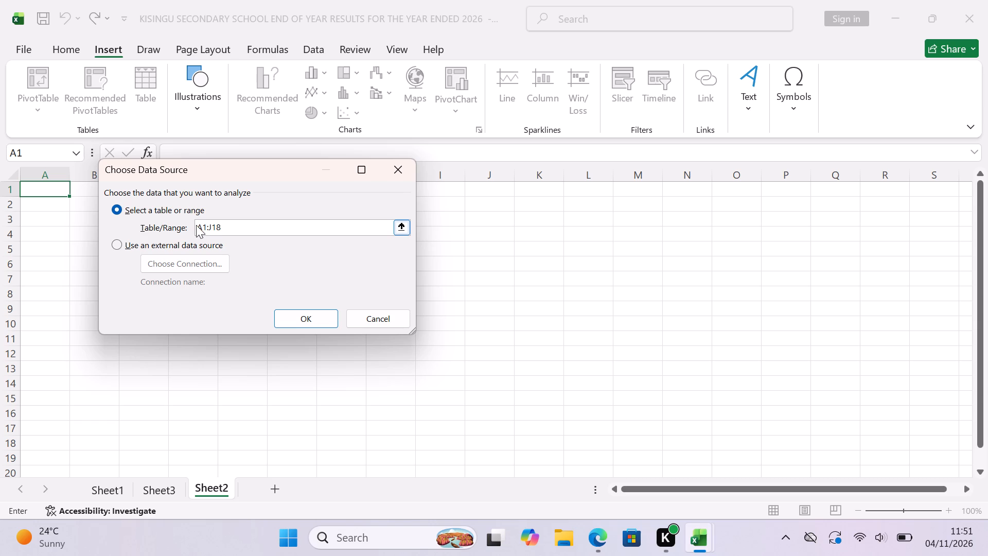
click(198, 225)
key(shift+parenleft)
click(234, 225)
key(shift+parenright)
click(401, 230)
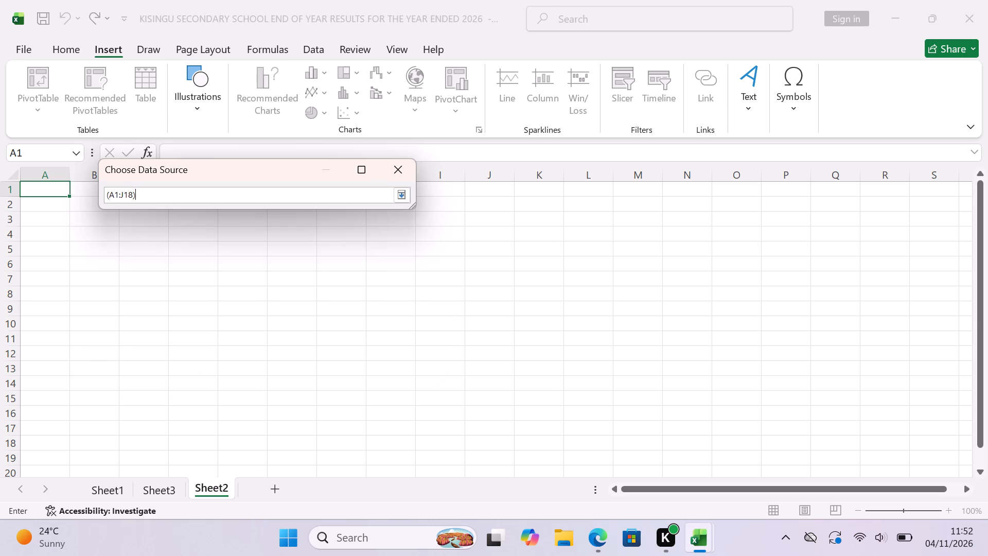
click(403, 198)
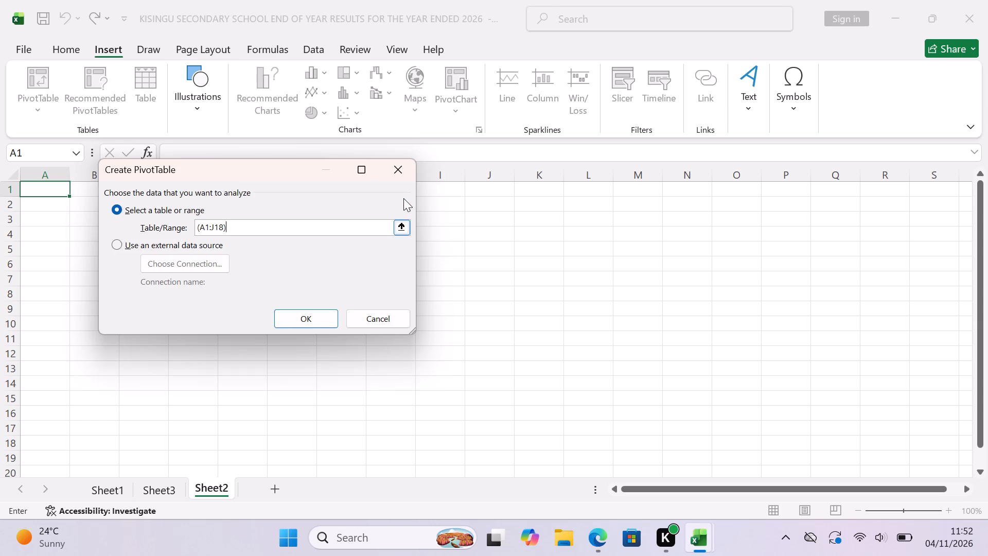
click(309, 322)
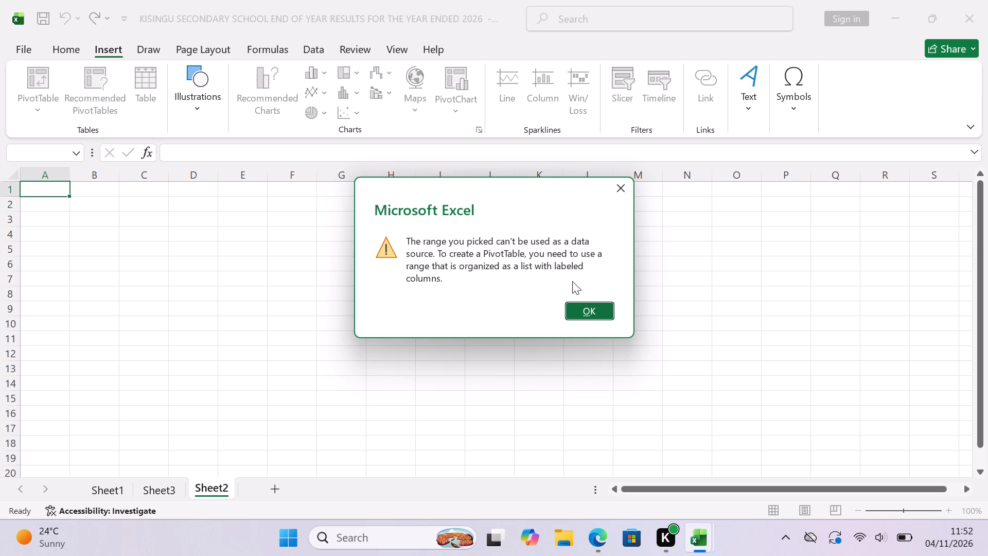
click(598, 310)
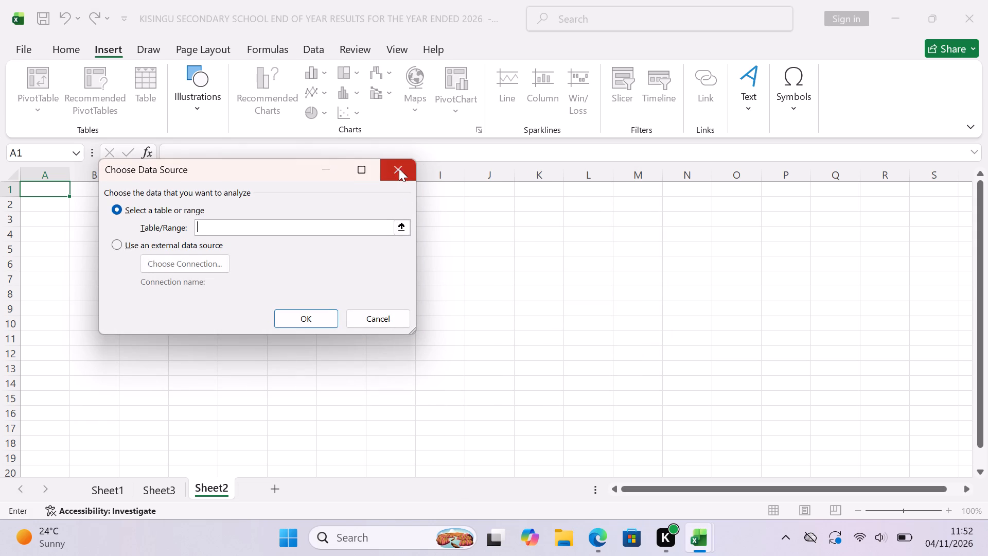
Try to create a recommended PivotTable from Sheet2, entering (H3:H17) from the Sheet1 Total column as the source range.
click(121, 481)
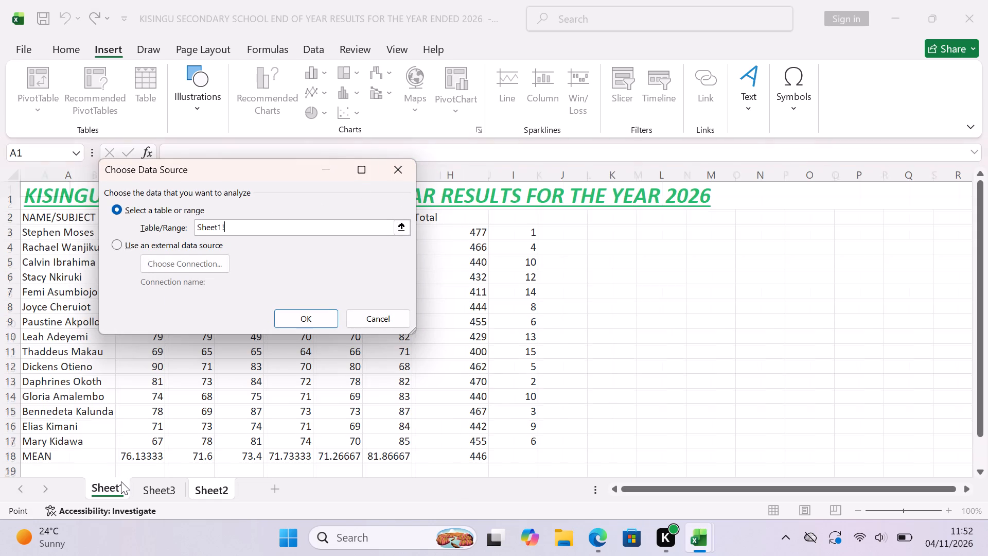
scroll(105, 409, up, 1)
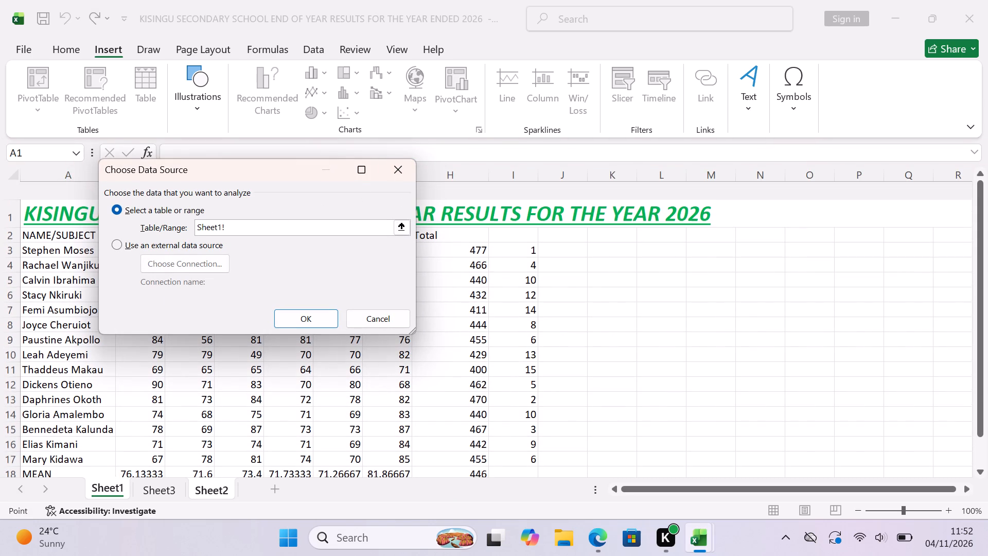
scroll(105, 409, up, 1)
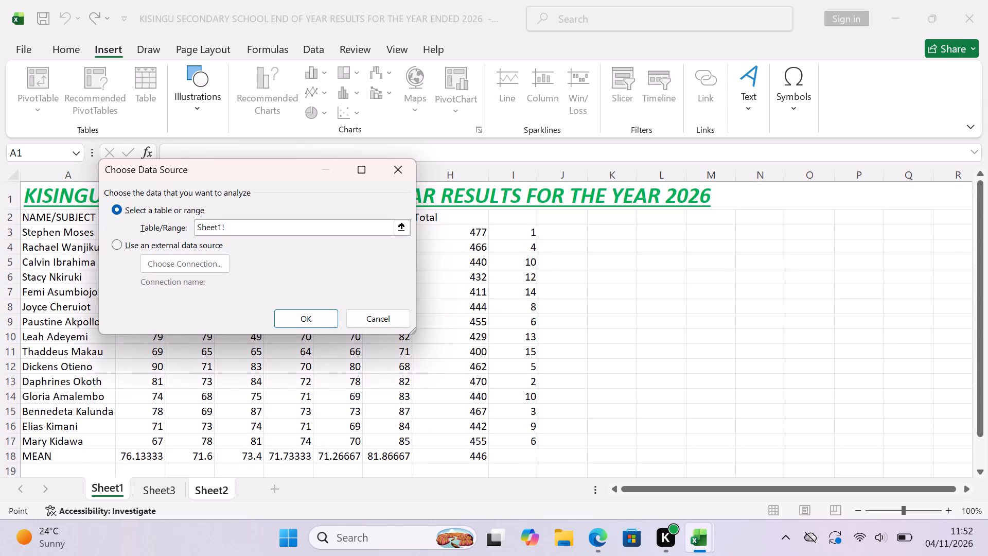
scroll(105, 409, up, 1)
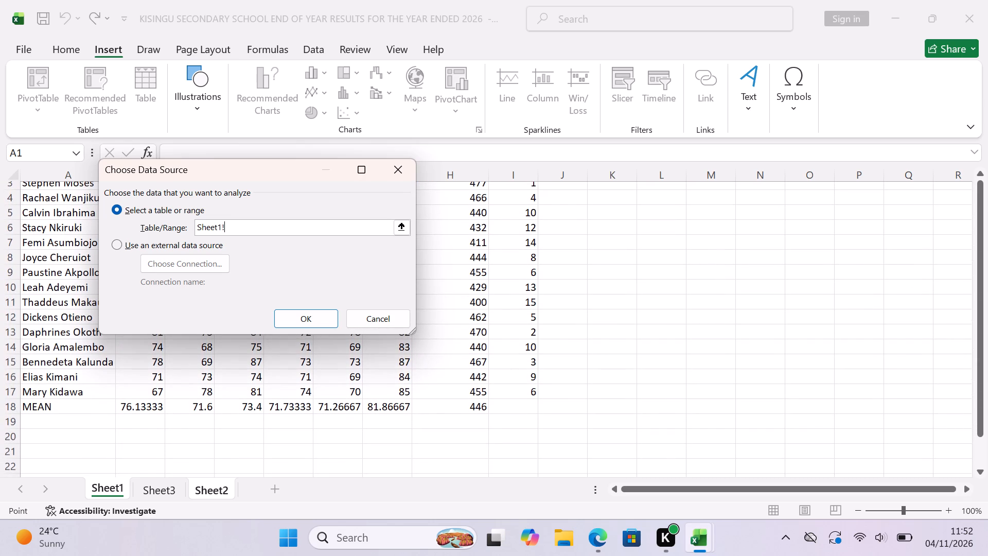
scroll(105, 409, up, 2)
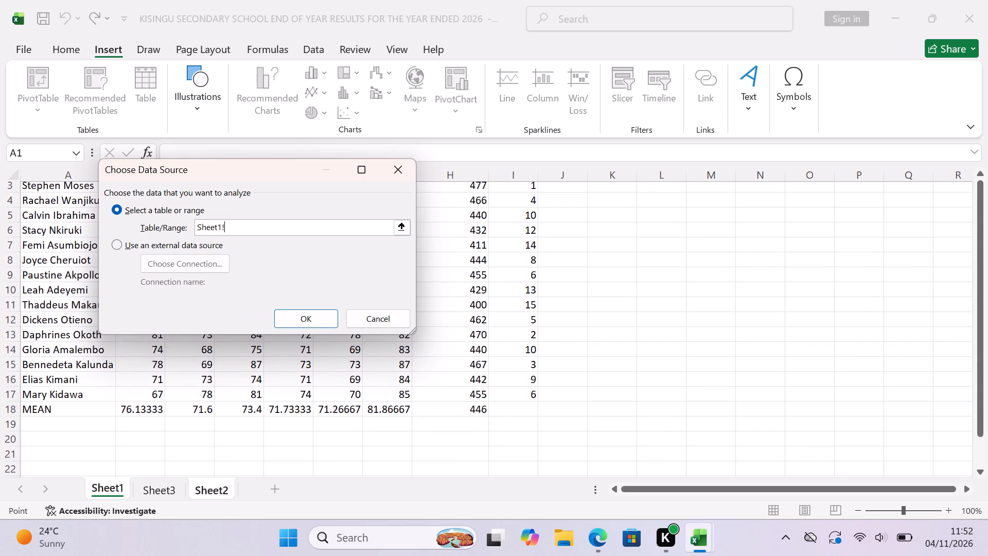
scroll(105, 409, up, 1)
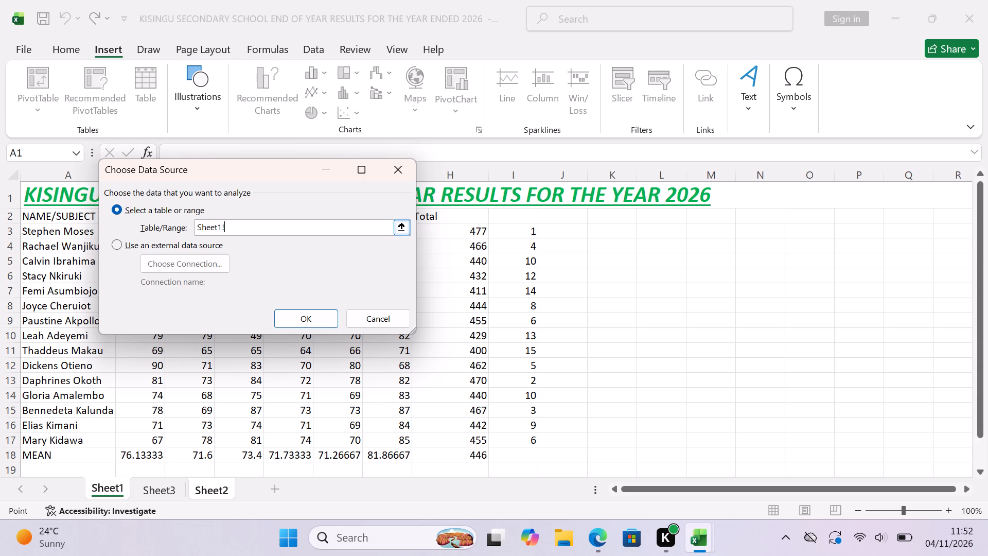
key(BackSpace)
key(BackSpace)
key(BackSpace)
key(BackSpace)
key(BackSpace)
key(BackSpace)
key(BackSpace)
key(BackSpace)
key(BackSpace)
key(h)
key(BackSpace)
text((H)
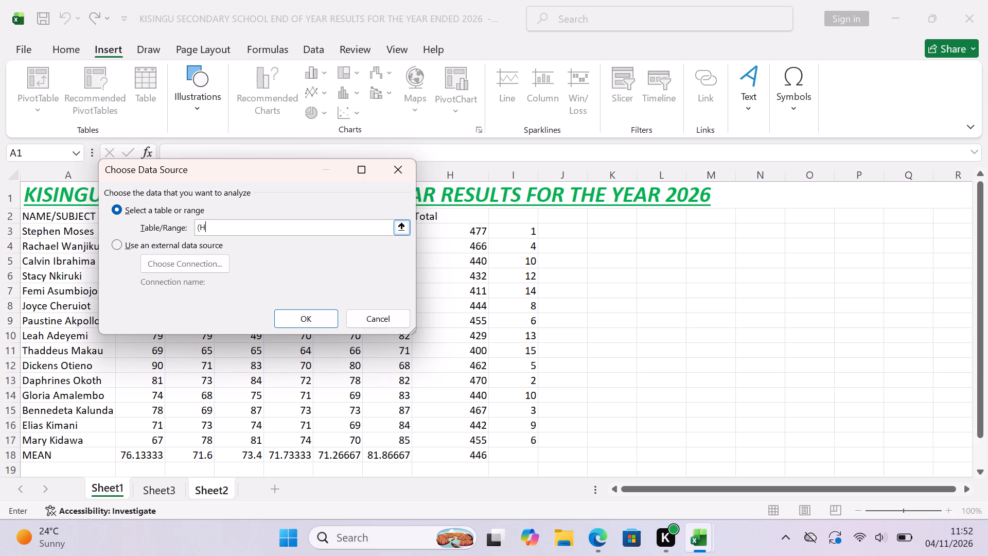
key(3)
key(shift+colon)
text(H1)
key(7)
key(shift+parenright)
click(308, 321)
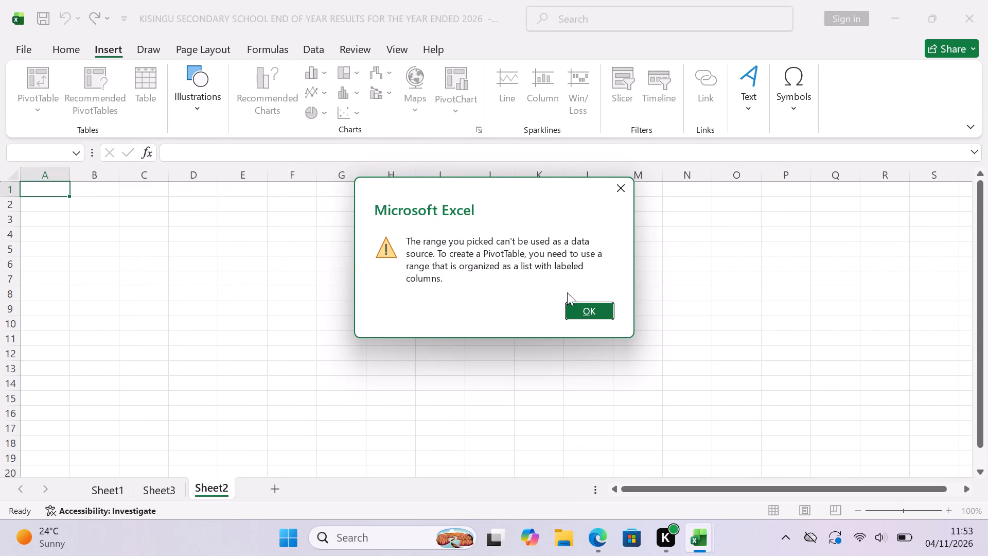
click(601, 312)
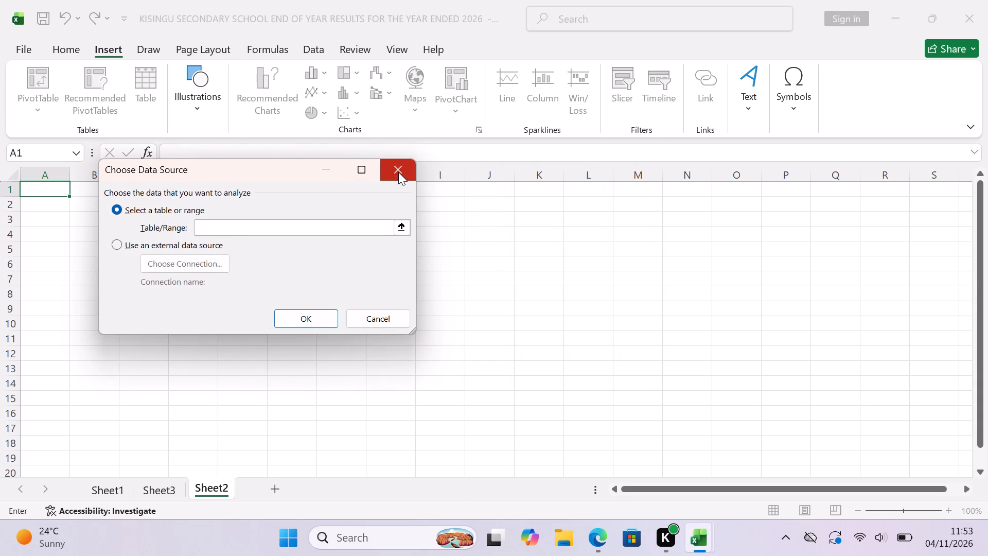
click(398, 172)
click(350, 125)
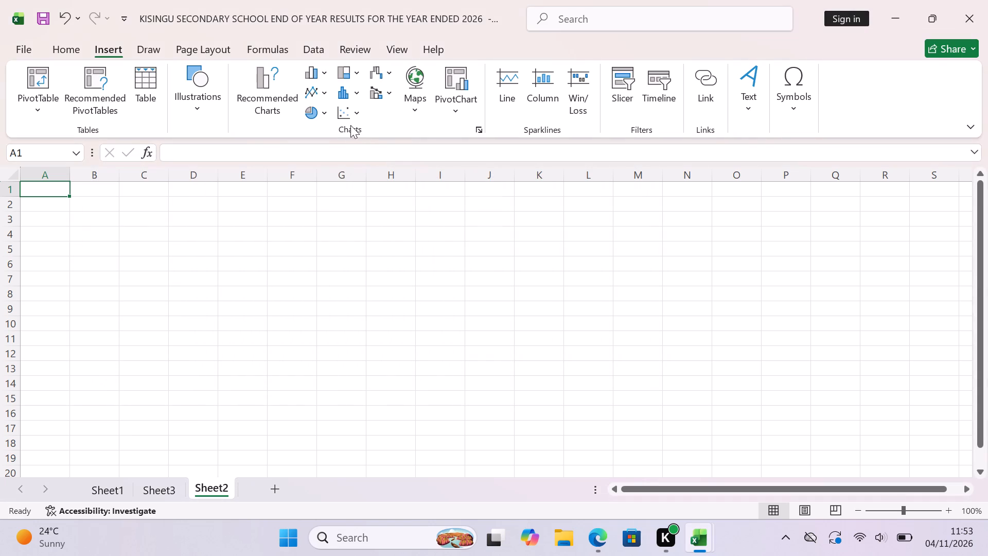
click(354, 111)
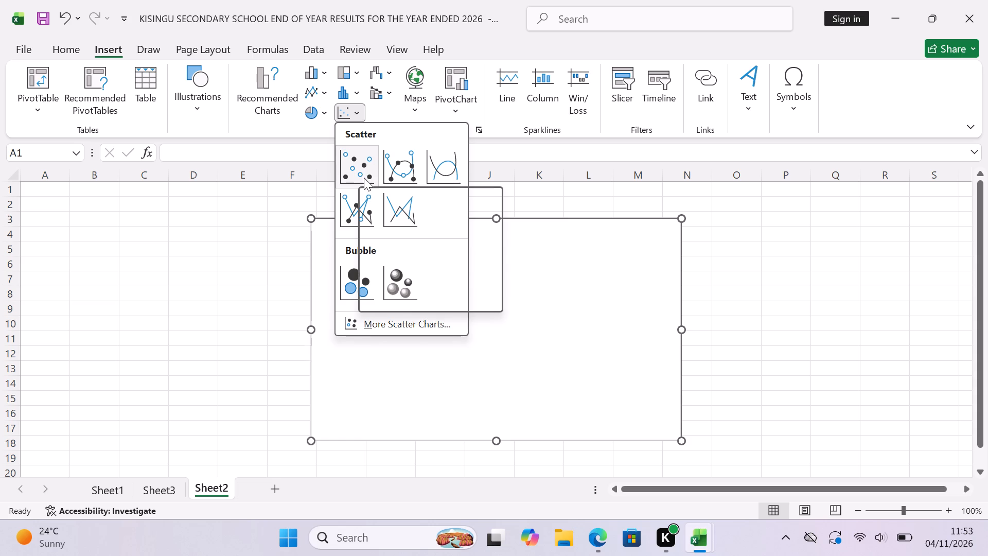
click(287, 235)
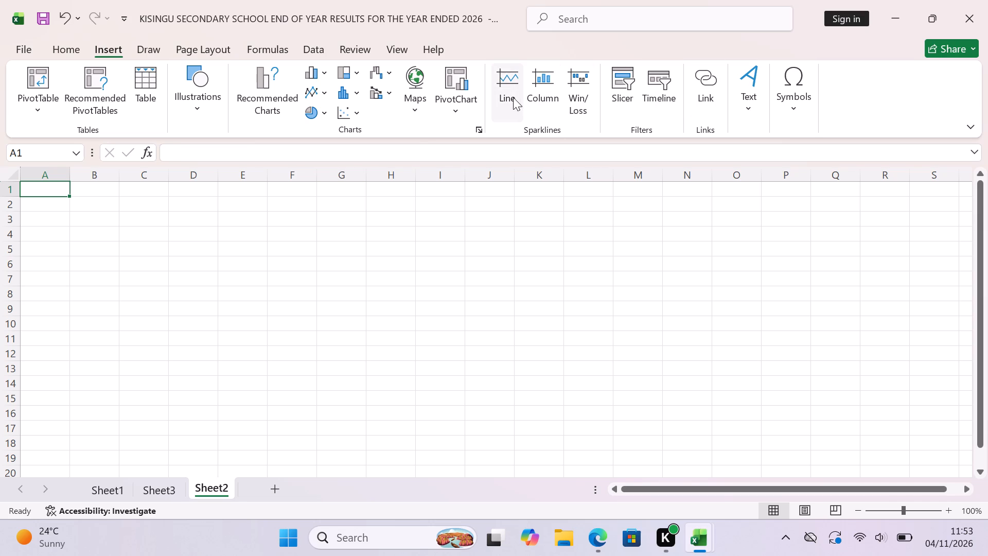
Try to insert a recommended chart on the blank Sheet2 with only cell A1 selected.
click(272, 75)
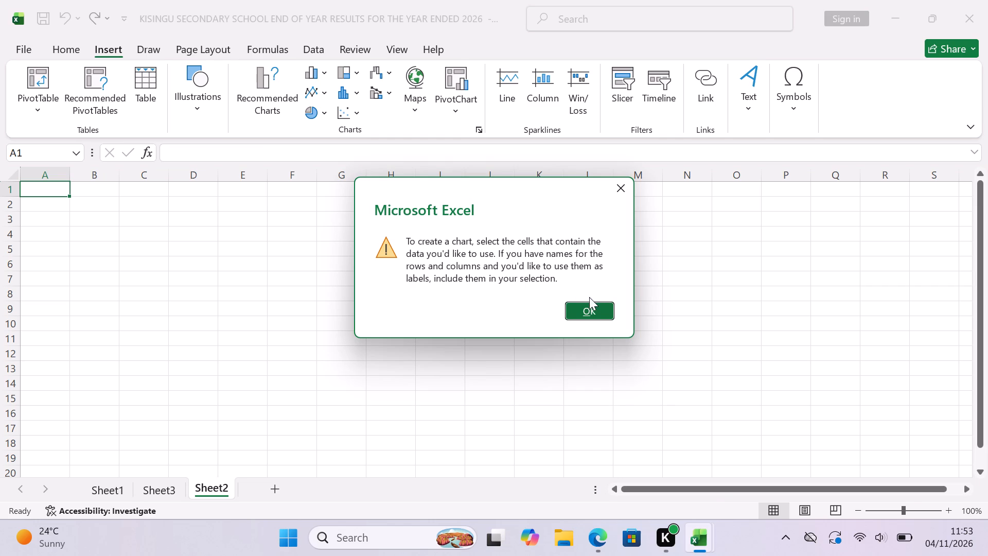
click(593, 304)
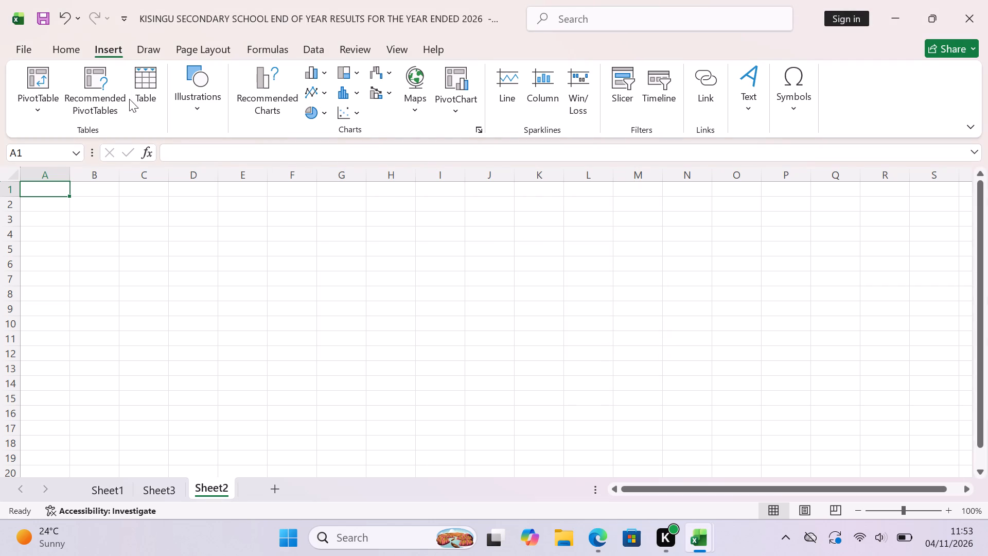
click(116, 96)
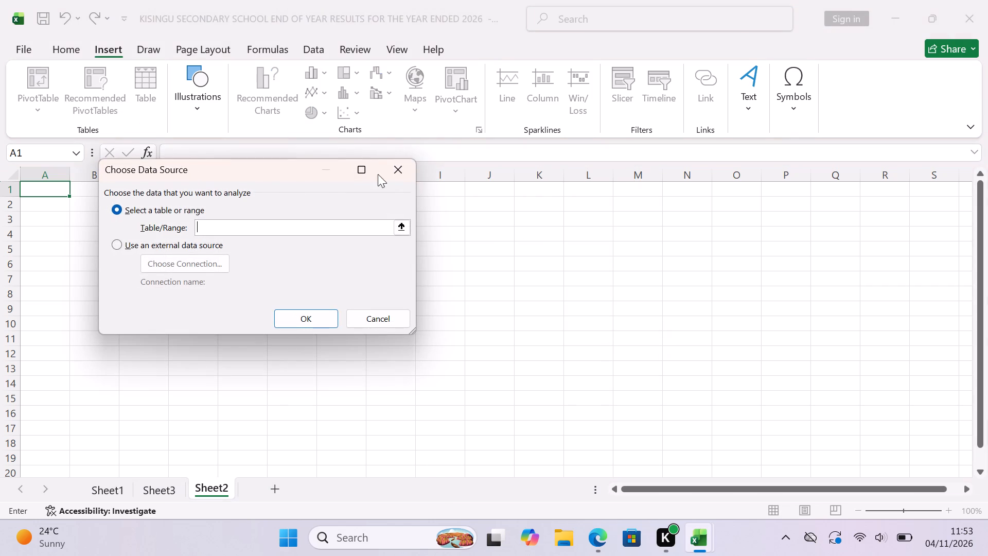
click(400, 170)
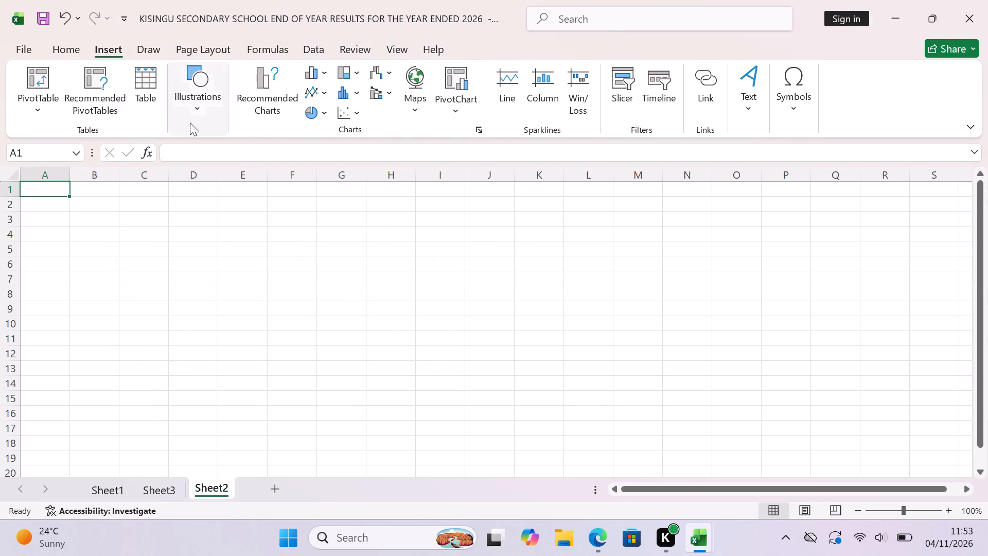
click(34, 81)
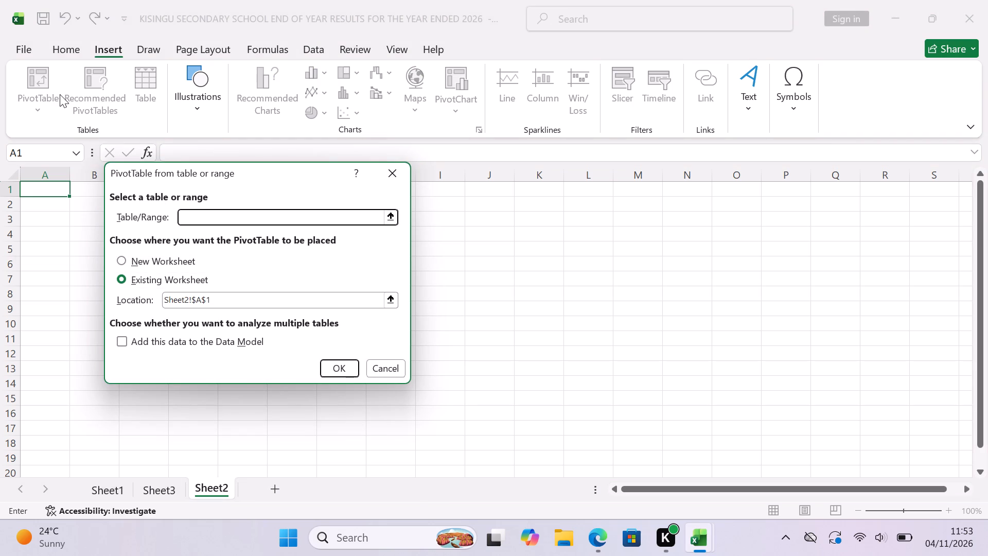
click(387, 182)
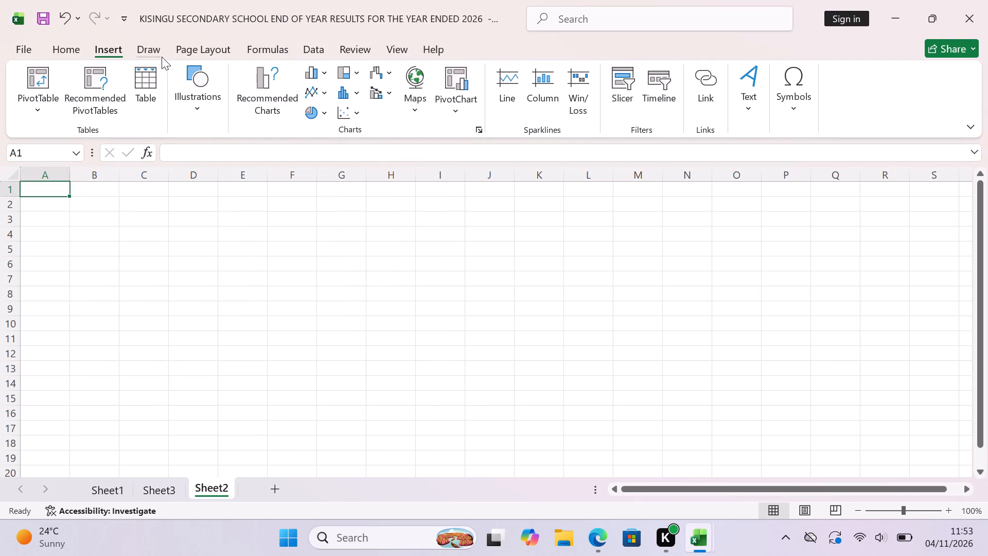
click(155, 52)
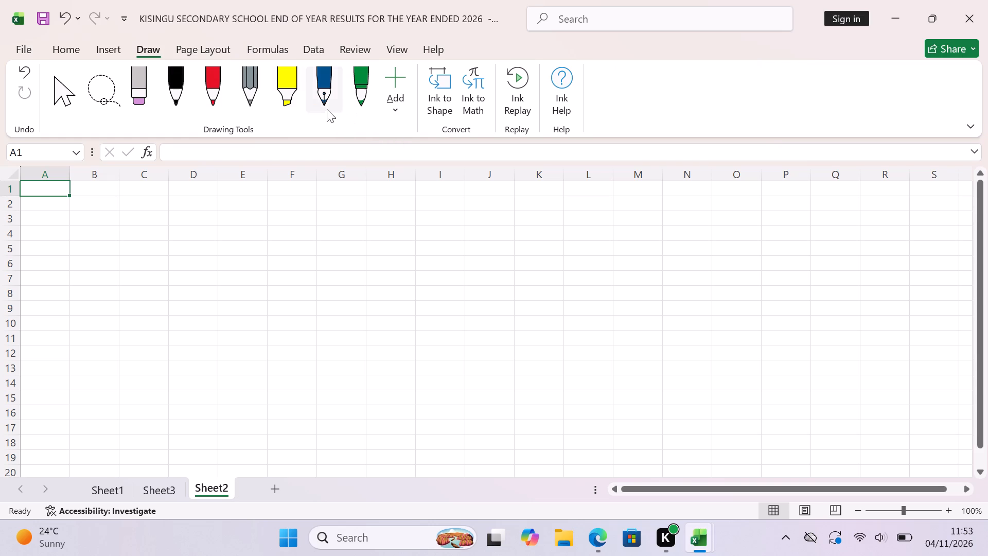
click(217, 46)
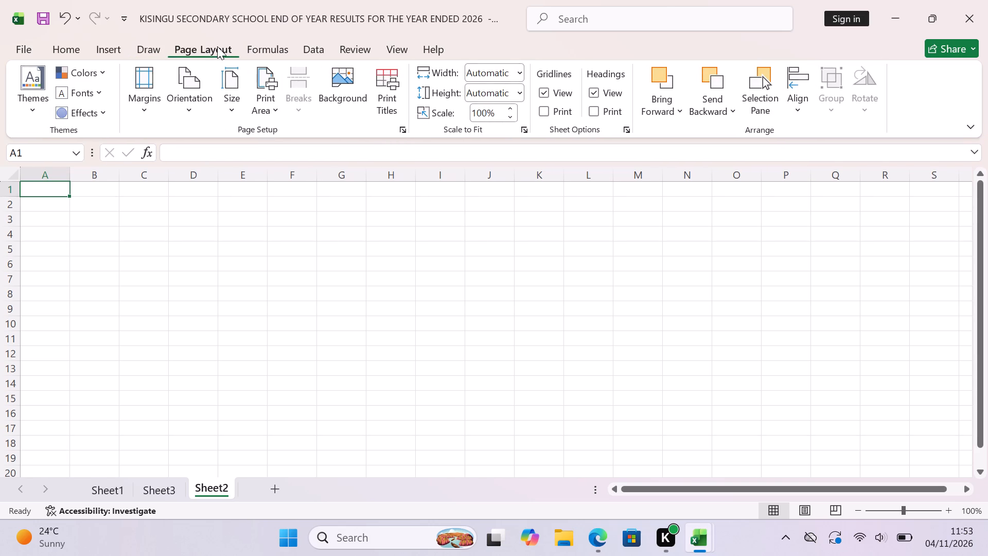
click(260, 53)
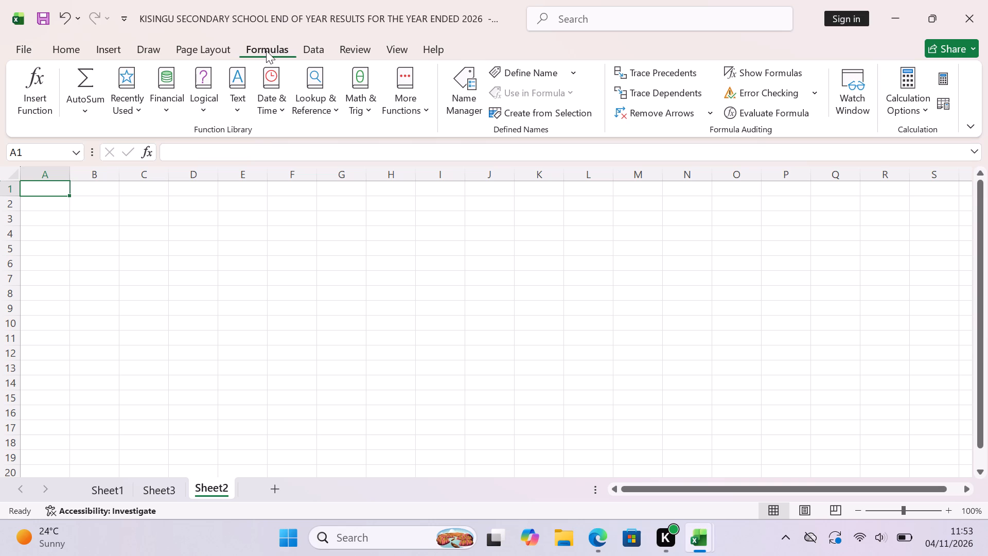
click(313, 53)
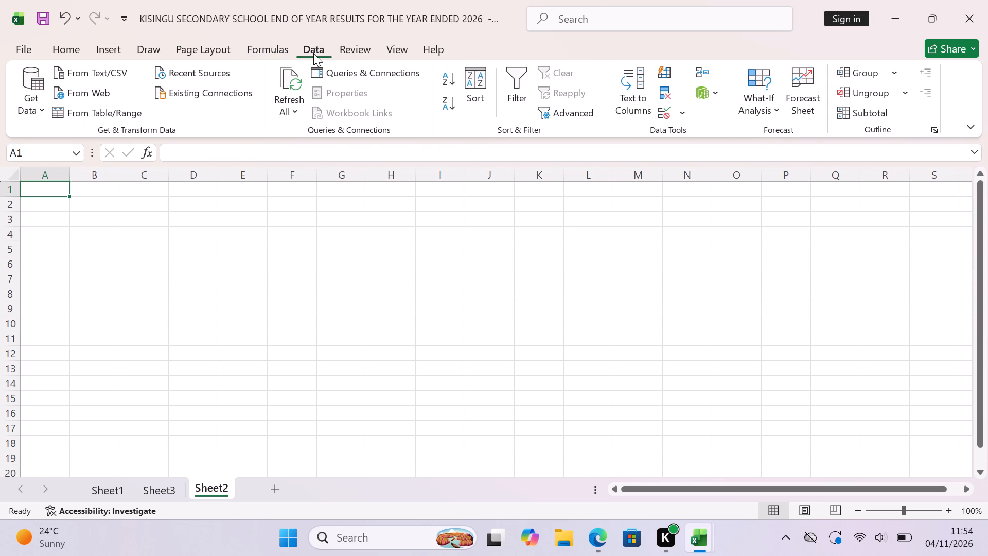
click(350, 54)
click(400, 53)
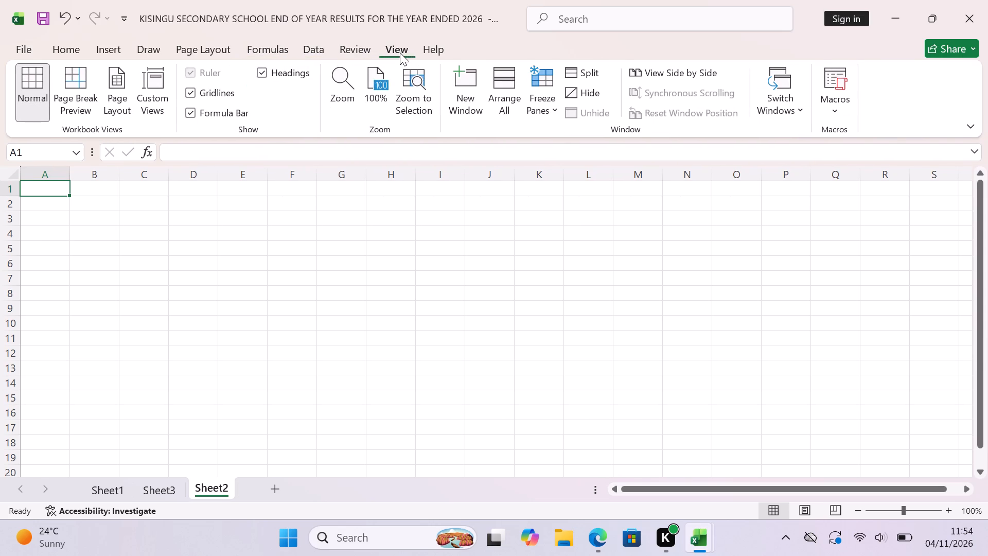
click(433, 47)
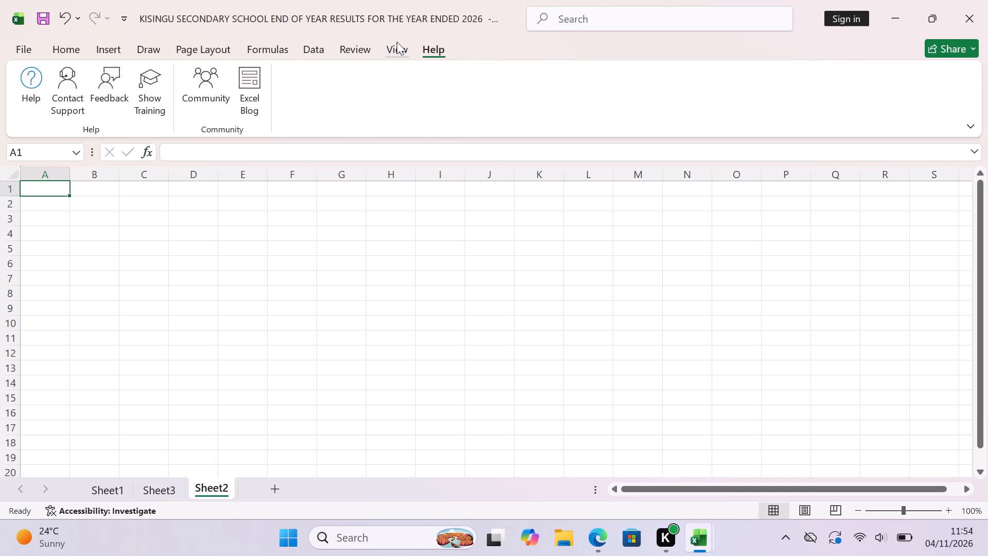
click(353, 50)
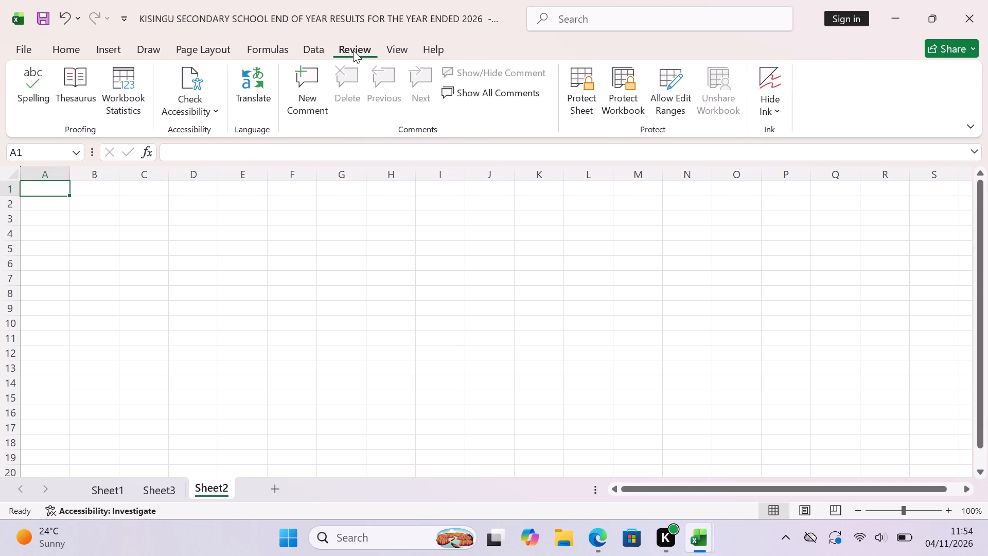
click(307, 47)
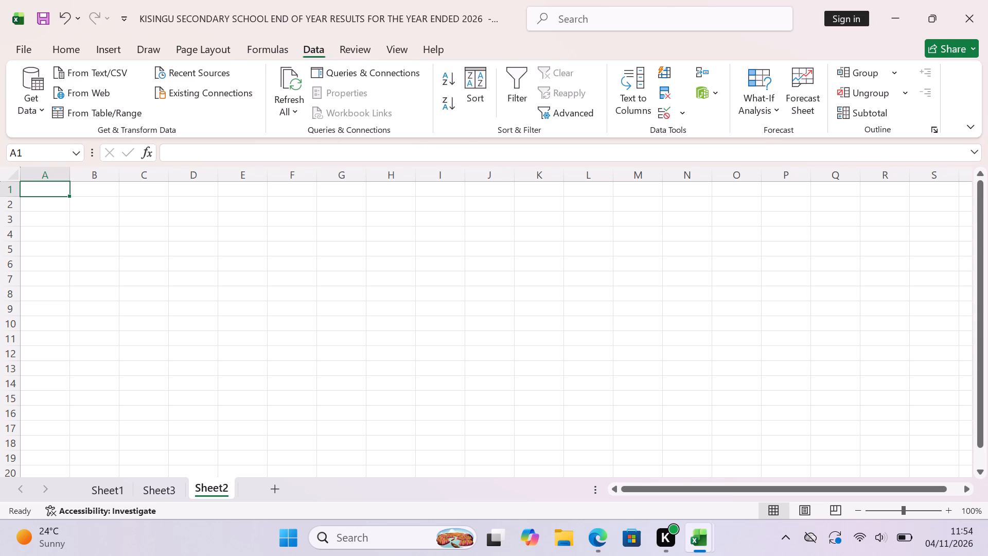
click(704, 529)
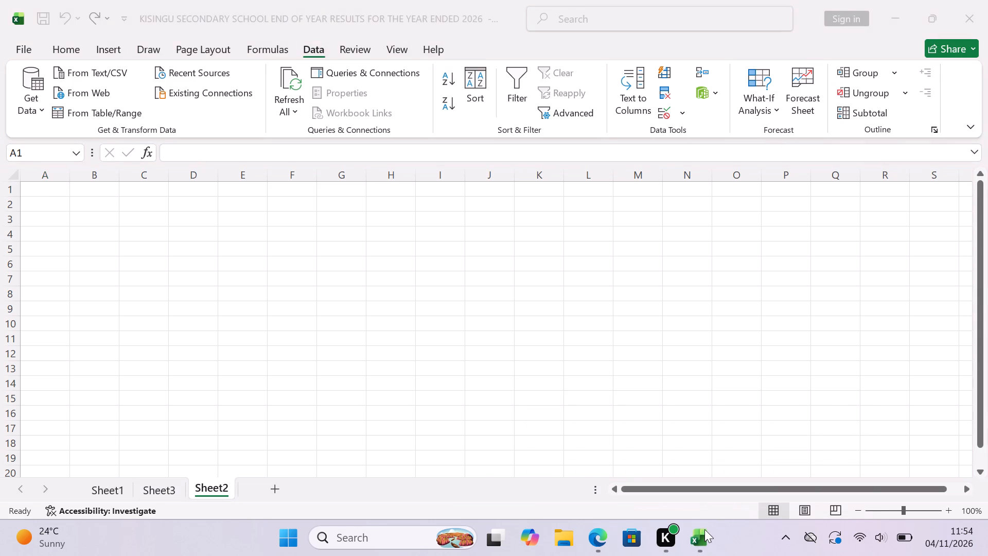
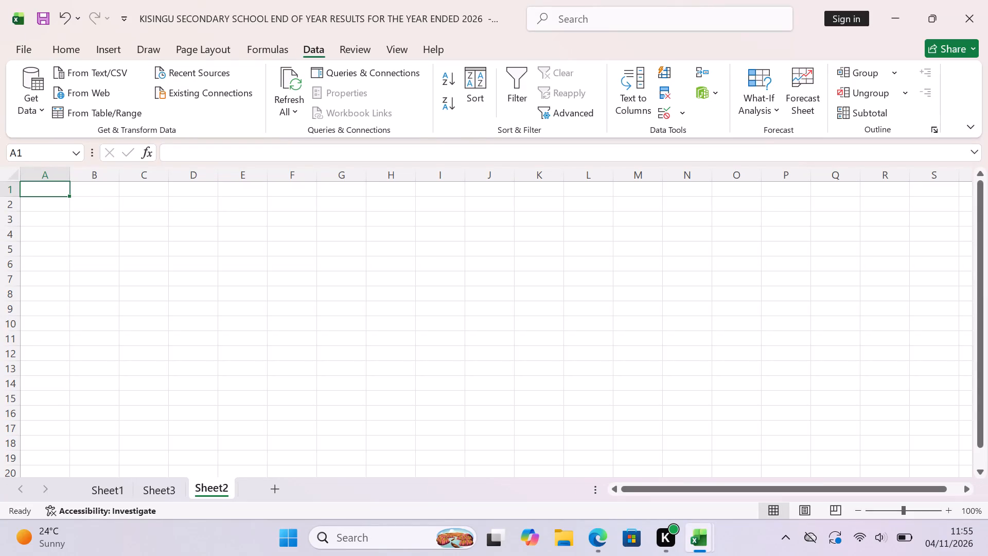
Clear the table selection on Sheet1 by selecting cell K9, and check the data import options and recent data sources.
click(113, 488)
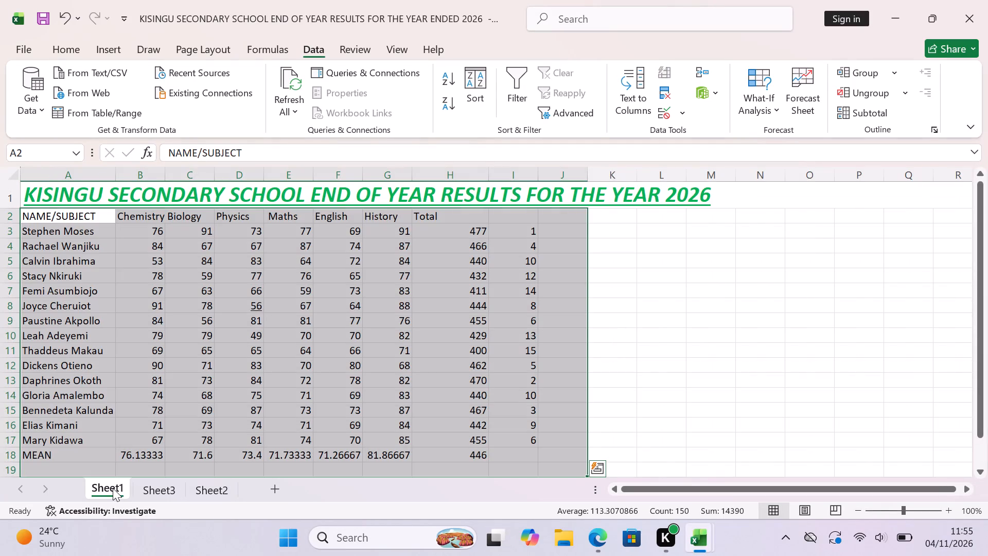
scroll(312, 377, up, 1)
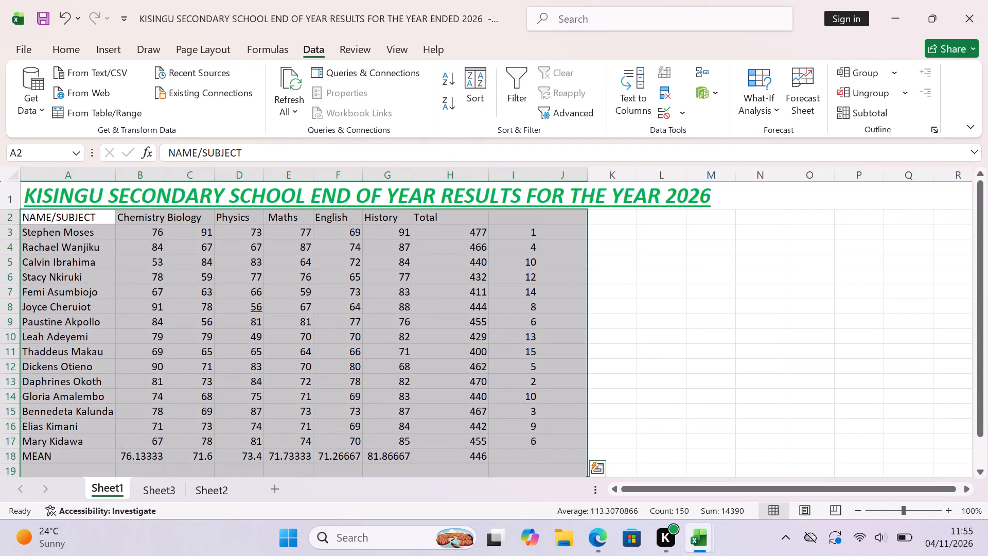
click(626, 320)
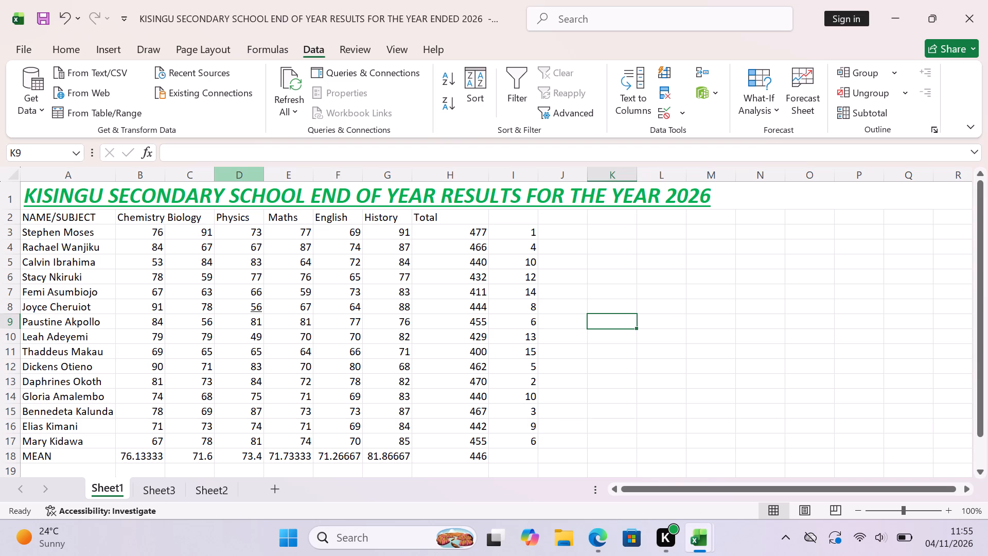
click(25, 81)
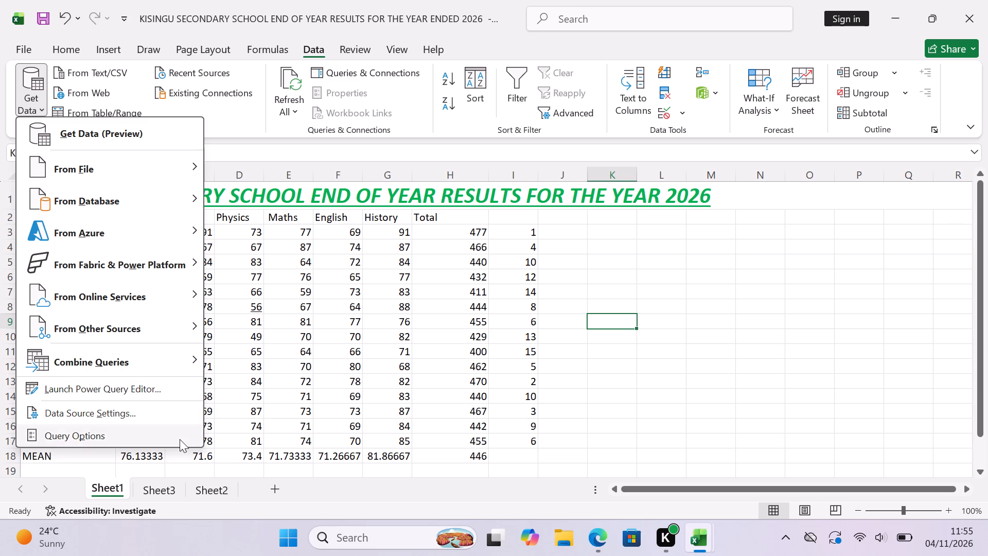
click(648, 394)
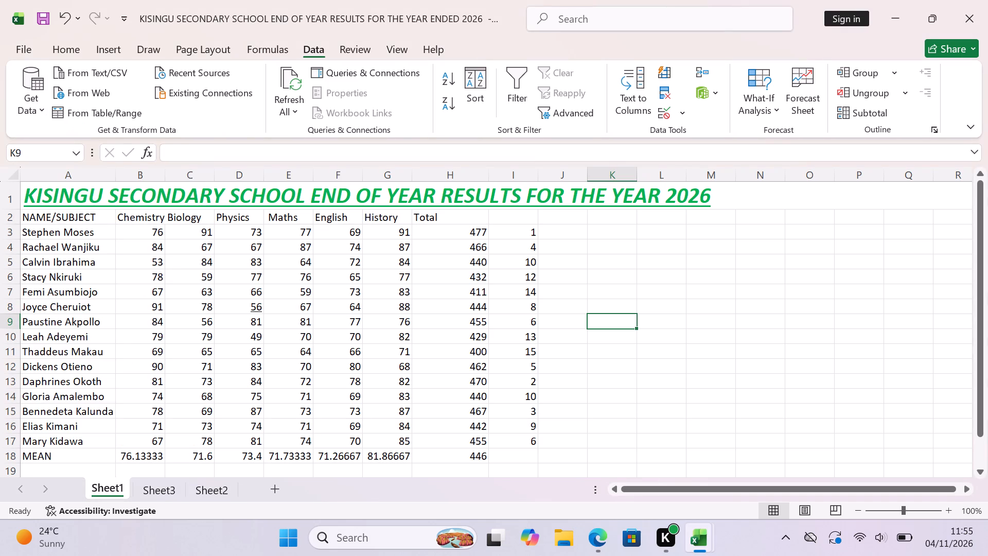
click(250, 73)
click(216, 73)
click(692, 332)
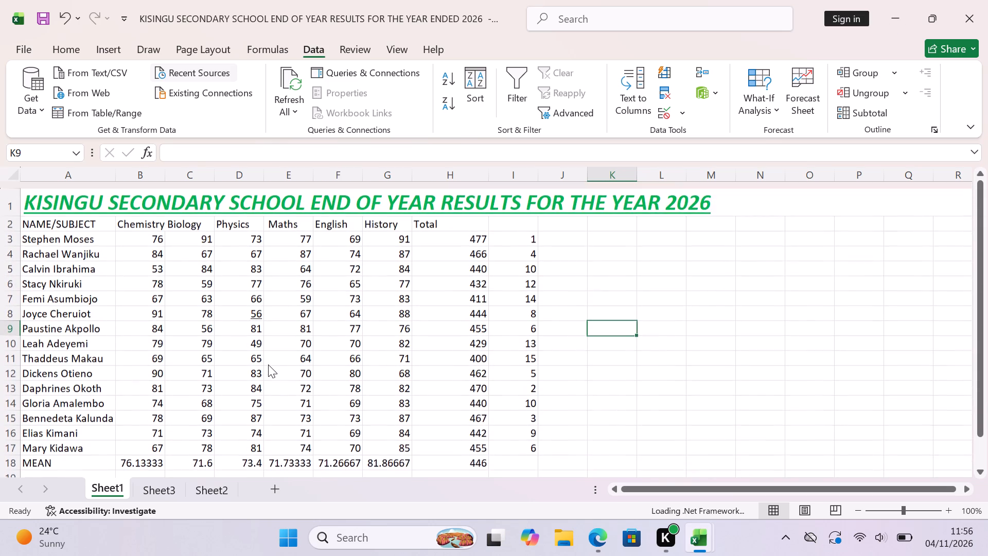
scroll(268, 364, down, 1)
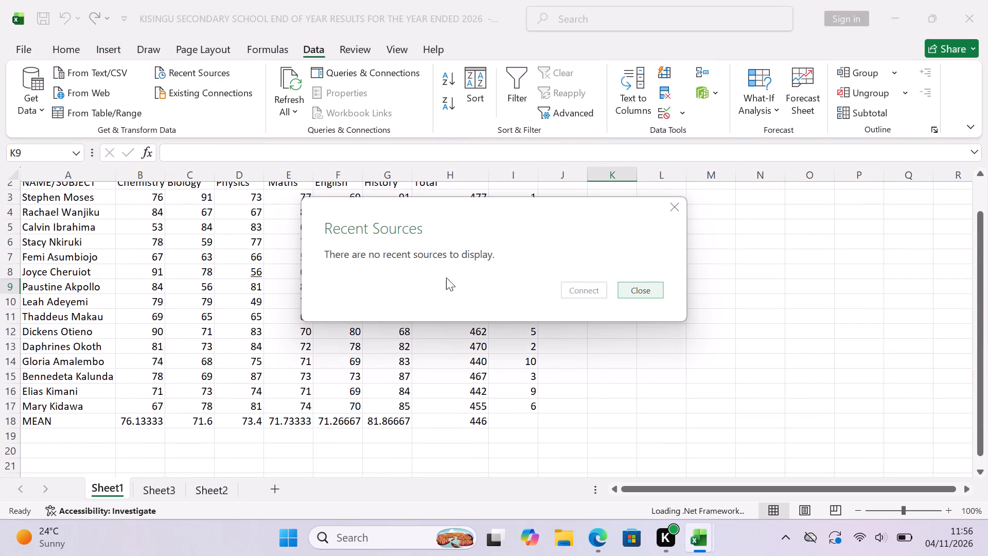
click(678, 208)
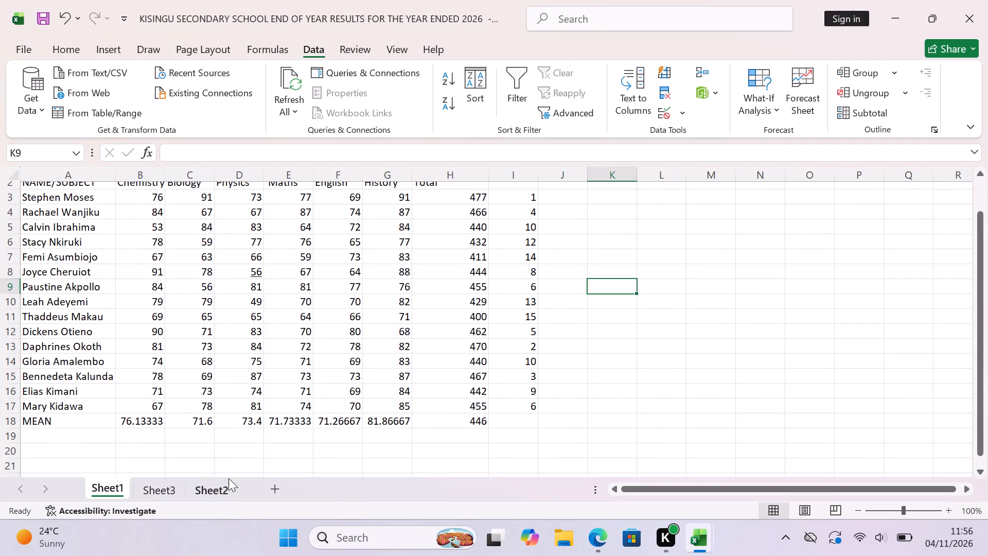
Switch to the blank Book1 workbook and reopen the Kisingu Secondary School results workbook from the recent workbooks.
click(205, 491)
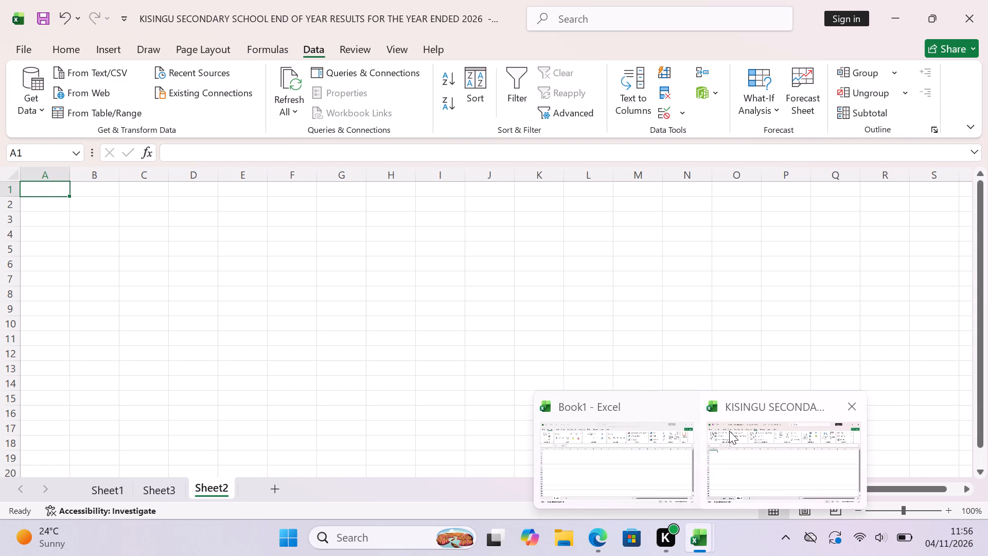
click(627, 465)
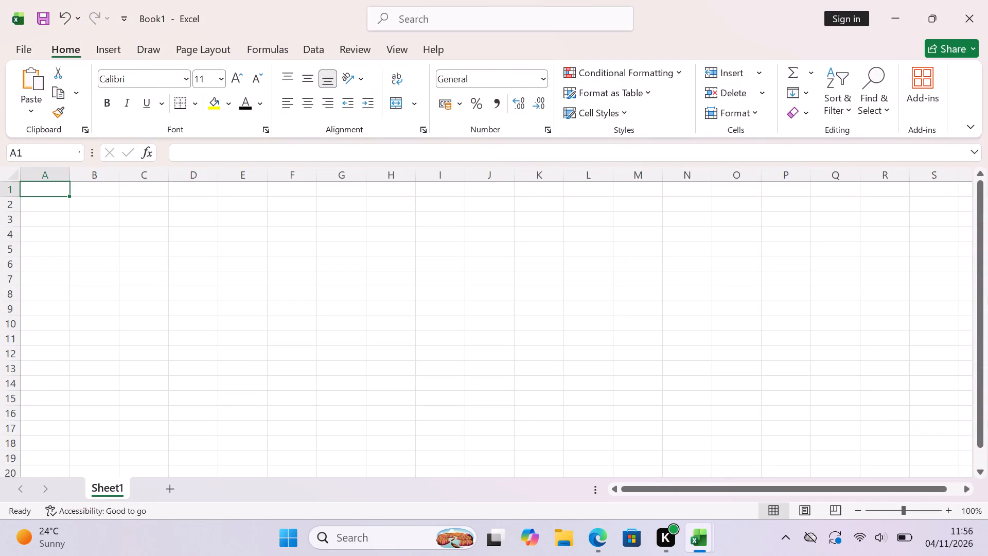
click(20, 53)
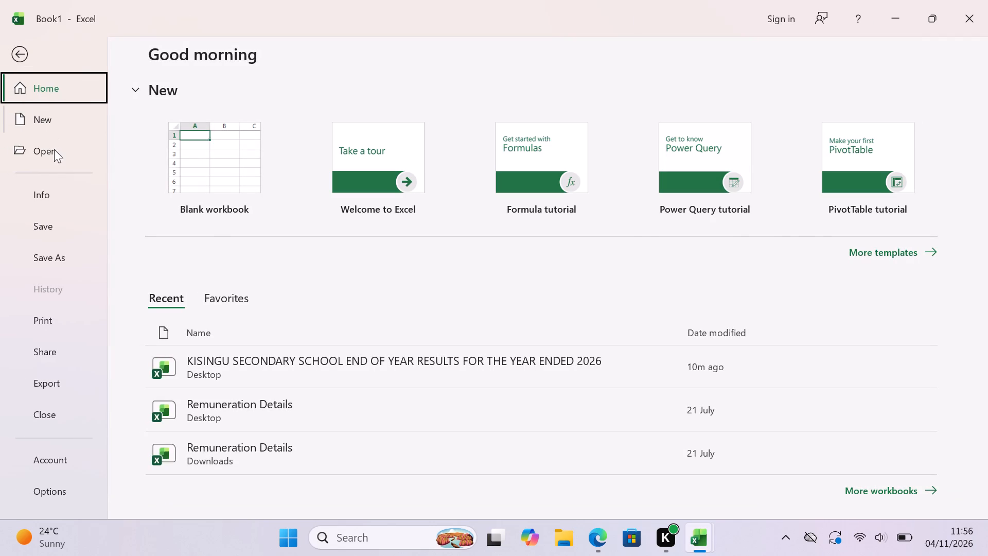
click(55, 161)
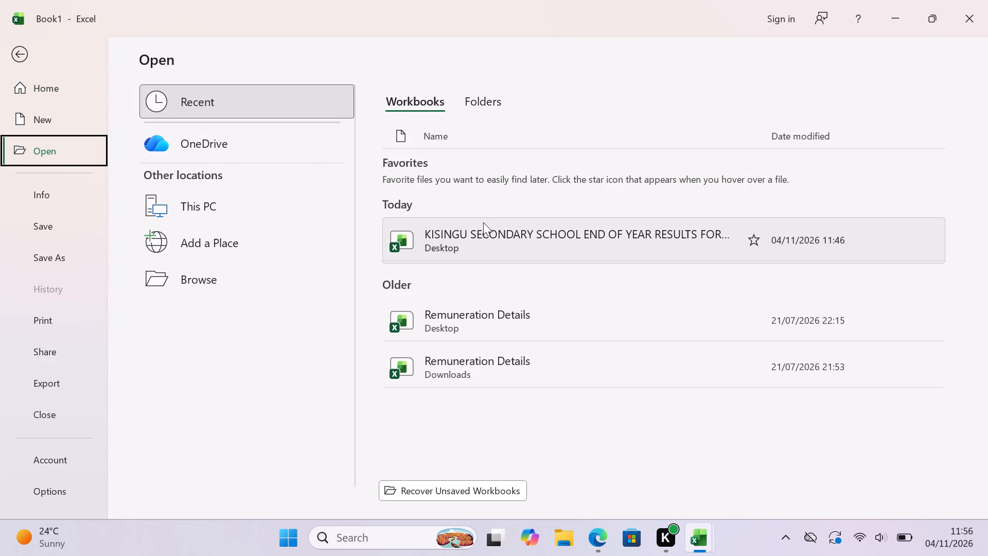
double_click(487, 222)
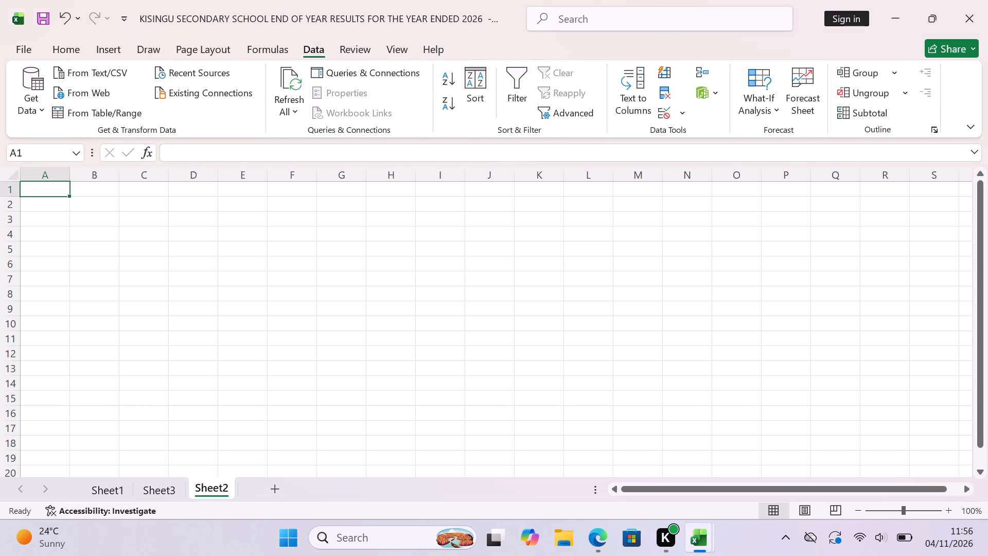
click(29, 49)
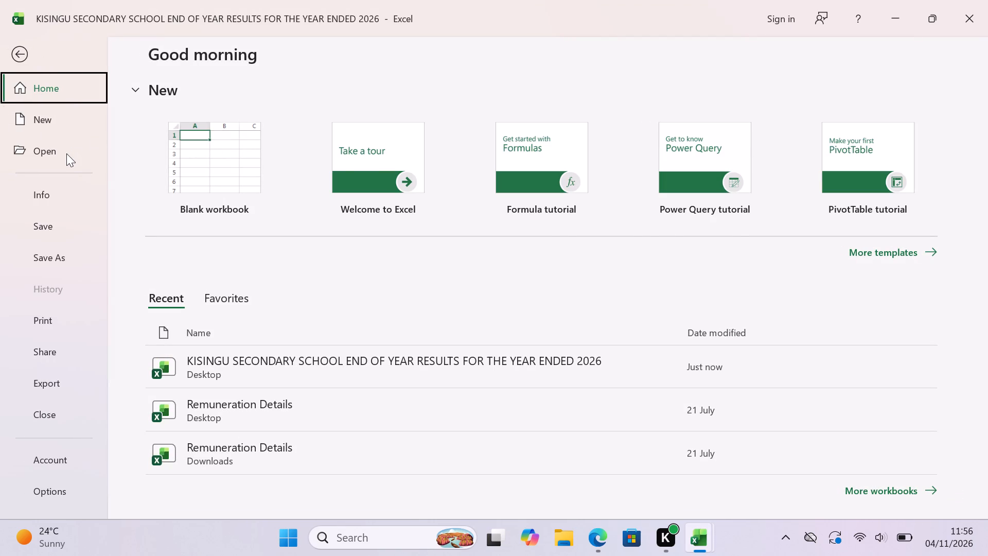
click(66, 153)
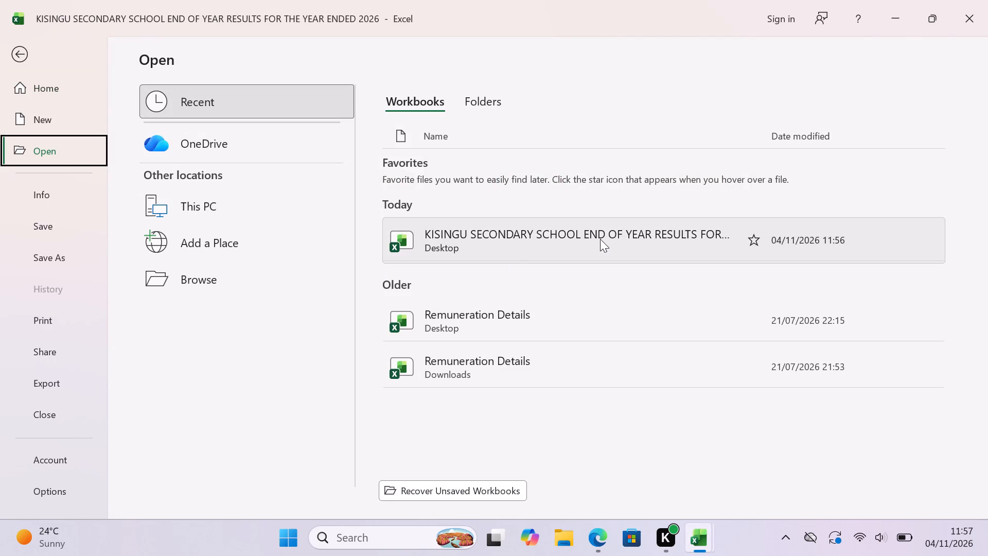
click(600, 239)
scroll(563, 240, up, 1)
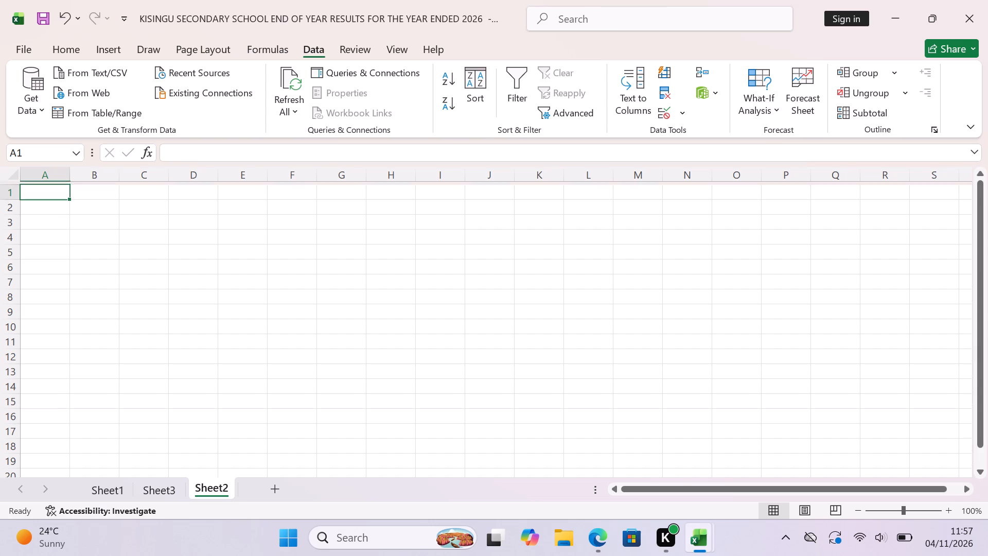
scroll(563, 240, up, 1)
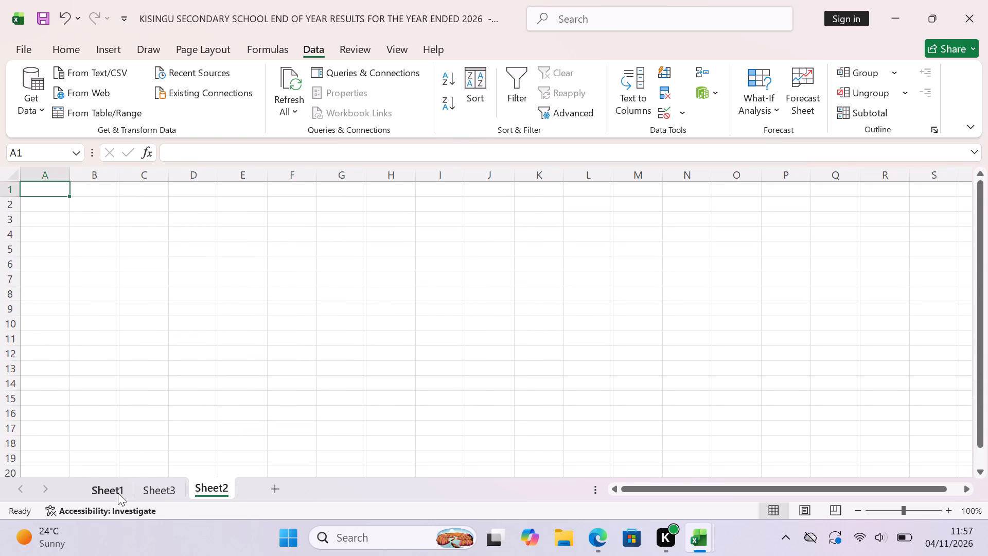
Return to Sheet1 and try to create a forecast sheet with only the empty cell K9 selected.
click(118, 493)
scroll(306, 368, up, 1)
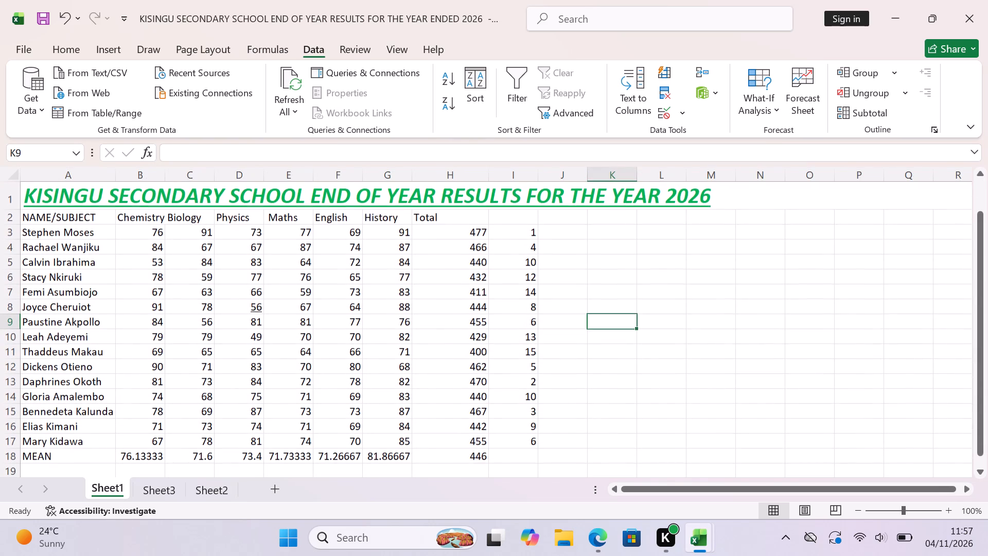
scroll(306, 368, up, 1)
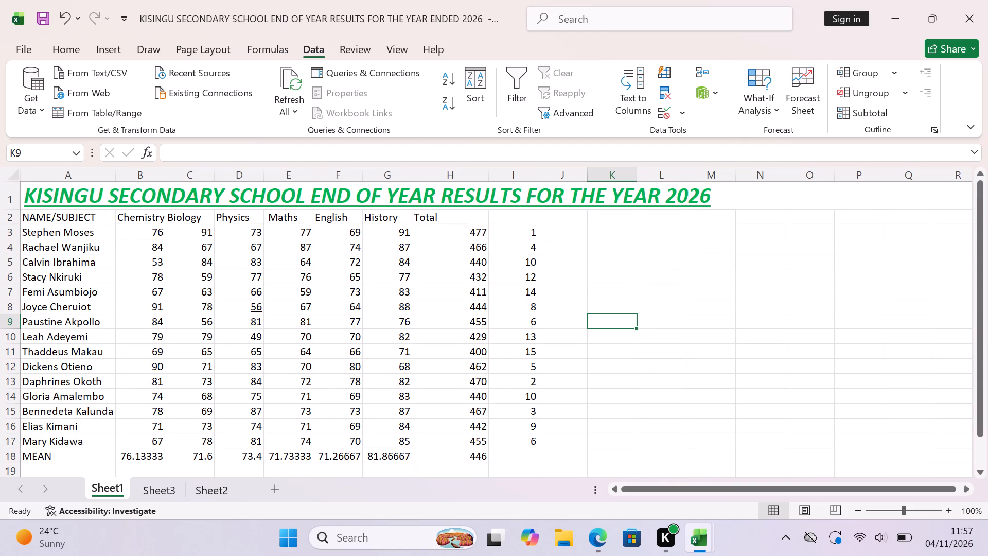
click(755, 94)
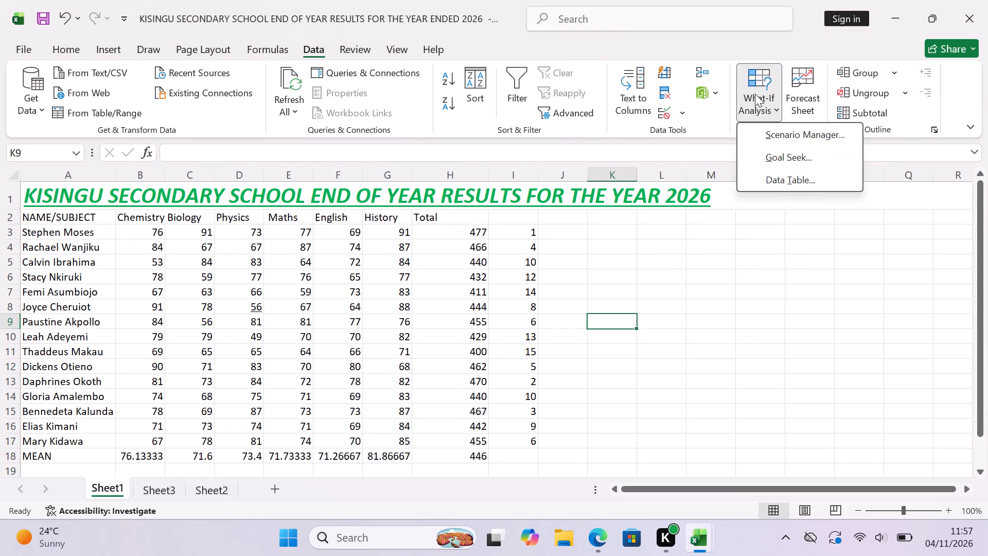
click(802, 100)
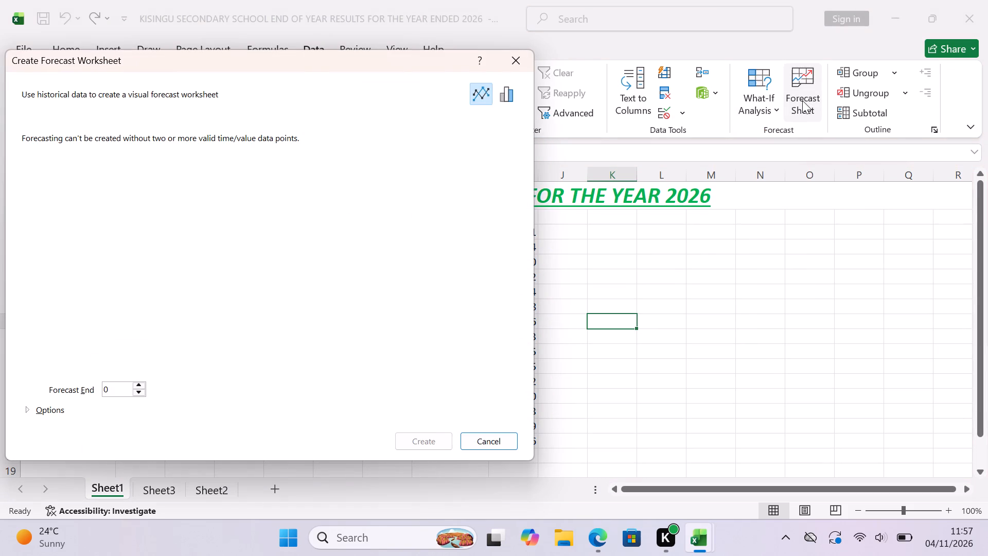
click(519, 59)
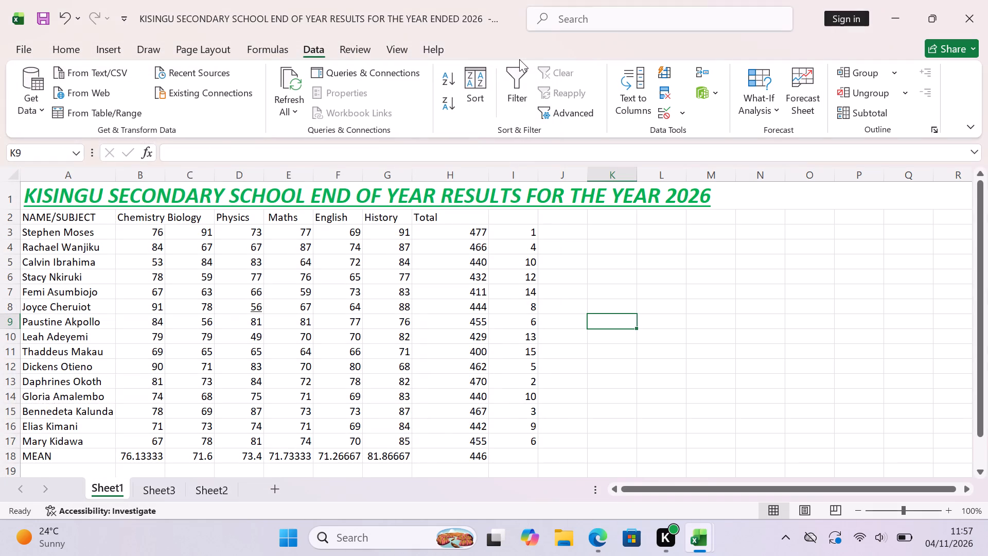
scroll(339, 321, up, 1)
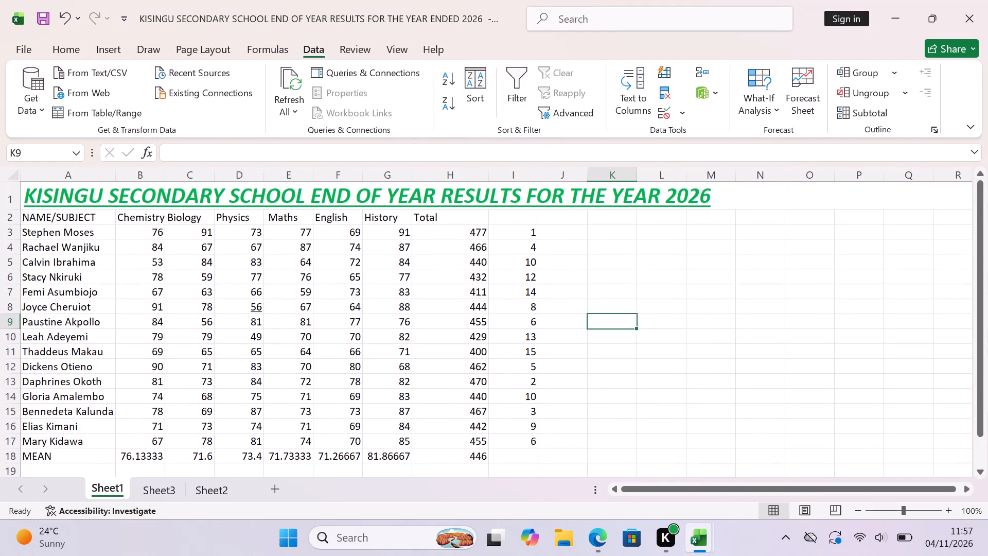